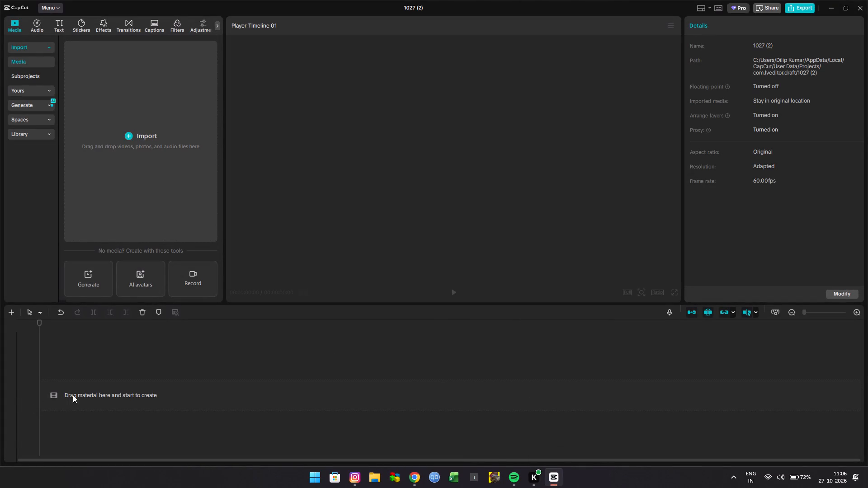
Start a media import from the device and browse to the root of the Windows (C:) drive.
{"action": "left_click", "coordinate": [113, 103]}
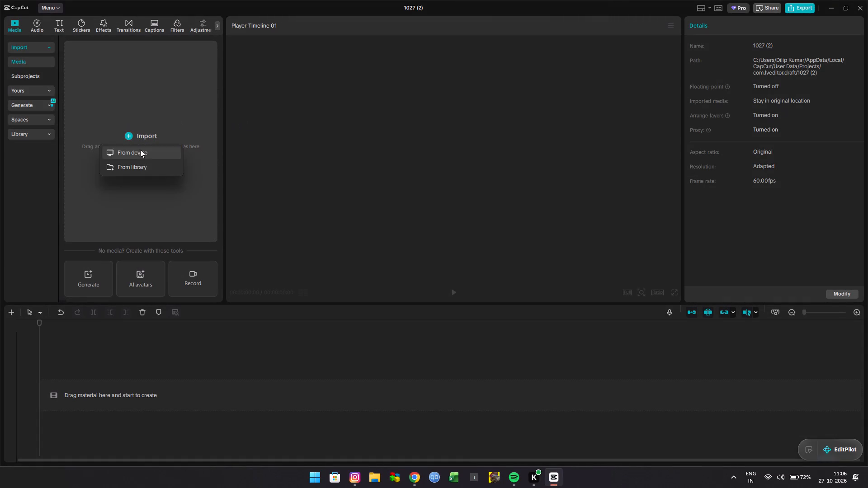
{"action": "left_click", "coordinate": [143, 145]}
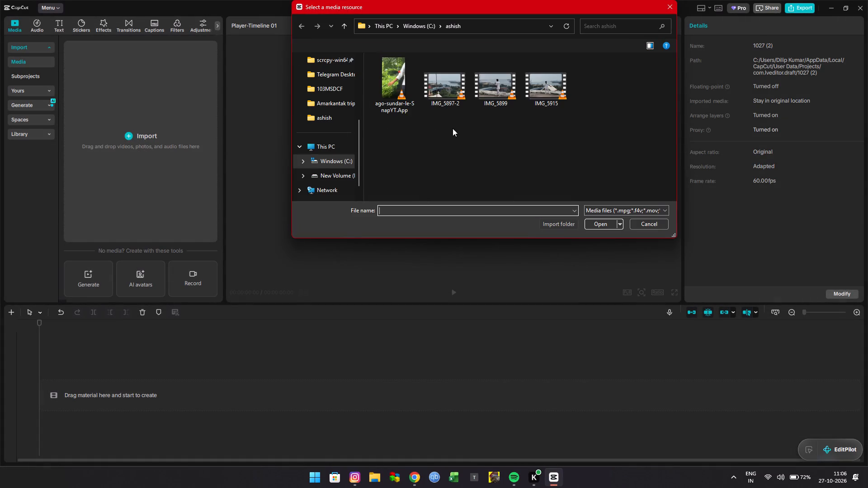
{"action": "scroll", "coordinate": [311, 148], "scroll_direction": "up", "scroll_amount": 6}
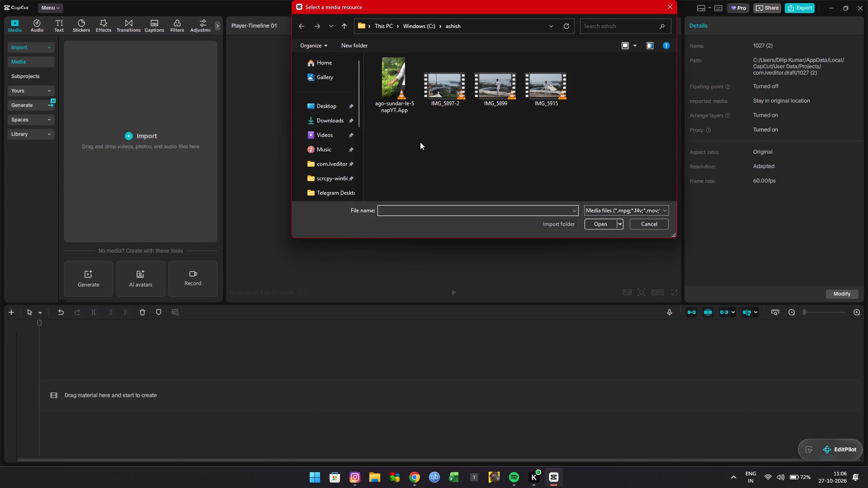
{"action": "scroll", "coordinate": [331, 150], "scroll_direction": "down", "scroll_amount": 2}
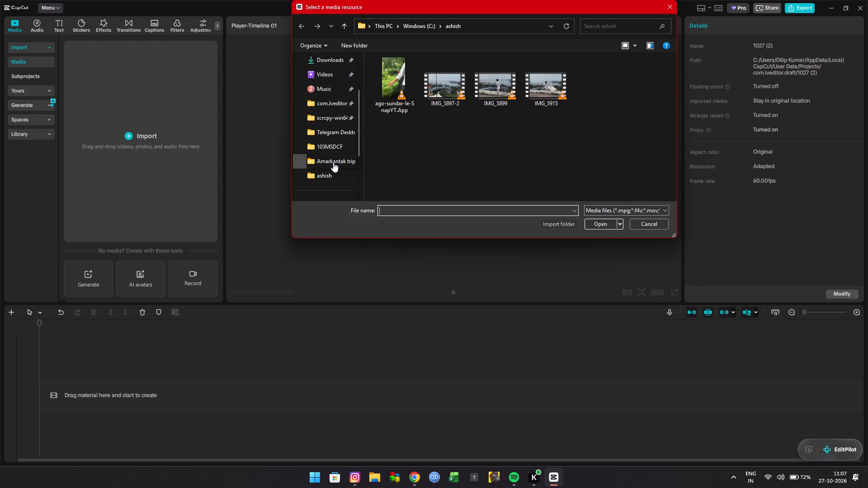
{"action": "scroll", "coordinate": [333, 162], "scroll_direction": "down", "scroll_amount": 3}
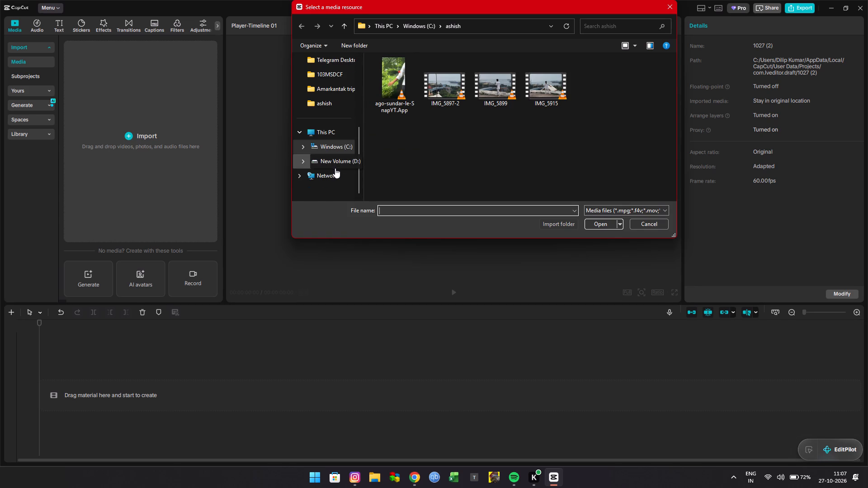
{"action": "left_click", "coordinate": [338, 145]}
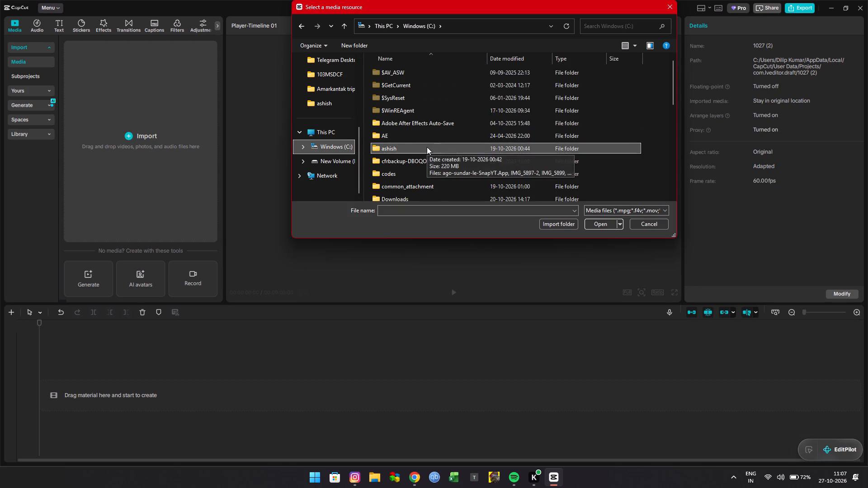
Look through the folders on the Windows (C:) drive for the source media to import.
{"action": "scroll", "coordinate": [427, 147], "scroll_direction": "down", "scroll_amount": 3}
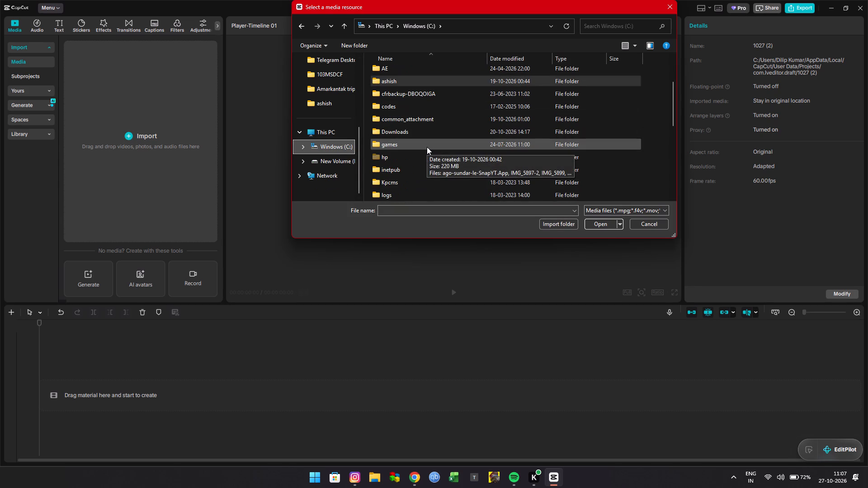
{"action": "scroll", "coordinate": [427, 147], "scroll_direction": "down", "scroll_amount": 4}
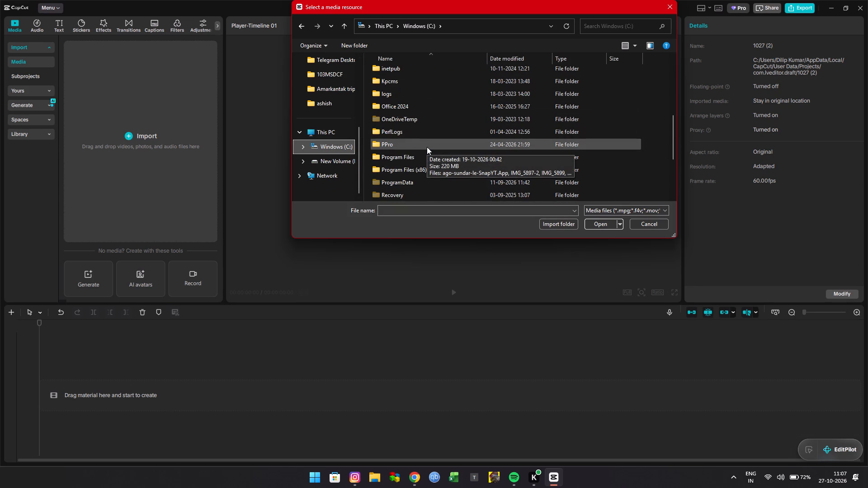
{"action": "scroll", "coordinate": [427, 147], "scroll_direction": "down", "scroll_amount": 6}
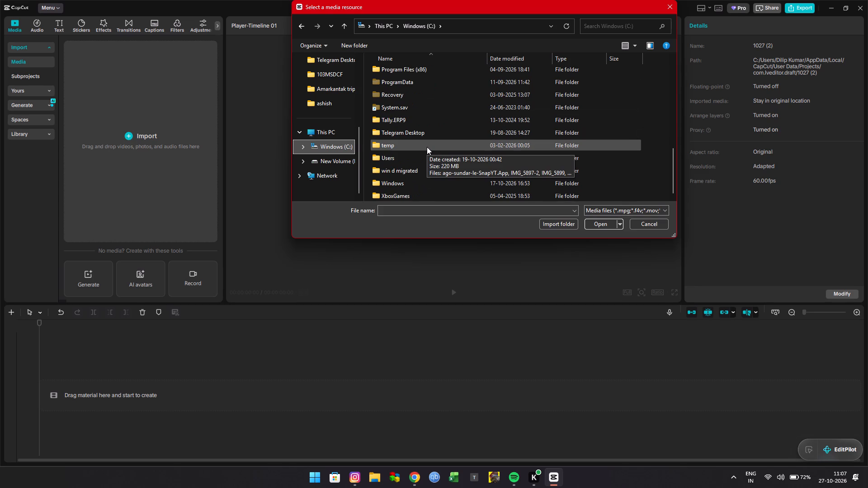
{"action": "scroll", "coordinate": [427, 147], "scroll_direction": "down", "scroll_amount": 1}
{"action": "scroll", "coordinate": [420, 132], "scroll_direction": "up", "scroll_amount": 10}
{"action": "scroll", "coordinate": [467, 95], "scroll_direction": "up", "scroll_amount": 7}
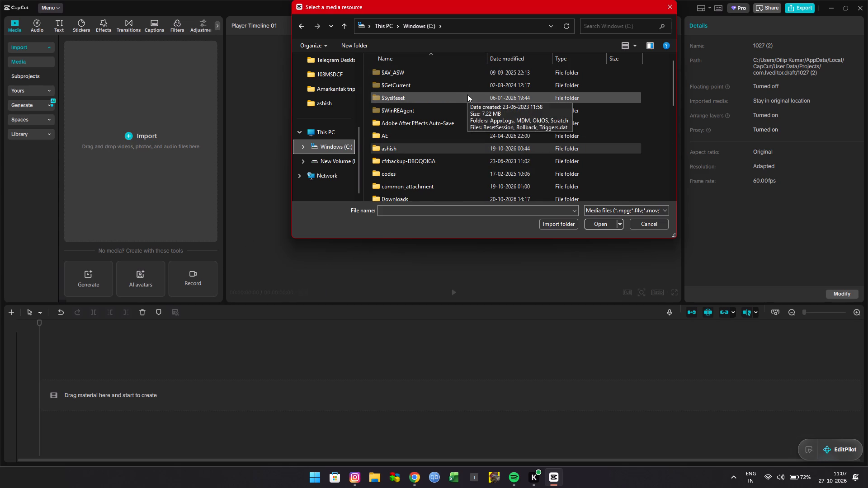
Look for footage in the Downloads folder of the Windows (C:) drive and in its New folder subfolder.
{"action": "scroll", "coordinate": [410, 166], "scroll_direction": "down", "scroll_amount": 1}
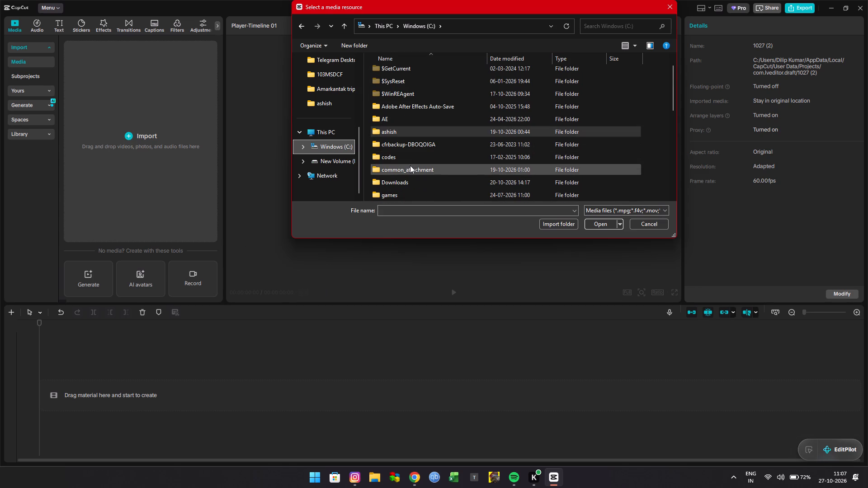
{"action": "double_click", "coordinate": [414, 181]}
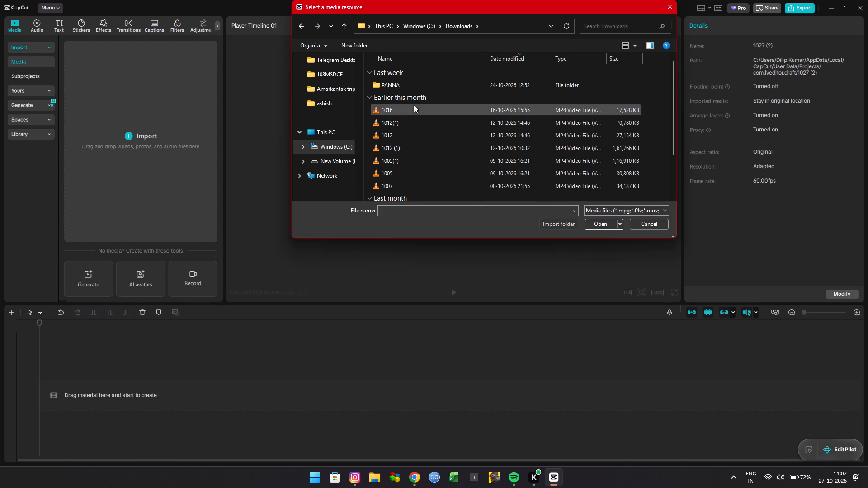
{"action": "scroll", "coordinate": [400, 139], "scroll_direction": "down", "scroll_amount": 6}
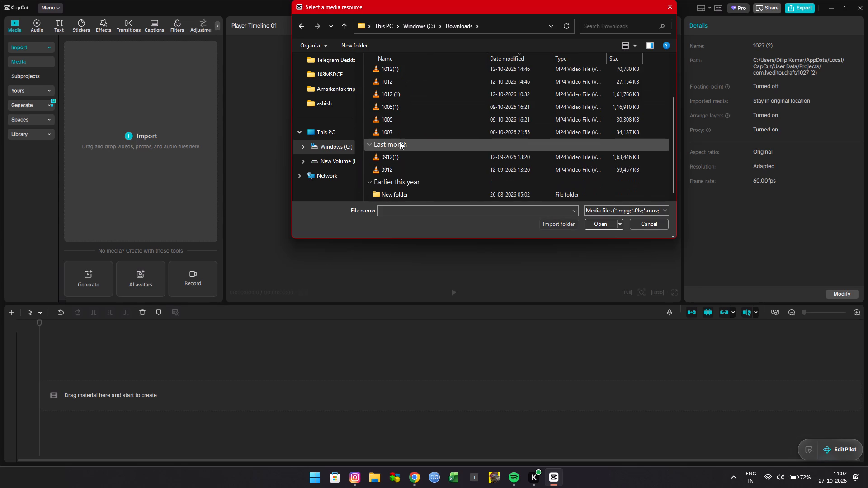
{"action": "double_click", "coordinate": [405, 194]}
{"action": "scroll", "coordinate": [405, 161], "scroll_direction": "down", "scroll_amount": 3}
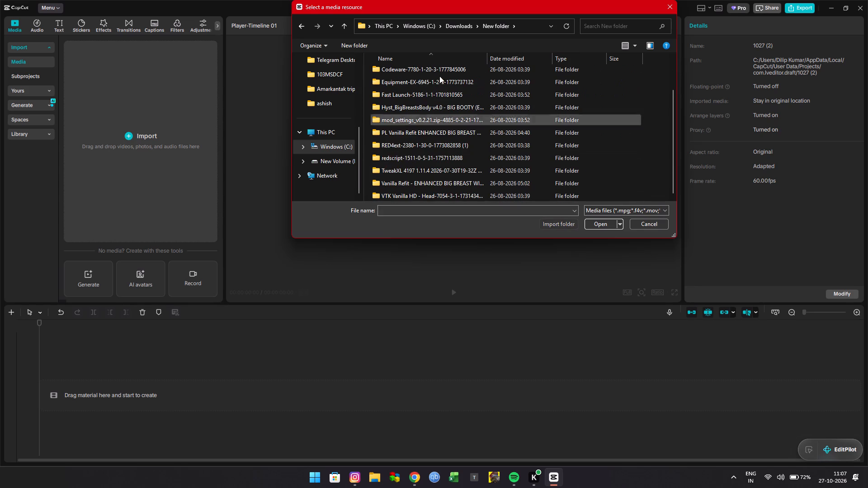
{"action": "left_click", "coordinate": [459, 23]}
{"action": "scroll", "coordinate": [411, 95], "scroll_direction": "up", "scroll_amount": 5}
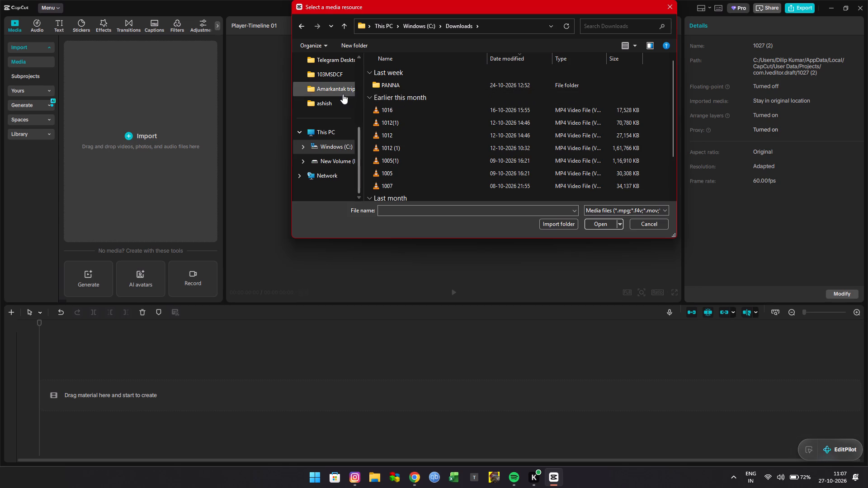
Browse the folders and files of New Volume (D:) for footage, and open the Private folder there.
{"action": "left_click", "coordinate": [339, 158]}
{"action": "left_click", "coordinate": [349, 161]}
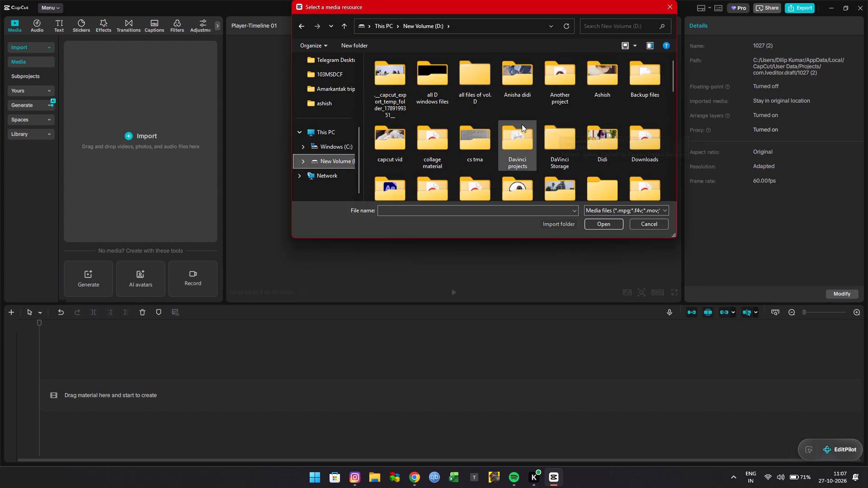
{"action": "scroll", "coordinate": [522, 124], "scroll_direction": "down", "scroll_amount": 2}
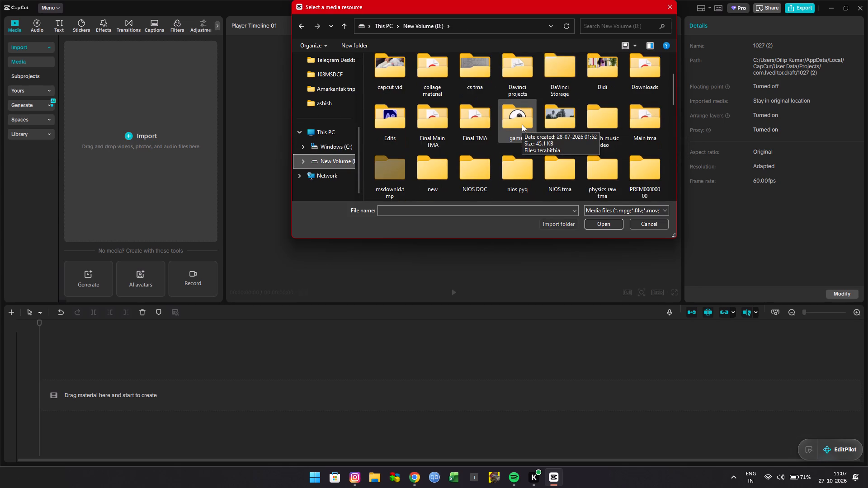
{"action": "scroll", "coordinate": [527, 127], "scroll_direction": "down", "scroll_amount": 2}
{"action": "scroll", "coordinate": [616, 122], "scroll_direction": "down", "scroll_amount": 1}
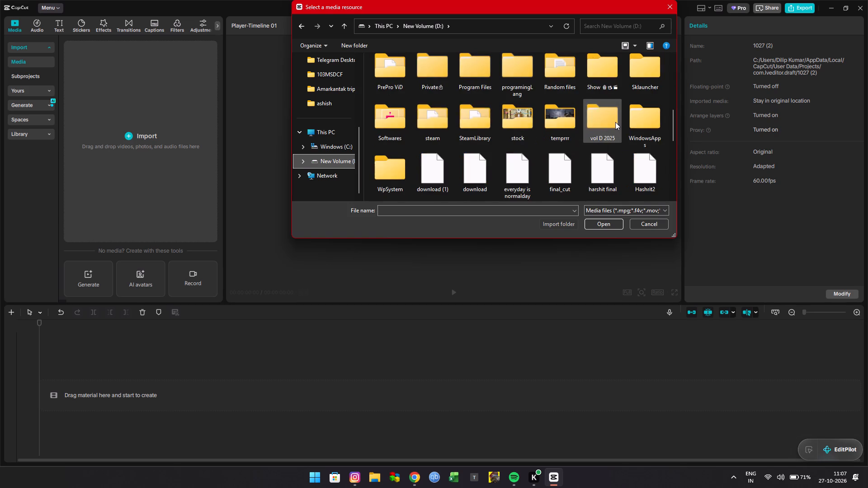
{"action": "scroll", "coordinate": [615, 122], "scroll_direction": "down", "scroll_amount": 1}
{"action": "scroll", "coordinate": [405, 124], "scroll_direction": "up", "scroll_amount": 1}
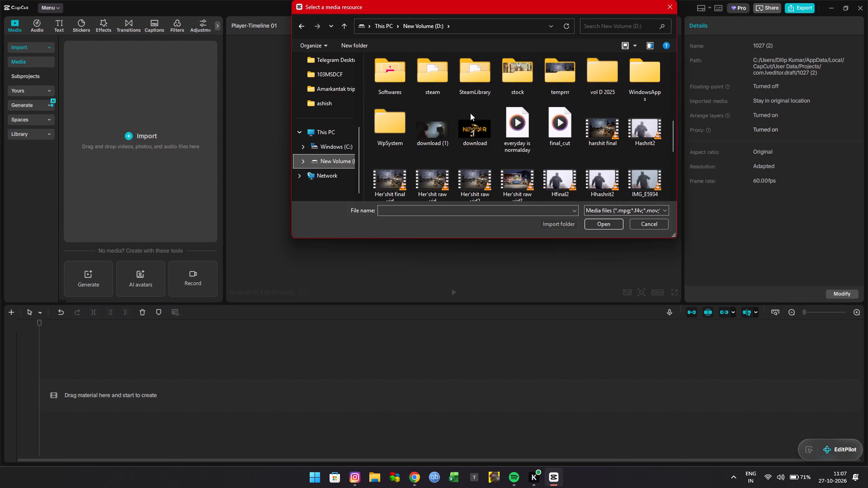
{"action": "scroll", "coordinate": [500, 97], "scroll_direction": "up", "scroll_amount": 1}
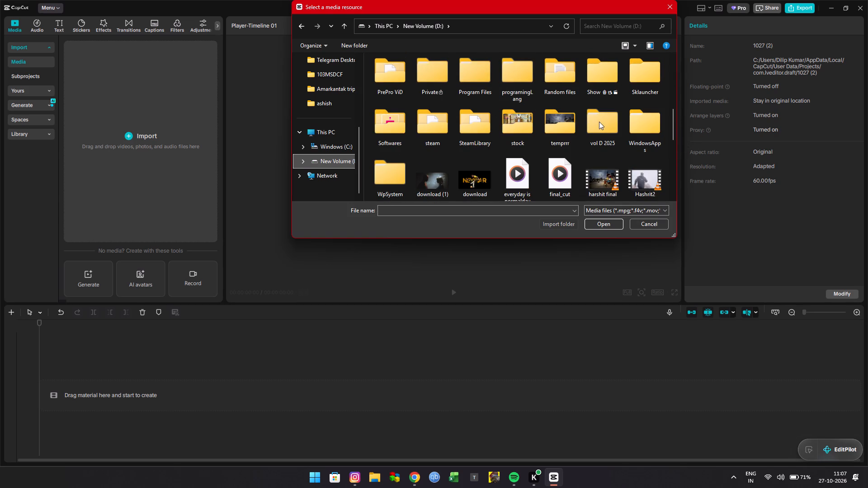
{"action": "scroll", "coordinate": [600, 119], "scroll_direction": "up", "scroll_amount": 1}
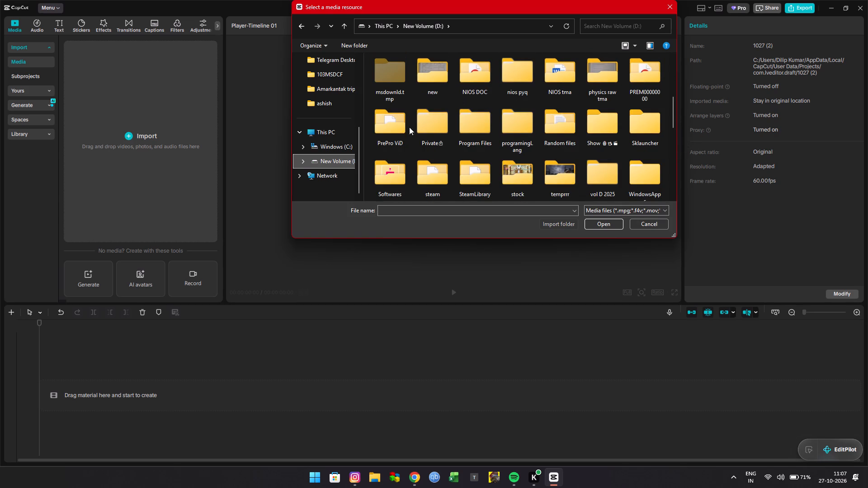
{"action": "double_click", "coordinate": [445, 136]}
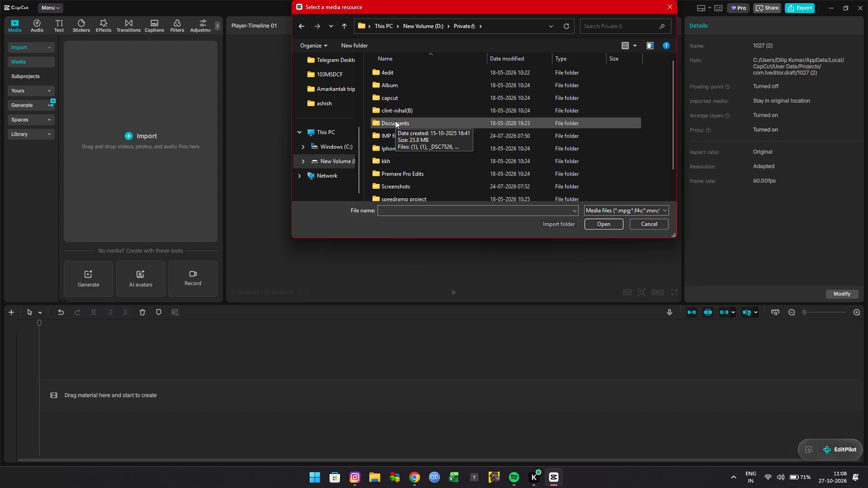
Look through the videos and audio files in the pinned Downloads folder for media to import.
{"action": "scroll", "coordinate": [344, 87], "scroll_direction": "up", "scroll_amount": 6}
{"action": "left_click", "coordinate": [320, 125]}
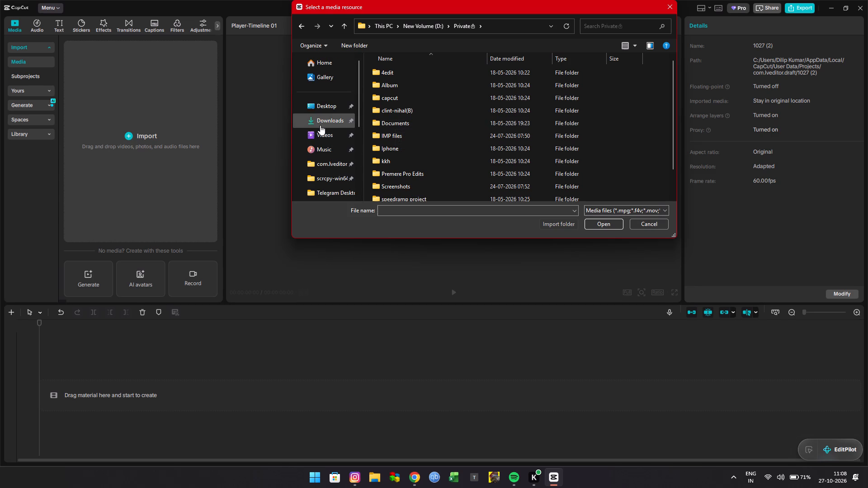
{"action": "scroll", "coordinate": [557, 134], "scroll_direction": "down", "scroll_amount": 3}
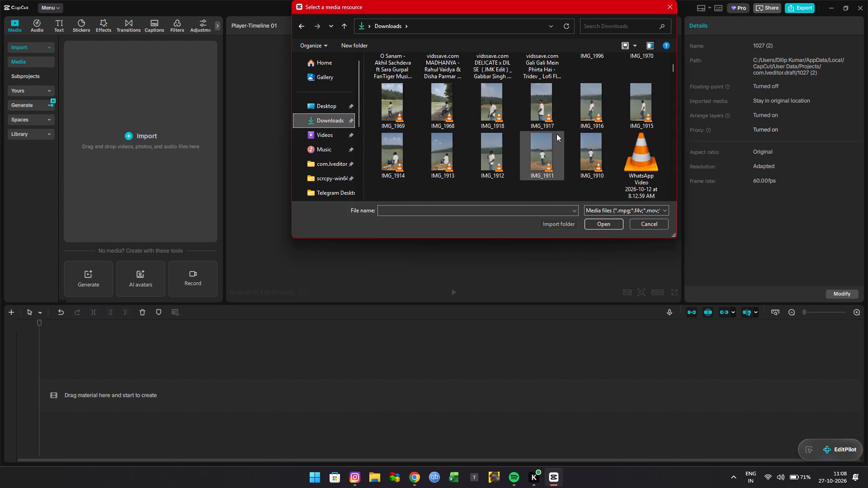
{"action": "scroll", "coordinate": [557, 134], "scroll_direction": "down", "scroll_amount": 16}
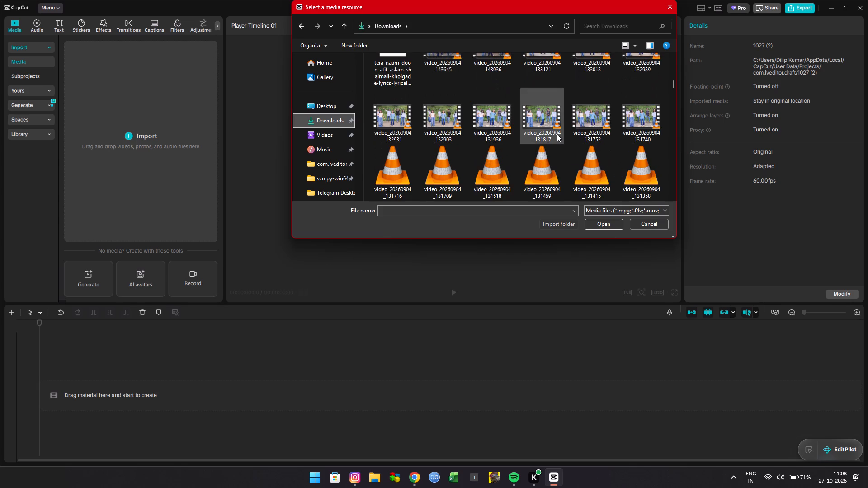
{"action": "scroll", "coordinate": [557, 134], "scroll_direction": "down", "scroll_amount": 9}
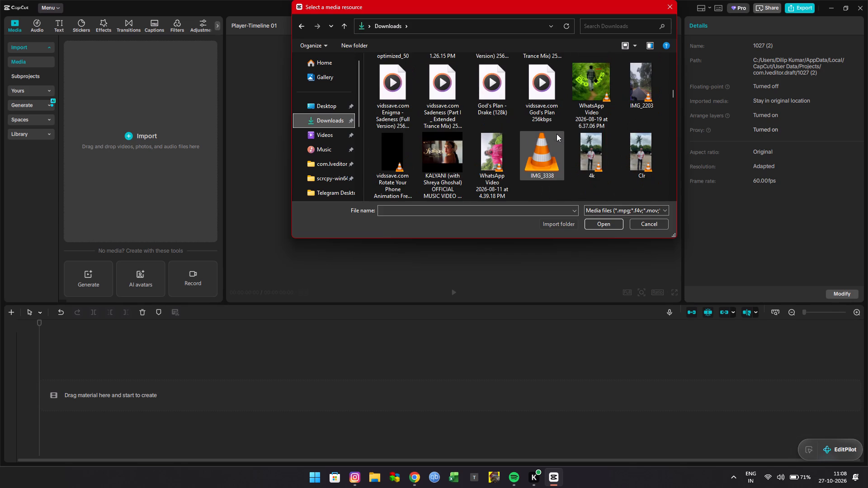
{"action": "scroll", "coordinate": [557, 134], "scroll_direction": "down", "scroll_amount": 1}
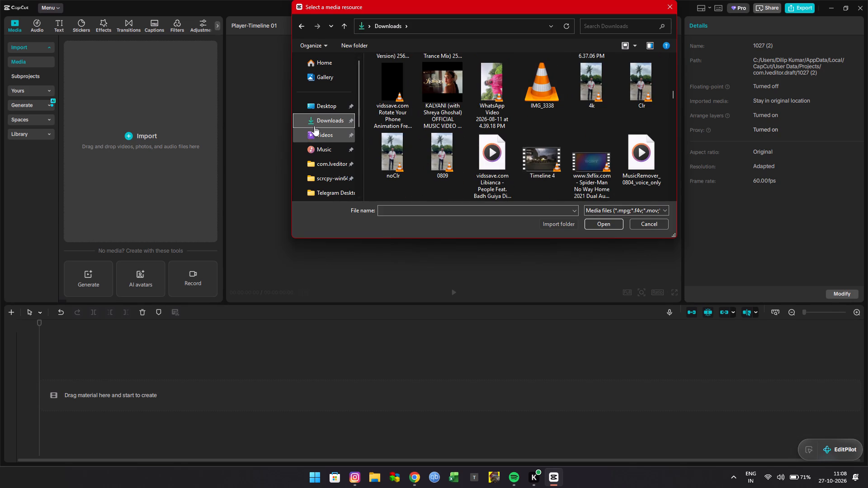
{"action": "scroll", "coordinate": [318, 125], "scroll_direction": "up", "scroll_amount": 2}
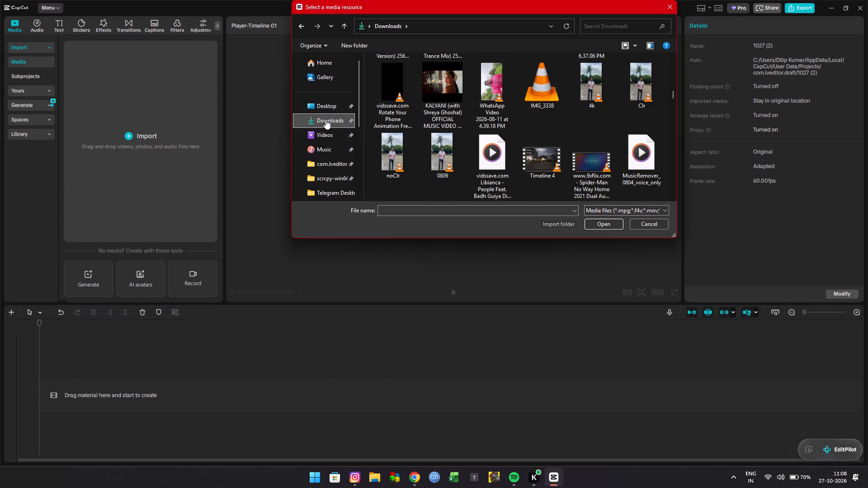
{"action": "left_click", "coordinate": [325, 119]}
Check the Windows (C:) drive for footage, including its Telegram Desktop and games folders.
{"action": "scroll", "coordinate": [326, 119], "scroll_direction": "down", "scroll_amount": 6}
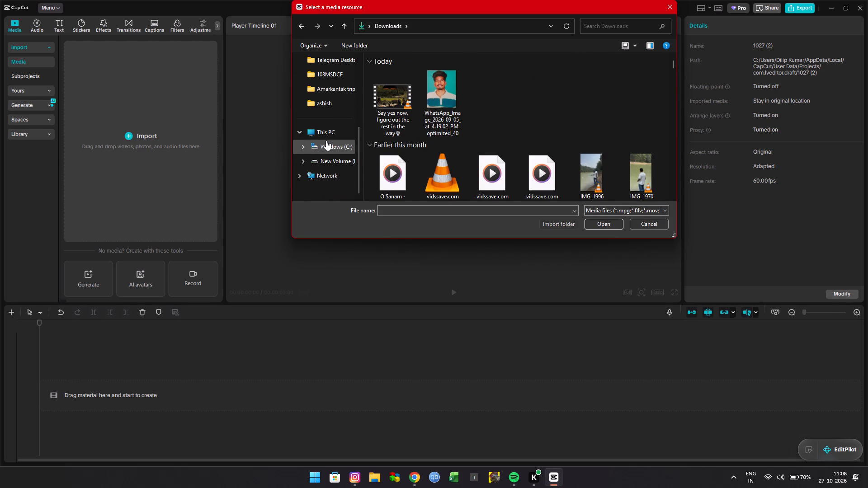
{"action": "left_click", "coordinate": [327, 141]}
{"action": "scroll", "coordinate": [474, 133], "scroll_direction": "down", "scroll_amount": 3}
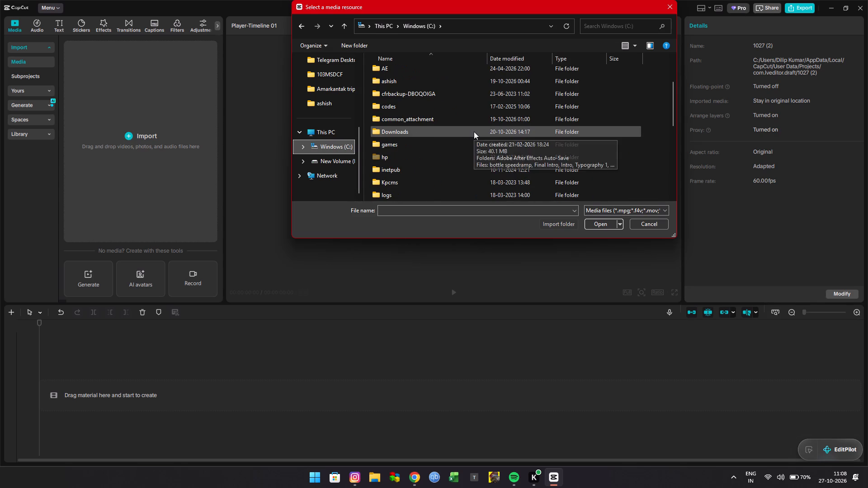
{"action": "scroll", "coordinate": [408, 174], "scroll_direction": "down", "scroll_amount": 6}
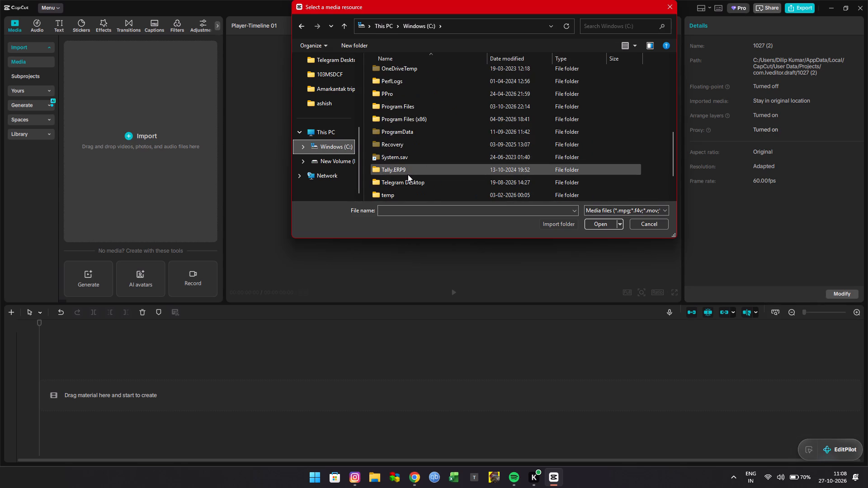
{"action": "scroll", "coordinate": [408, 174], "scroll_direction": "down", "scroll_amount": 3}
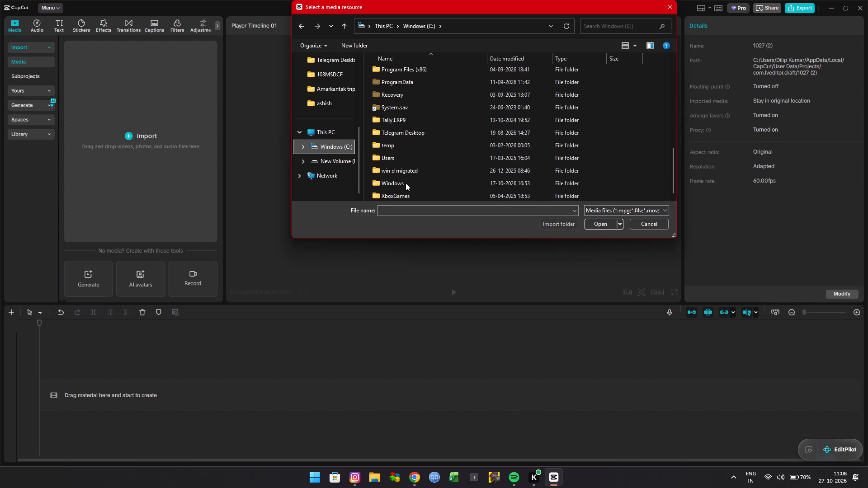
{"action": "double_click", "coordinate": [405, 134]}
{"action": "left_click", "coordinate": [408, 23]}
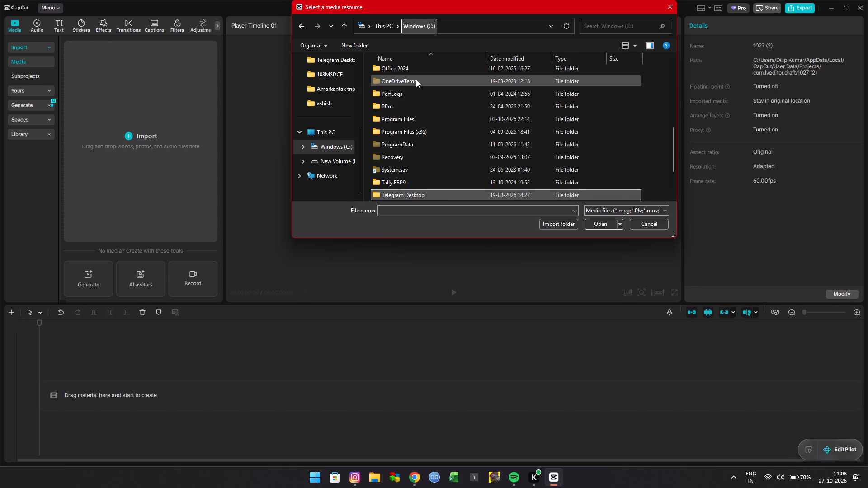
{"action": "scroll", "coordinate": [414, 94], "scroll_direction": "up", "scroll_amount": 3}
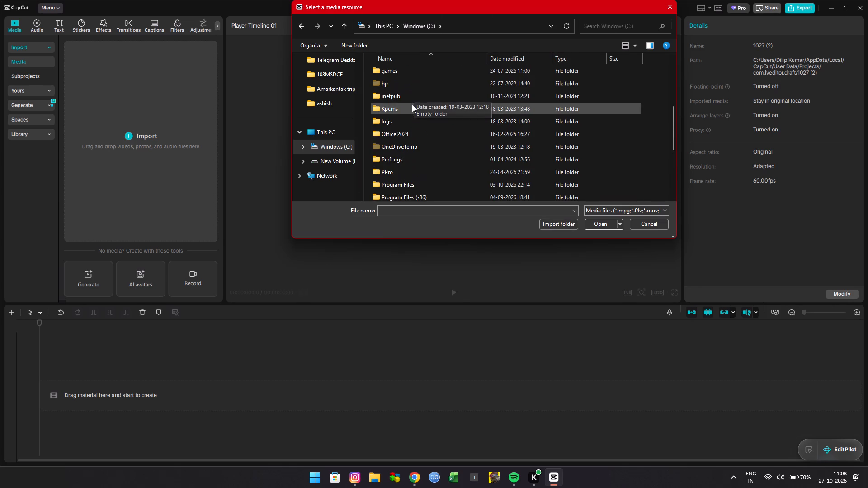
{"action": "scroll", "coordinate": [413, 83], "scroll_direction": "up", "scroll_amount": 1}
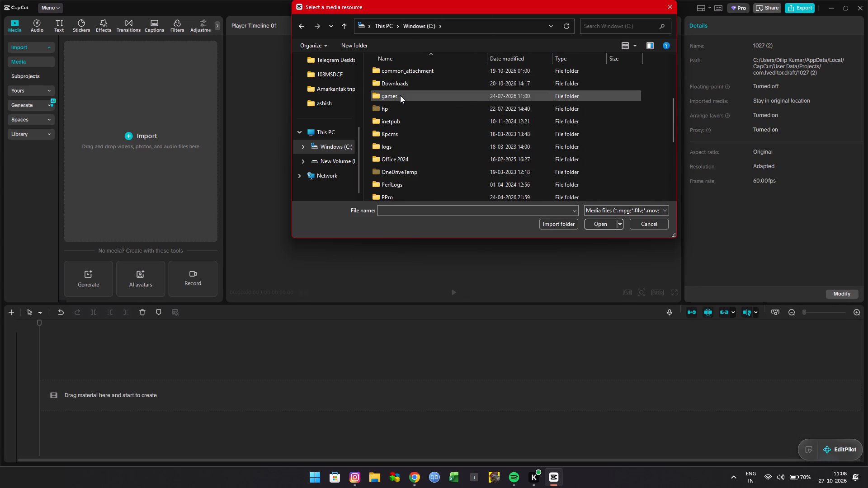
{"action": "left_click", "coordinate": [400, 85]}
{"action": "double_click", "coordinate": [398, 98]}
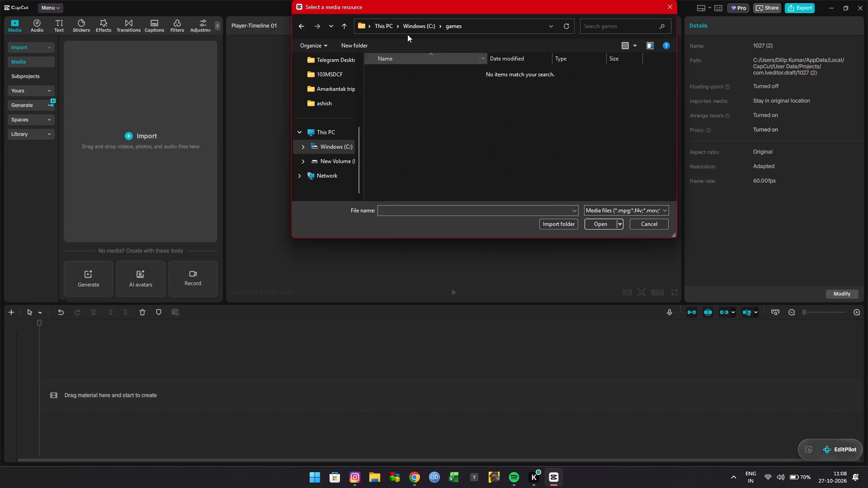
{"action": "left_click", "coordinate": [420, 25]}
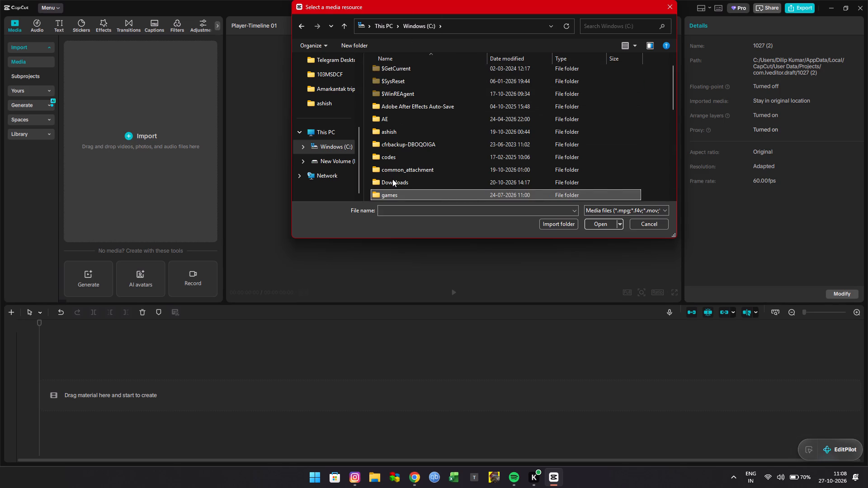
Examine the Downloads folder on Windows (C:) and the images in its PANNA subfolder.
{"action": "double_click", "coordinate": [392, 179]}
{"action": "scroll", "coordinate": [413, 150], "scroll_direction": "down", "scroll_amount": 2}
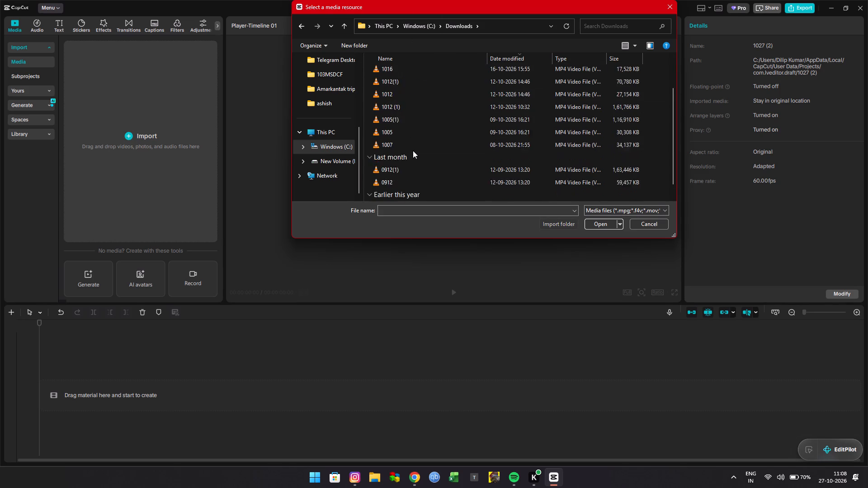
{"action": "scroll", "coordinate": [413, 150], "scroll_direction": "down", "scroll_amount": 4}
{"action": "scroll", "coordinate": [413, 150], "scroll_direction": "up", "scroll_amount": 6}
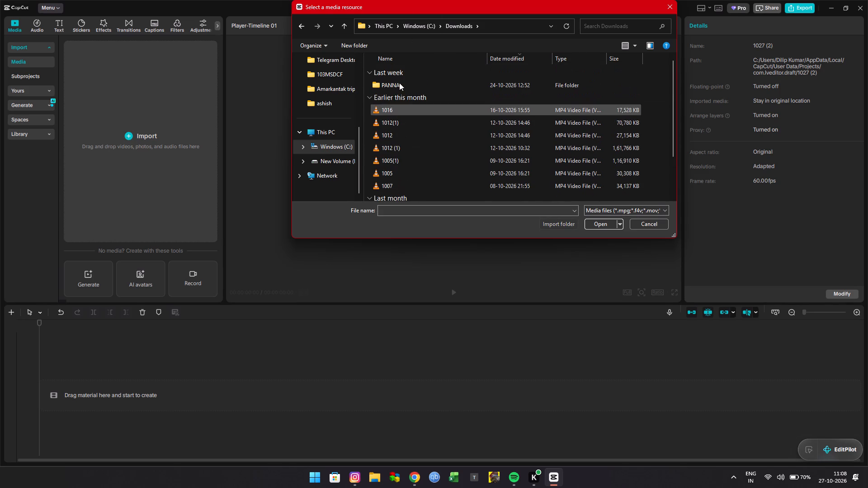
{"action": "double_click", "coordinate": [399, 84]}
{"action": "scroll", "coordinate": [401, 87], "scroll_direction": "down", "scroll_amount": 5}
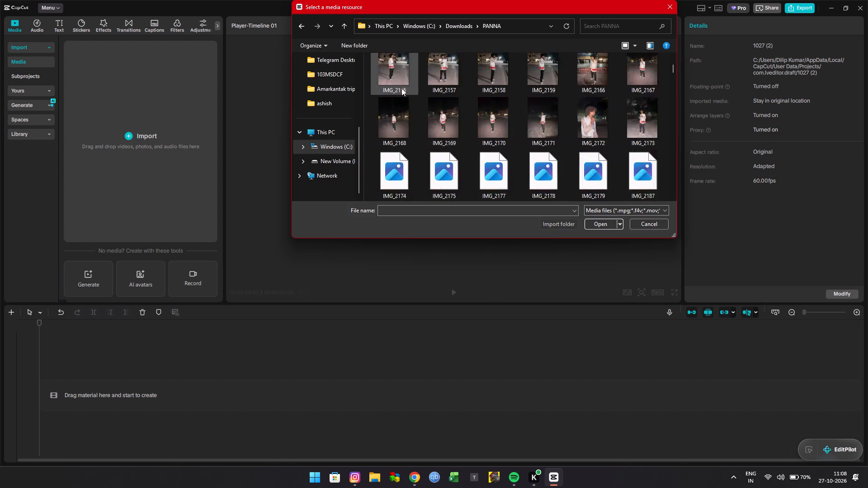
{"action": "scroll", "coordinate": [401, 88], "scroll_direction": "down", "scroll_amount": 9}
{"action": "scroll", "coordinate": [401, 88], "scroll_direction": "down", "scroll_amount": 20}
{"action": "scroll", "coordinate": [401, 88], "scroll_direction": "down", "scroll_amount": 4}
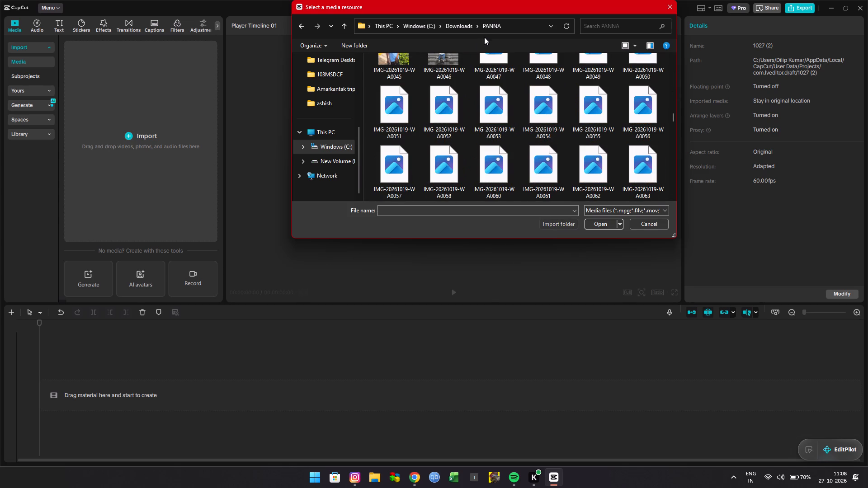
{"action": "left_click", "coordinate": [453, 28]}
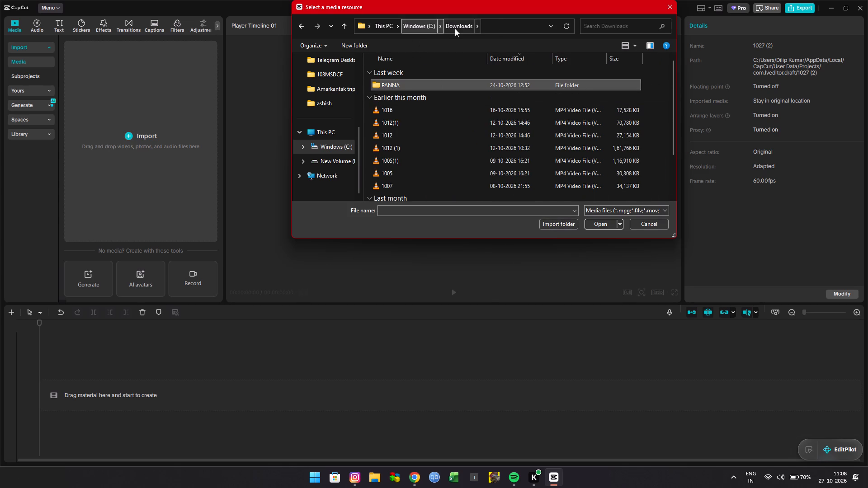
{"action": "left_click", "coordinate": [456, 28]}
Look through the top-level folders of Windows (C:) for any that hold usable footage.
{"action": "left_click", "coordinate": [414, 22]}
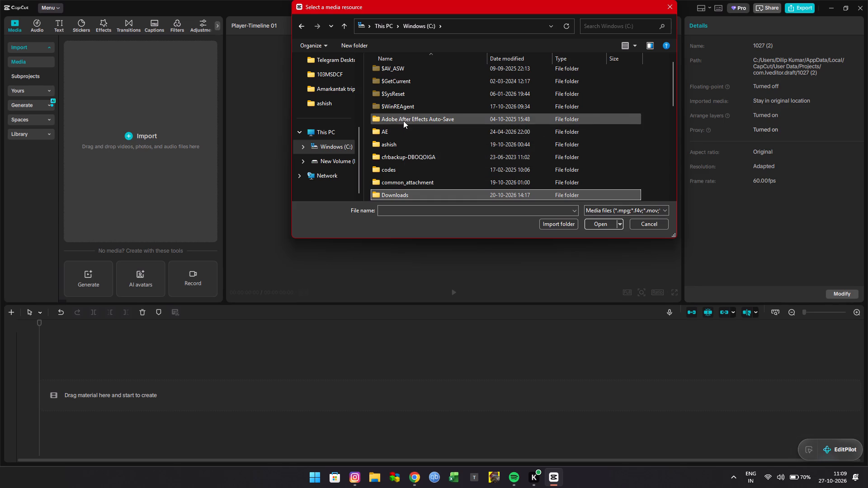
{"action": "scroll", "coordinate": [403, 123], "scroll_direction": "down", "scroll_amount": 3}
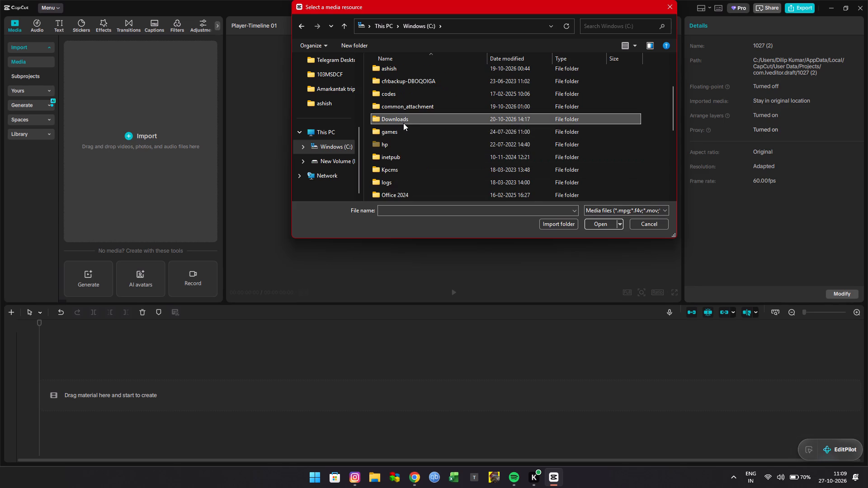
{"action": "scroll", "coordinate": [399, 171], "scroll_direction": "down", "scroll_amount": 9}
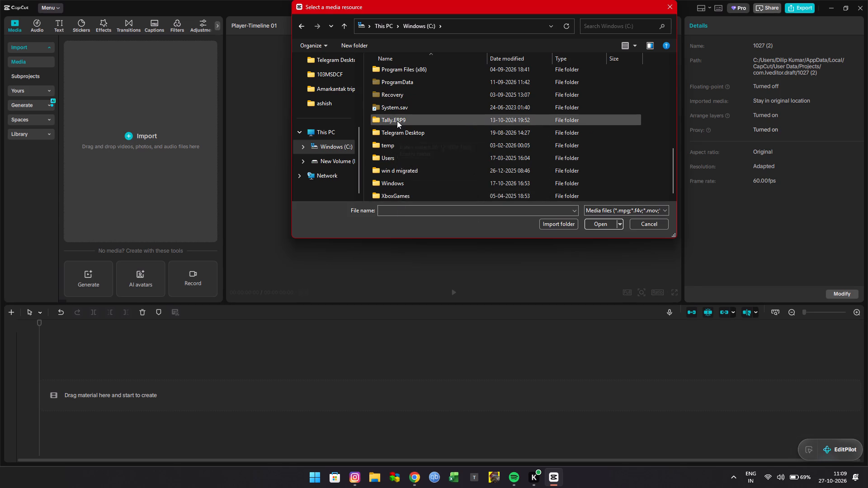
{"action": "scroll", "coordinate": [401, 81], "scroll_direction": "up", "scroll_amount": 1}
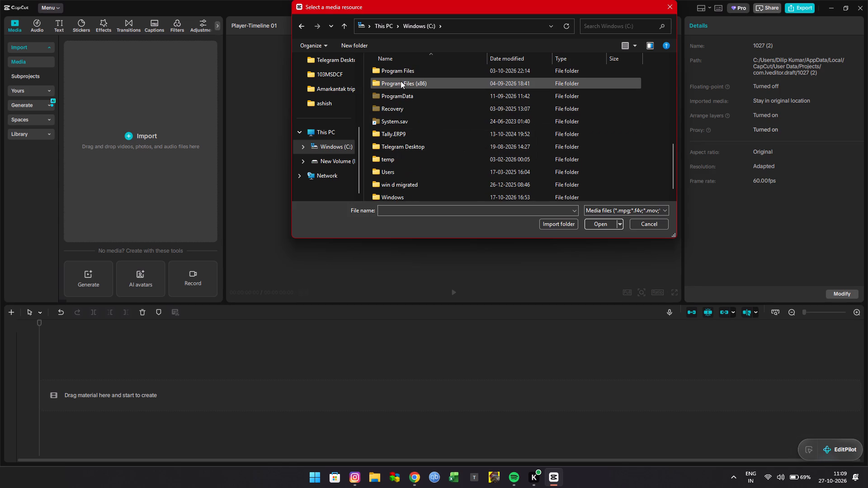
{"action": "scroll", "coordinate": [401, 81], "scroll_direction": "up", "scroll_amount": 2}
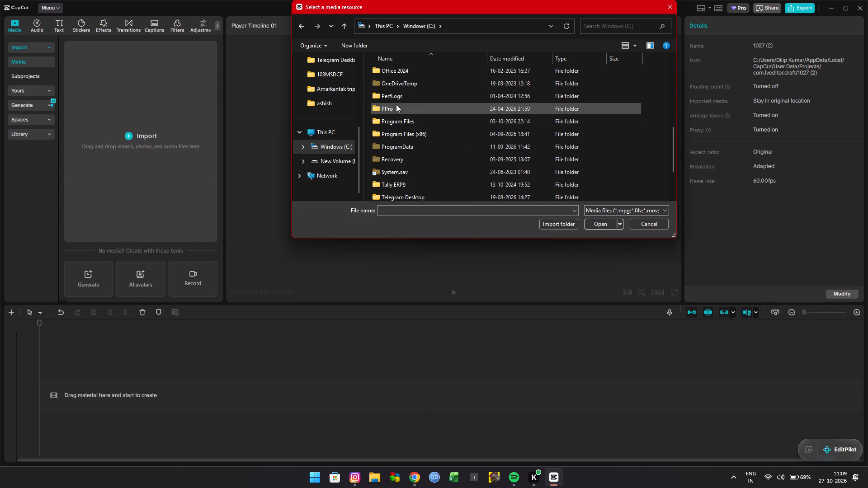
{"action": "scroll", "coordinate": [396, 104], "scroll_direction": "up", "scroll_amount": 2}
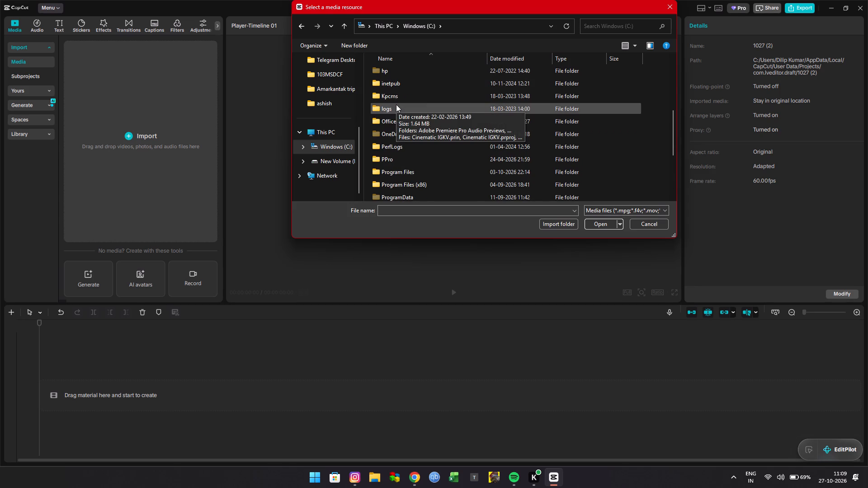
{"action": "scroll", "coordinate": [396, 104], "scroll_direction": "up", "scroll_amount": 8}
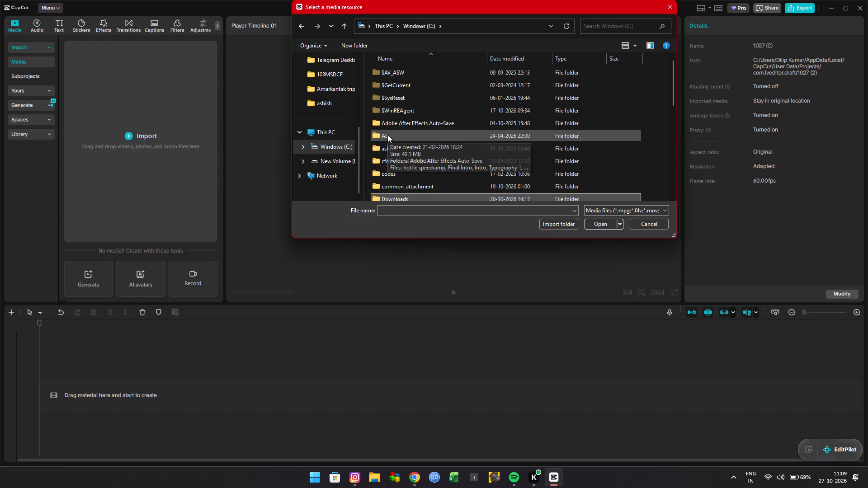
Look for footage on New Volume (D:), including inside its vol D 2025 and temprrr folders.
{"action": "left_click", "coordinate": [322, 160]}
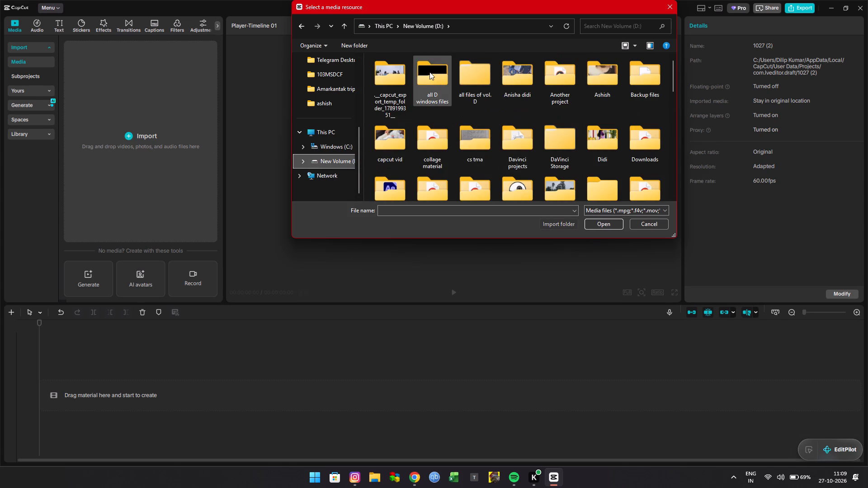
{"action": "scroll", "coordinate": [429, 73], "scroll_direction": "down", "scroll_amount": 5}
{"action": "scroll", "coordinate": [479, 157], "scroll_direction": "down", "scroll_amount": 2}
{"action": "scroll", "coordinate": [613, 168], "scroll_direction": "down", "scroll_amount": 4}
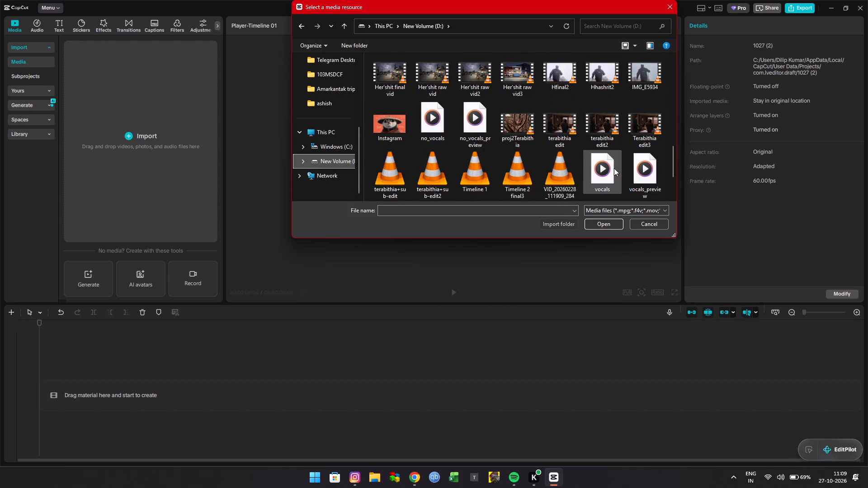
{"action": "scroll", "coordinate": [614, 168], "scroll_direction": "down", "scroll_amount": 7}
{"action": "scroll", "coordinate": [517, 169], "scroll_direction": "up", "scroll_amount": 1}
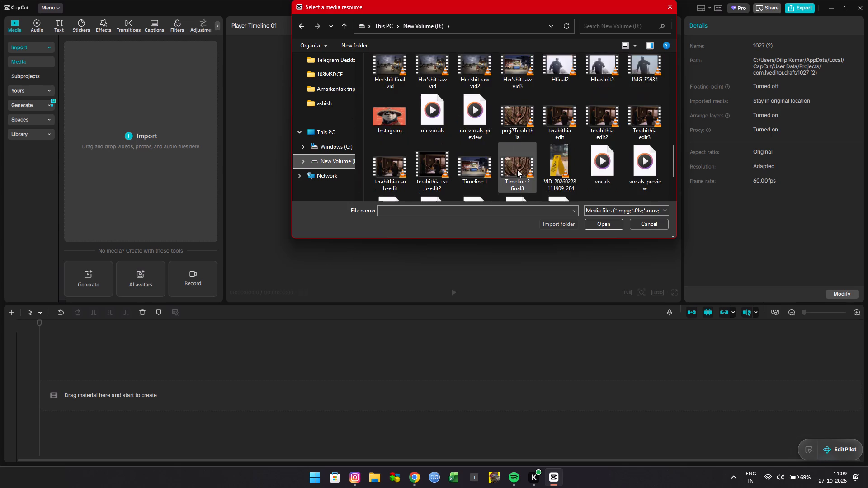
{"action": "scroll", "coordinate": [517, 169], "scroll_direction": "up", "scroll_amount": 1}
{"action": "scroll", "coordinate": [453, 150], "scroll_direction": "up", "scroll_amount": 1}
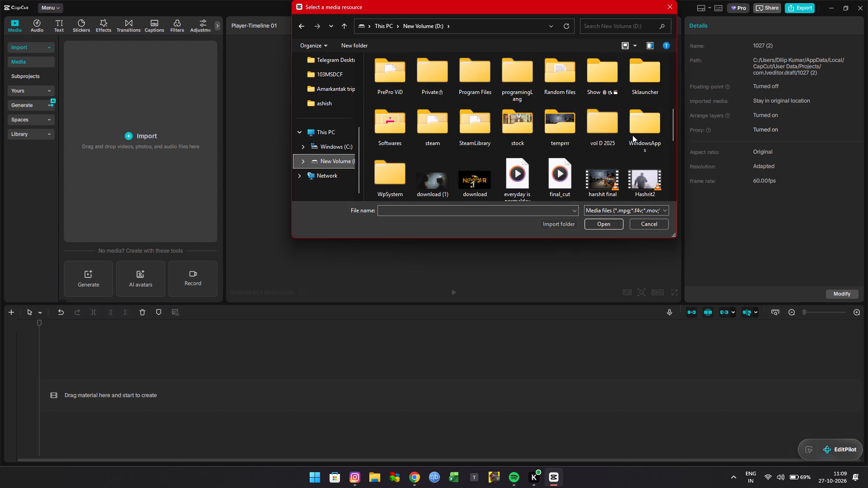
{"action": "double_click", "coordinate": [599, 134]}
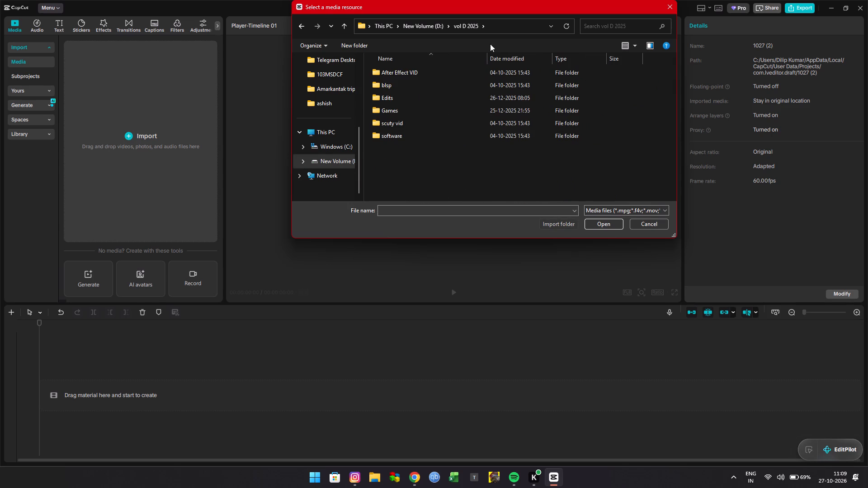
{"action": "left_click", "coordinate": [422, 27]}
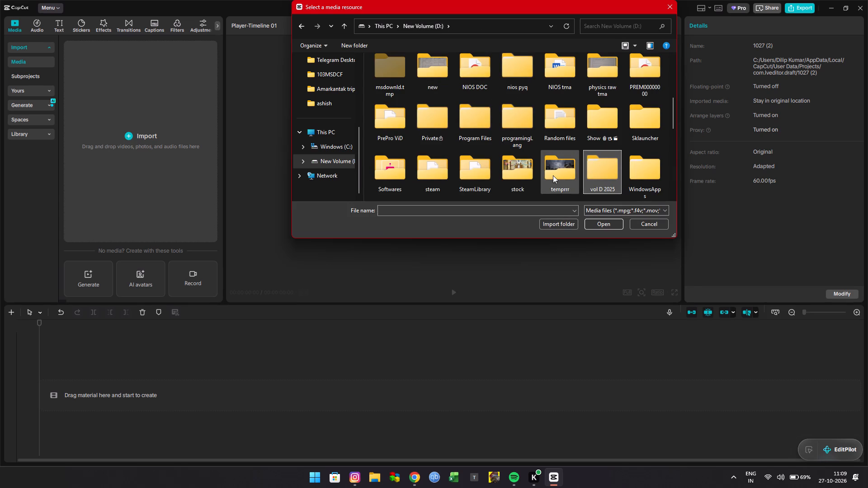
{"action": "double_click", "coordinate": [553, 175]}
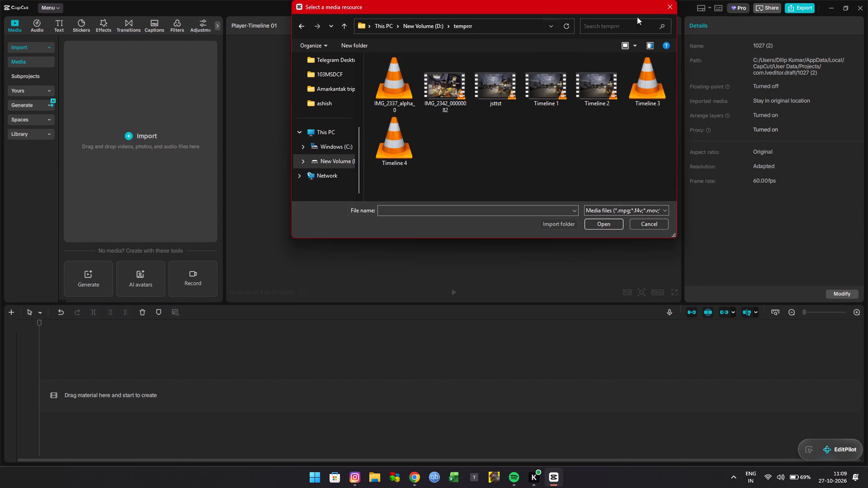
Dismiss the media import dialog without choosing a file and close project 1027 (2), returning to the home screen.
{"action": "left_click", "coordinate": [667, 4]}
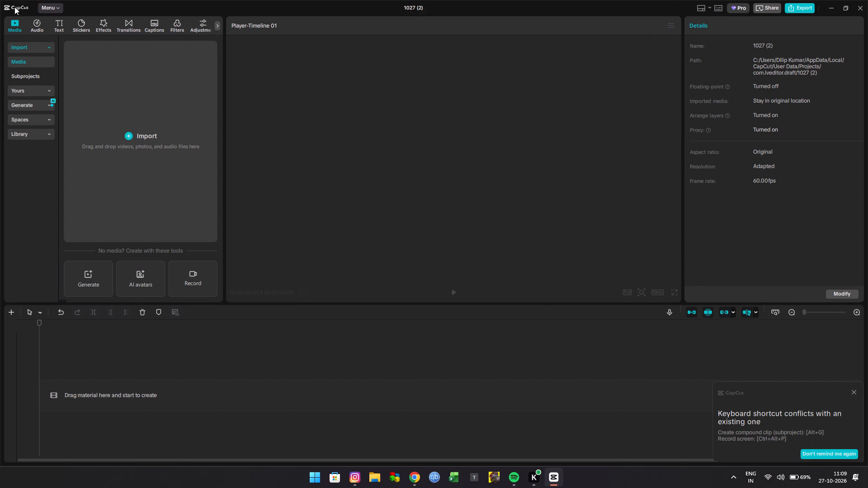
{"action": "left_click", "coordinate": [861, 6]}
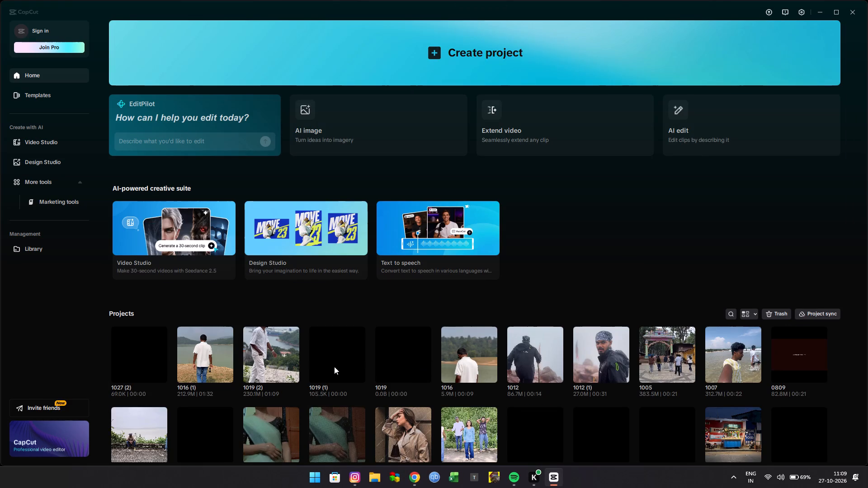
Look through the thumbnails of the existing projects on the home screen.
{"action": "scroll", "coordinate": [334, 366], "scroll_direction": "down", "scroll_amount": 5}
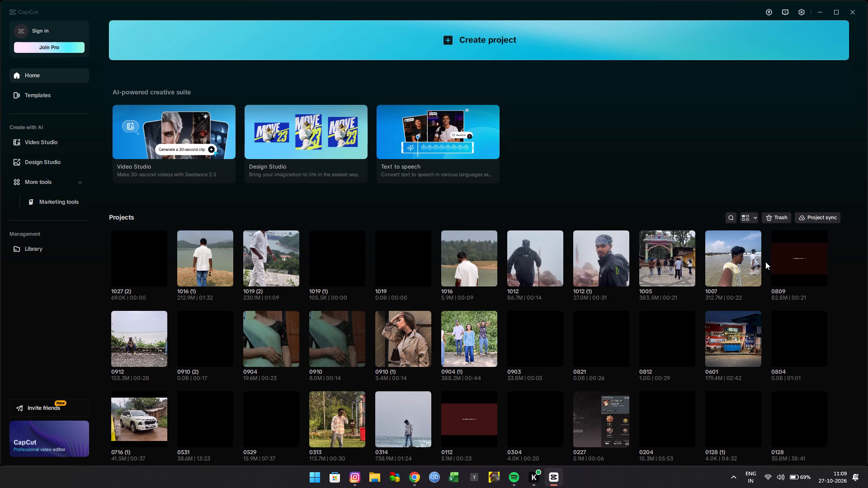
{"action": "scroll", "coordinate": [765, 262], "scroll_direction": "up", "scroll_amount": 1}
{"action": "scroll", "coordinate": [640, 308], "scroll_direction": "up", "scroll_amount": 1}
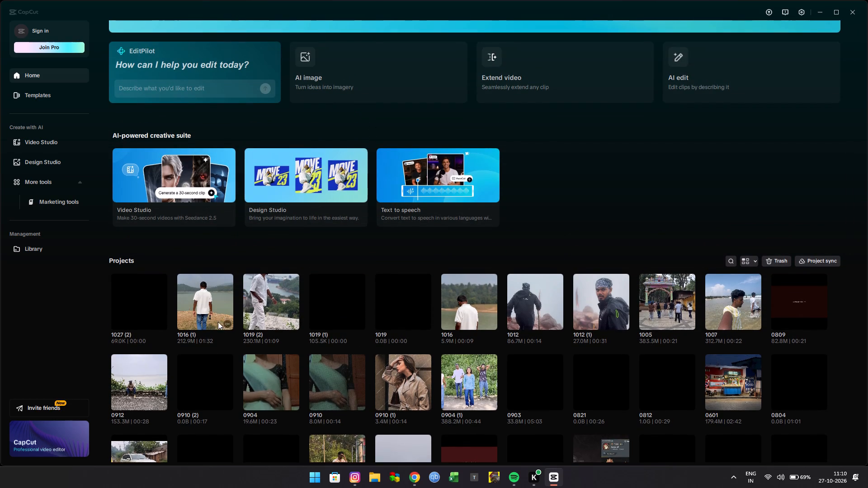
{"action": "scroll", "coordinate": [739, 334], "scroll_direction": "down", "scroll_amount": 7}
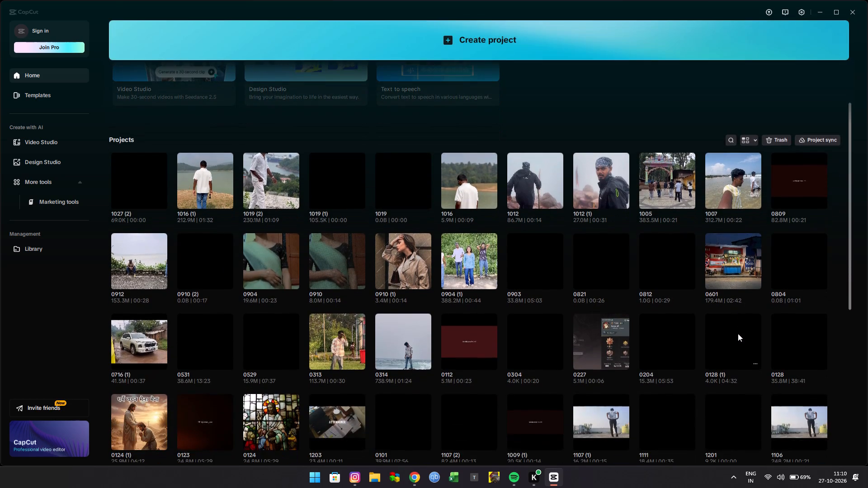
{"action": "scroll", "coordinate": [738, 333], "scroll_direction": "up", "scroll_amount": 16}
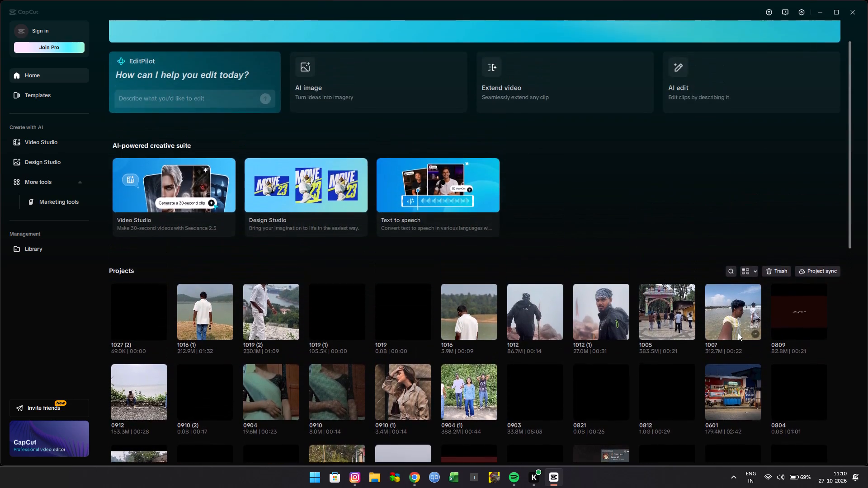
{"action": "scroll", "coordinate": [738, 332], "scroll_direction": "up", "scroll_amount": 8}
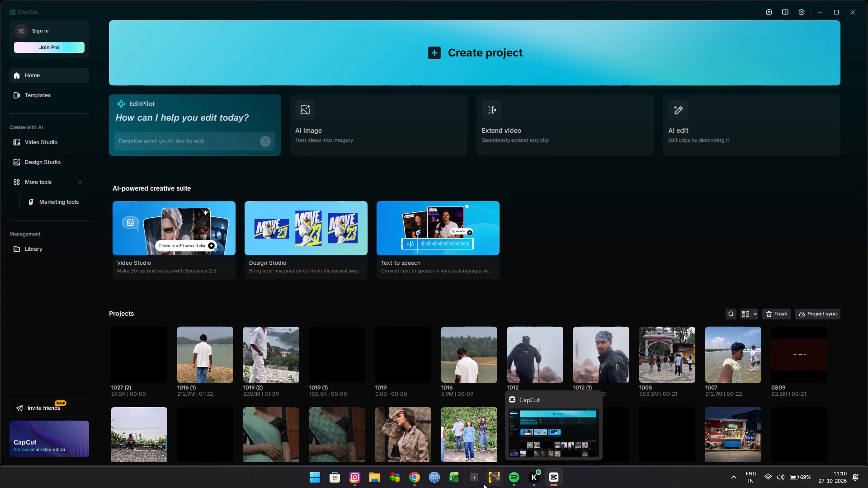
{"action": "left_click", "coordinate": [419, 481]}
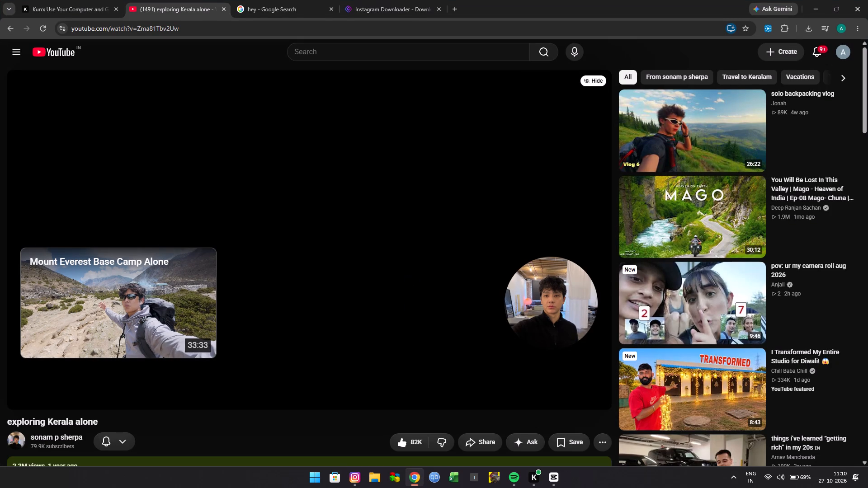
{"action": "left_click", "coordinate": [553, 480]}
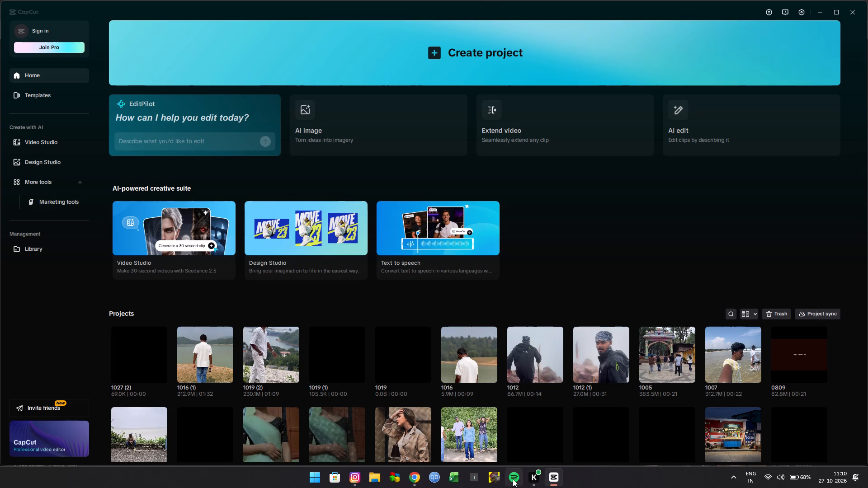
Switch to File Explorer and examine New Volume (D:) for footage, including its CapCut export temp folder.
{"action": "left_click", "coordinate": [375, 483]}
{"action": "left_click", "coordinate": [68, 306]}
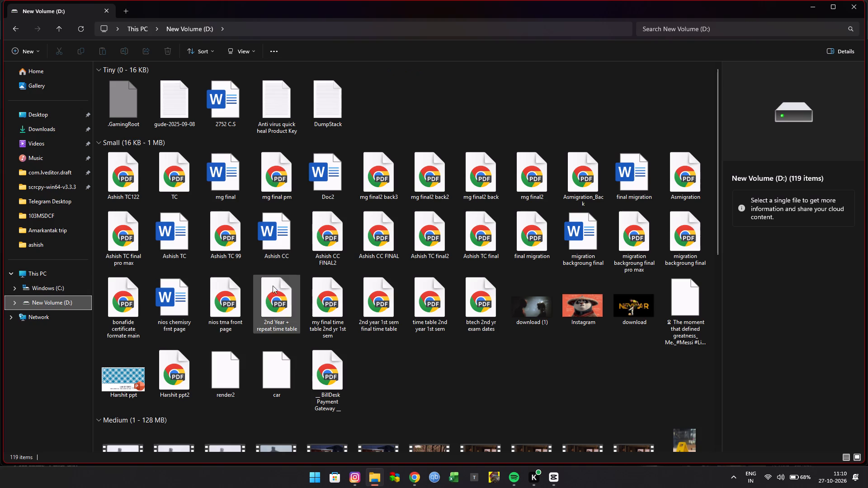
{"action": "scroll", "coordinate": [383, 272], "scroll_direction": "down", "scroll_amount": 3}
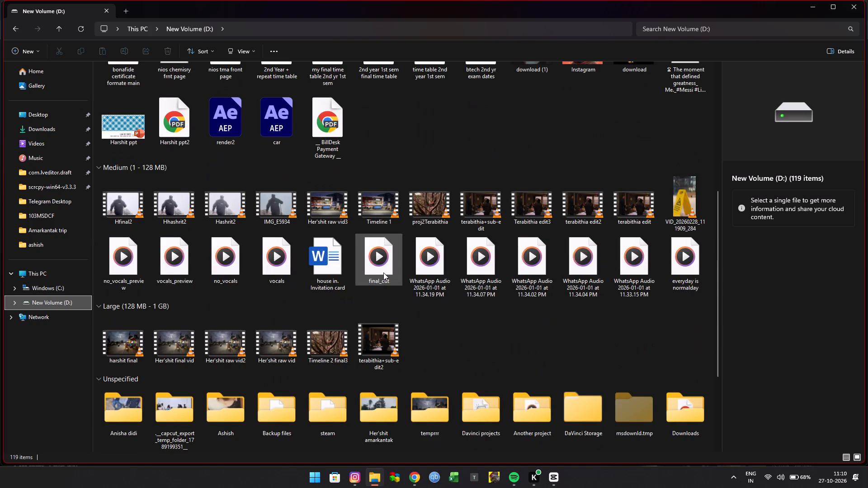
{"action": "scroll", "coordinate": [383, 272], "scroll_direction": "down", "scroll_amount": 4}
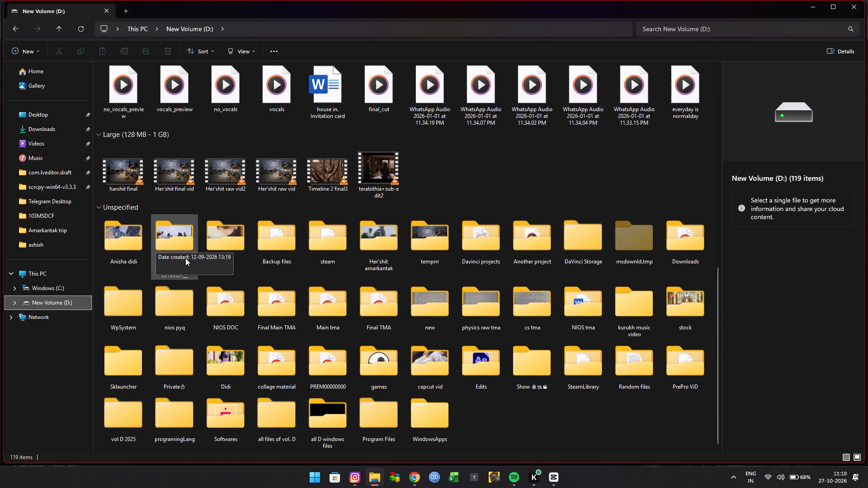
{"action": "double_click", "coordinate": [174, 246]}
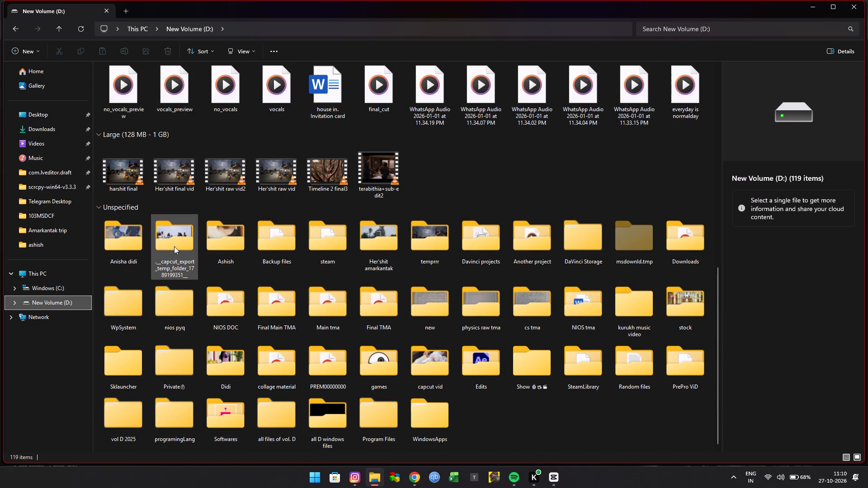
{"action": "left_click", "coordinate": [193, 28]}
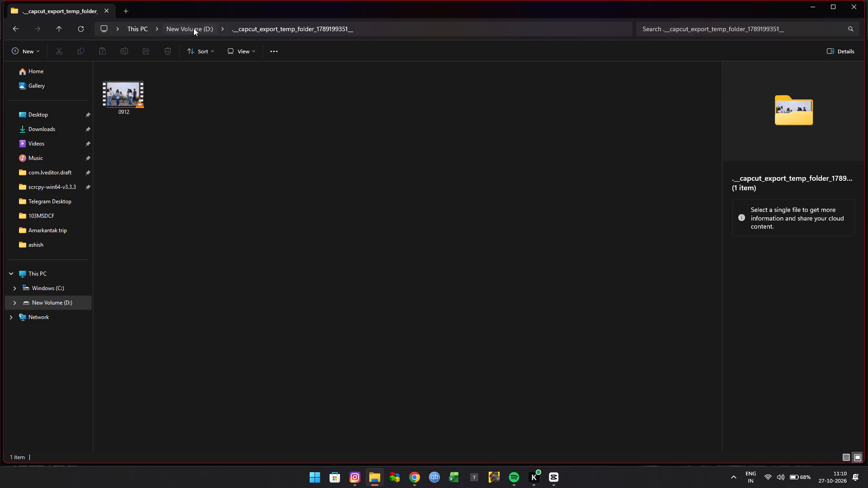
Look for footage and audio in the temprrr and Another project folders on New Volume (D:).
{"action": "scroll", "coordinate": [224, 385], "scroll_direction": "down", "scroll_amount": 1}
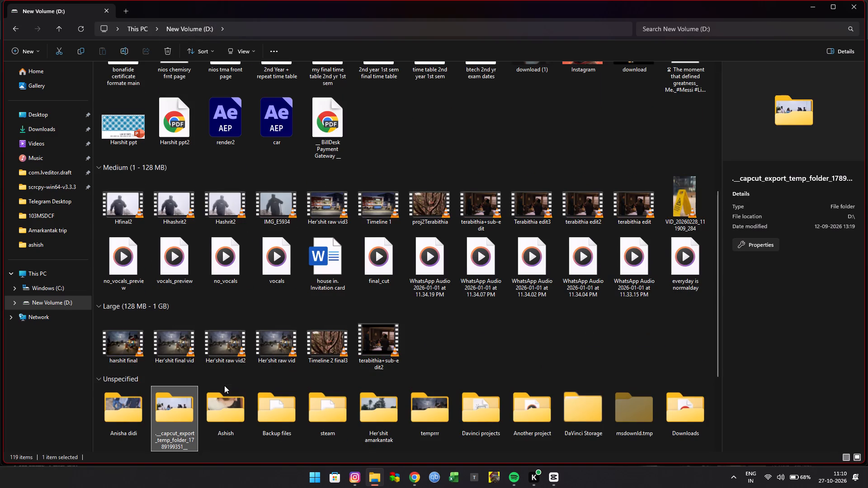
{"action": "scroll", "coordinate": [224, 385], "scroll_direction": "down", "scroll_amount": 2}
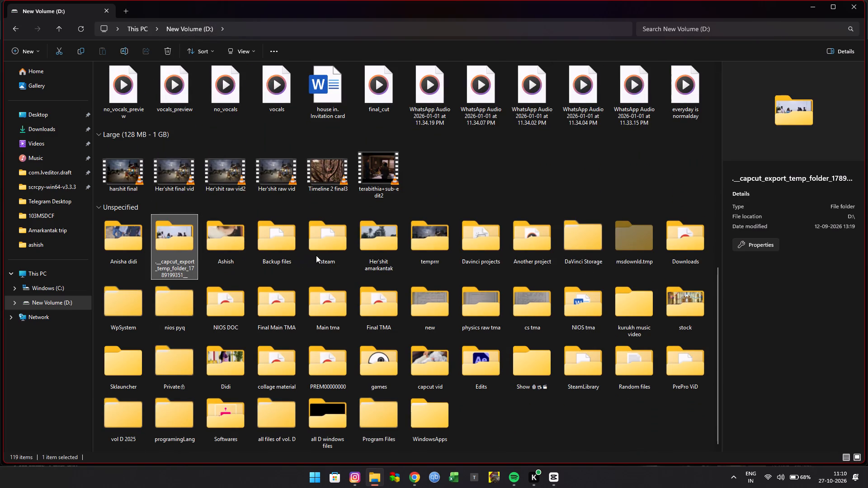
{"action": "double_click", "coordinate": [433, 253]}
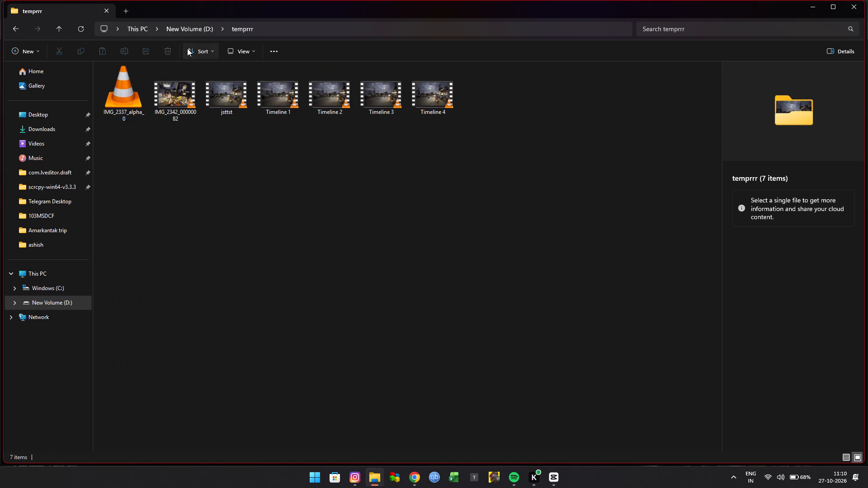
{"action": "left_click", "coordinate": [198, 32]}
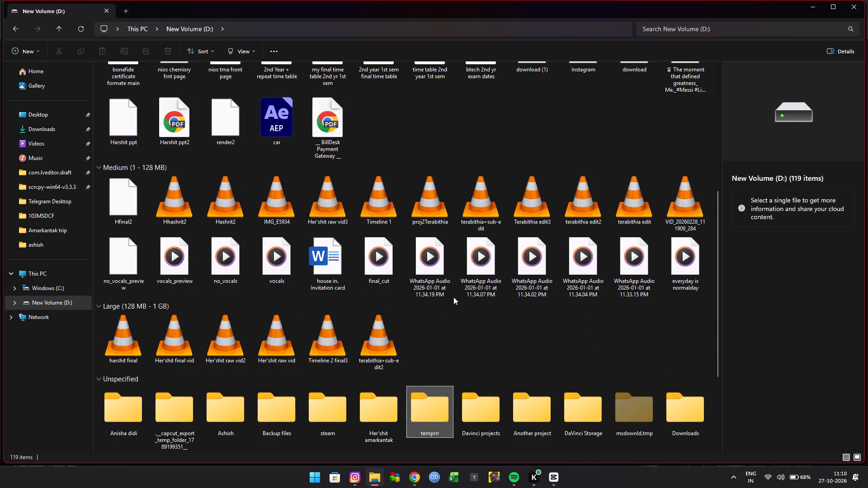
{"action": "scroll", "coordinate": [500, 418], "scroll_direction": "down", "scroll_amount": 2}
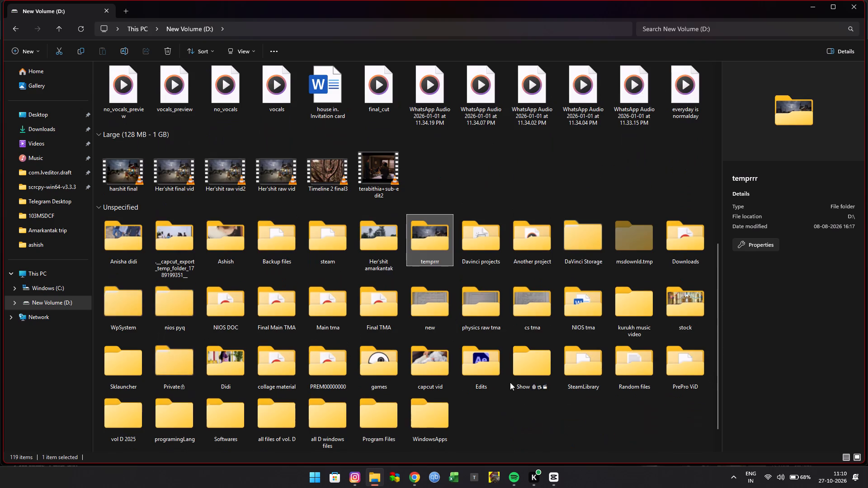
{"action": "double_click", "coordinate": [547, 236]}
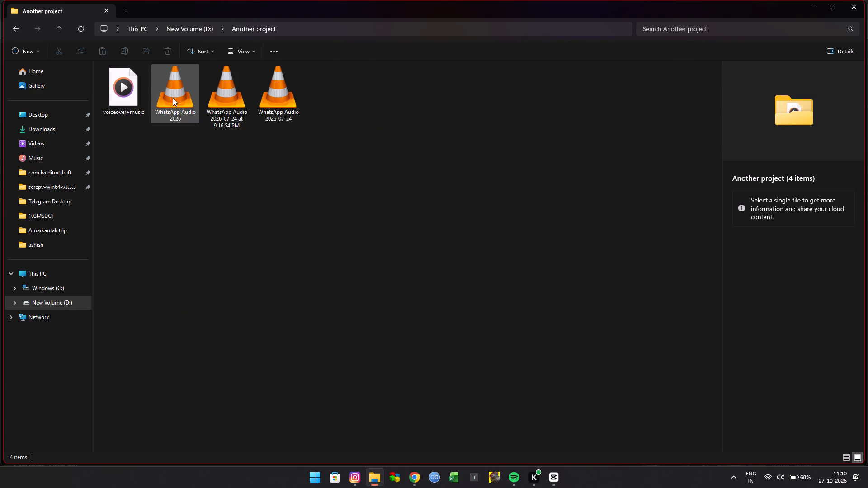
{"action": "left_click", "coordinate": [192, 28]}
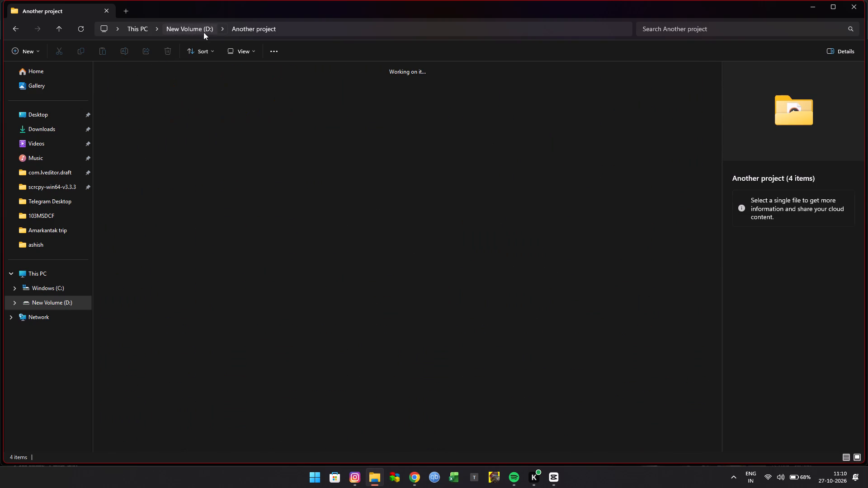
Open the Downloads folder on New Volume (D:) and examine this month's and last month's files for usable footage and audio.
{"action": "scroll", "coordinate": [575, 434], "scroll_direction": "down", "scroll_amount": 5}
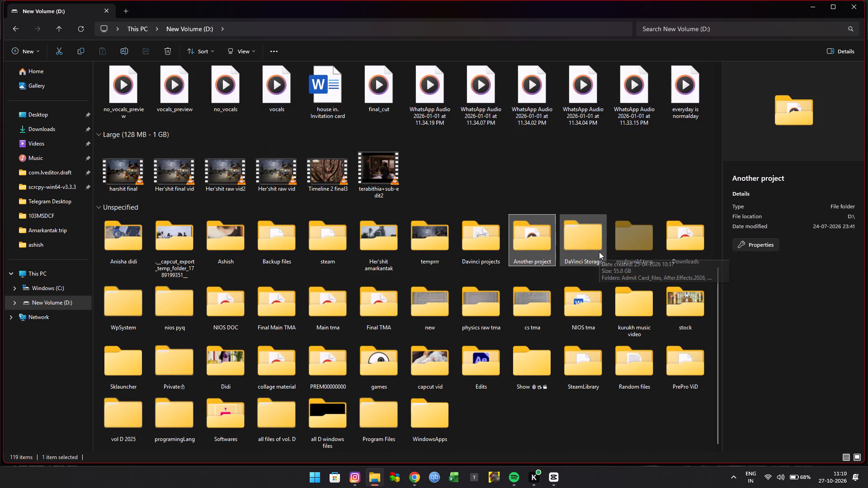
{"action": "double_click", "coordinate": [685, 251]}
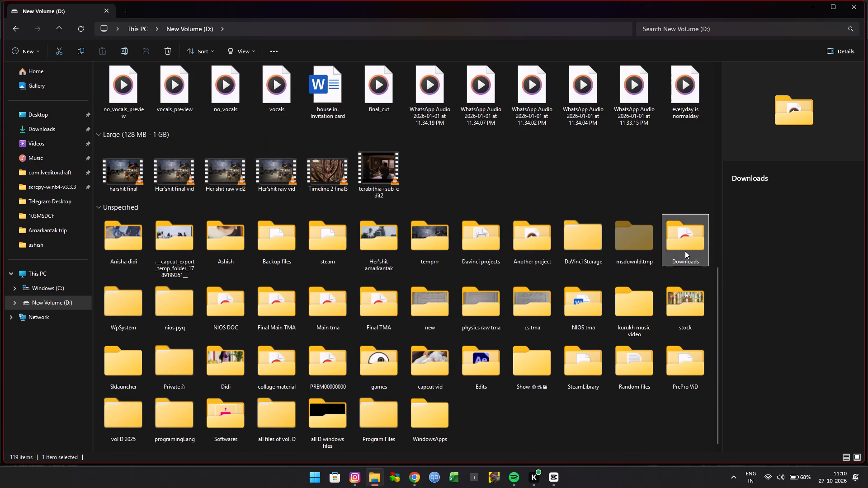
{"action": "scroll", "coordinate": [507, 238], "scroll_direction": "down", "scroll_amount": 5}
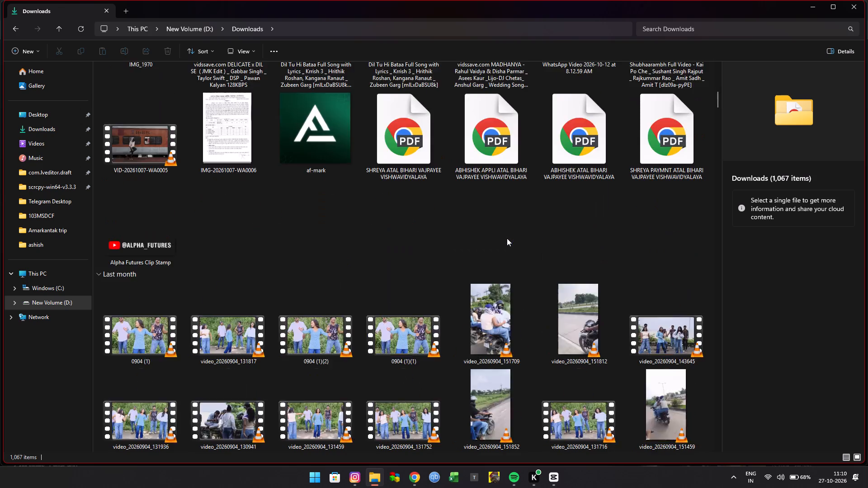
{"action": "scroll", "coordinate": [507, 238], "scroll_direction": "down", "scroll_amount": 1}
{"action": "scroll", "coordinate": [507, 238], "scroll_direction": "up", "scroll_amount": 7}
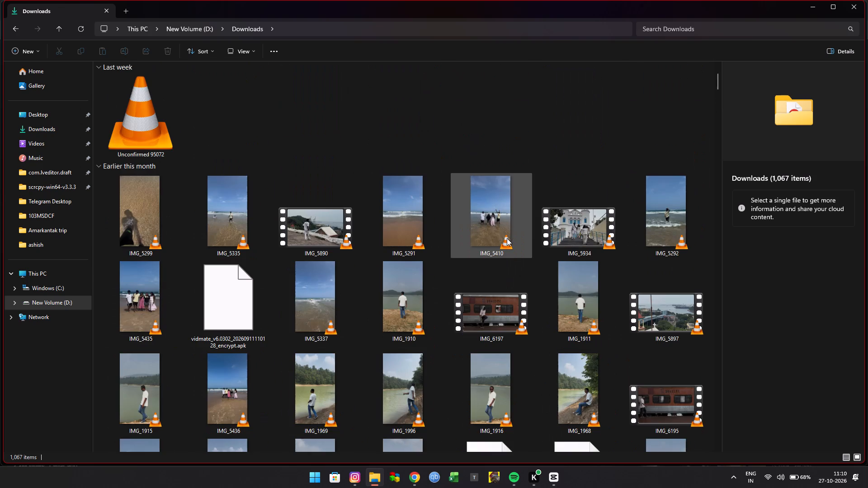
{"action": "scroll", "coordinate": [507, 238], "scroll_direction": "down", "scroll_amount": 4}
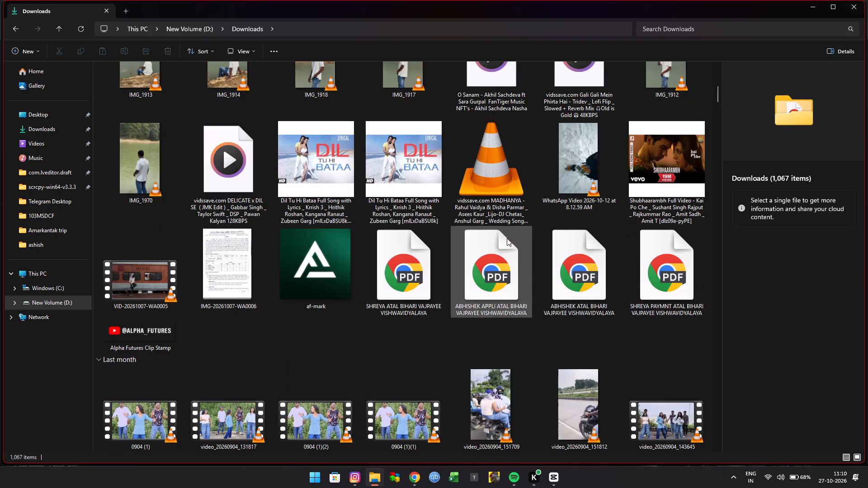
{"action": "scroll", "coordinate": [507, 238], "scroll_direction": "down", "scroll_amount": 7}
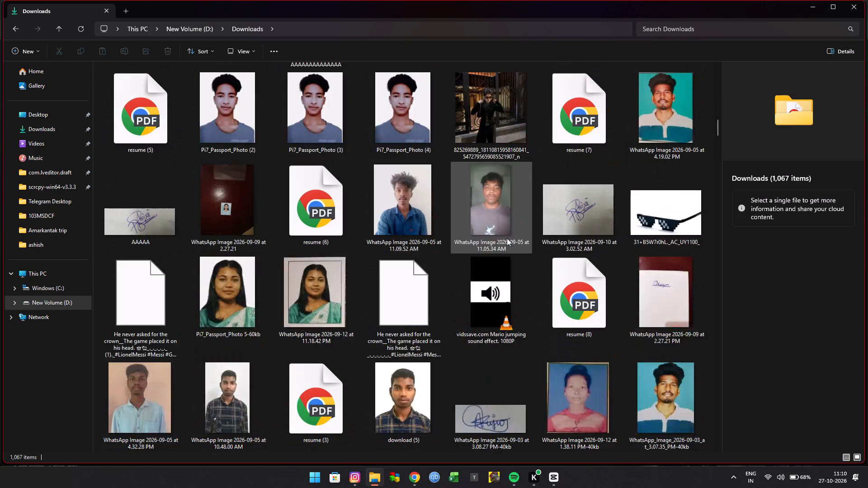
Examine the older Downloads files from earlier this year using smaller thumbnails, and return to New Volume (D:).
{"action": "scroll", "coordinate": [507, 238], "scroll_direction": "down", "scroll_amount": 5}
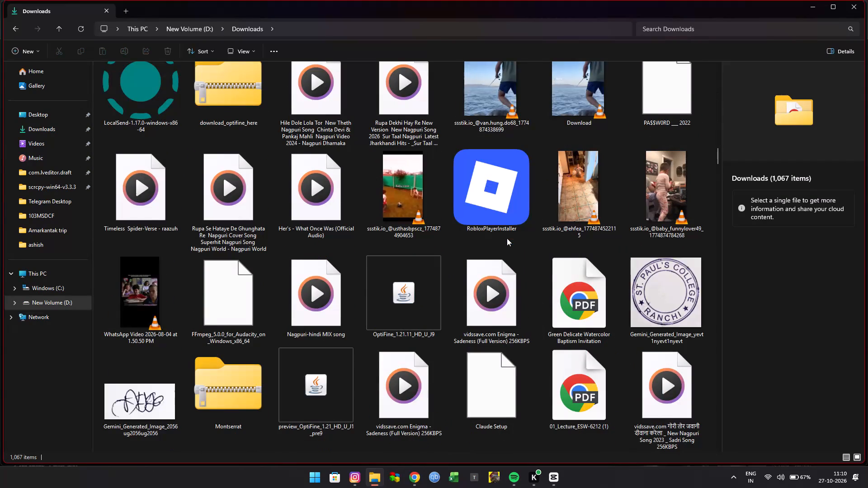
{"action": "scroll", "coordinate": [507, 238], "scroll_direction": "down", "scroll_amount": 2}
{"action": "scroll", "coordinate": [507, 238], "scroll_direction": "up", "scroll_amount": 2}
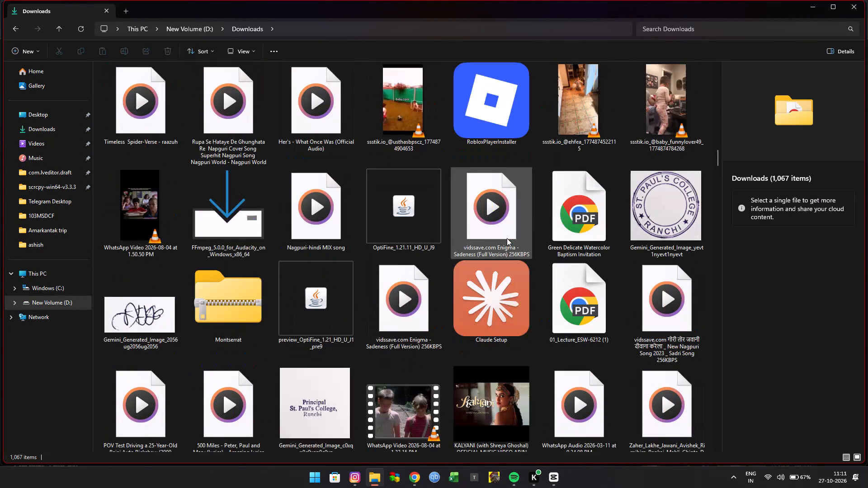
{"action": "scroll", "coordinate": [507, 238], "scroll_direction": "up", "scroll_amount": 2}
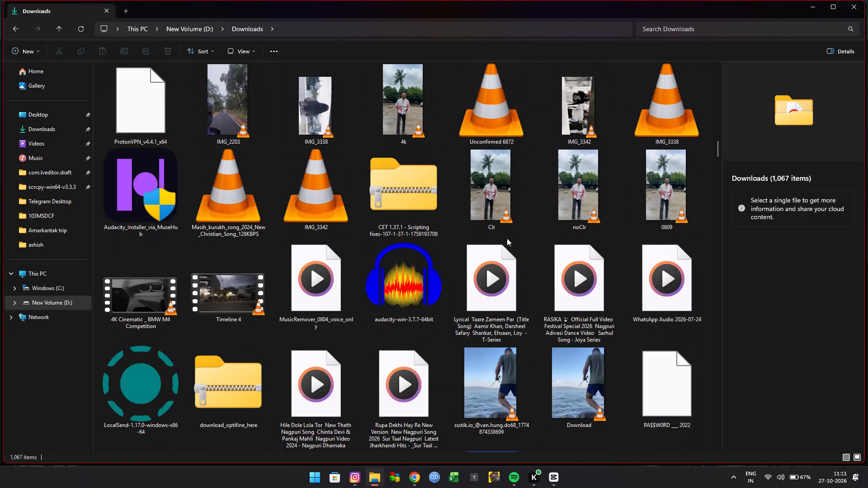
{"action": "scroll", "coordinate": [507, 238], "scroll_direction": "up", "scroll_amount": 1}
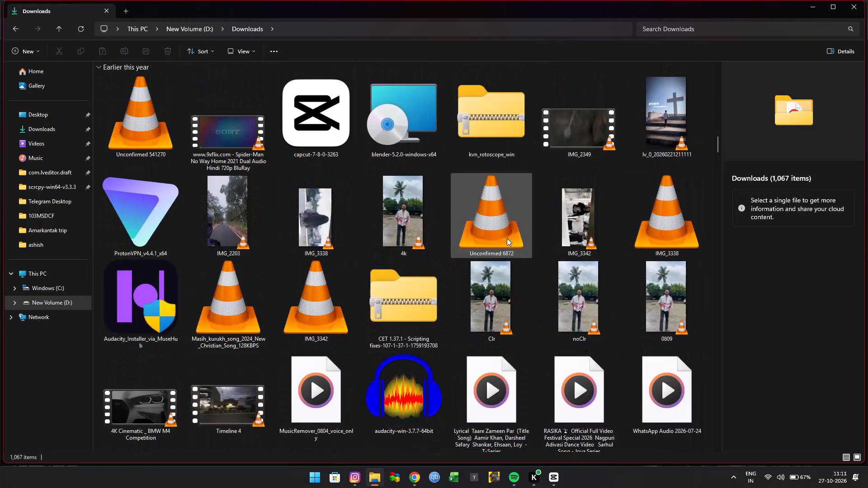
{"action": "scroll", "coordinate": [507, 238], "scroll_direction": "down", "scroll_amount": 3, "text": "ctrl"}
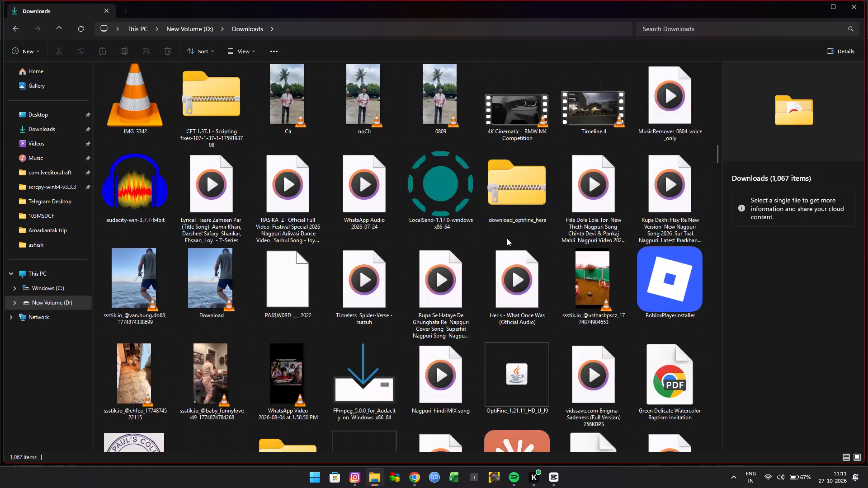
{"action": "scroll", "coordinate": [507, 238], "scroll_direction": "down", "scroll_amount": 6, "text": "ctrl"}
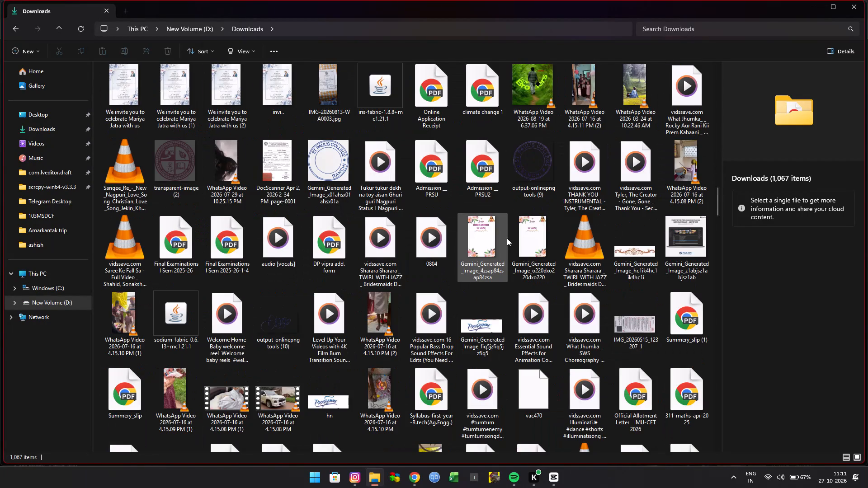
{"action": "scroll", "coordinate": [507, 238], "scroll_direction": "down", "scroll_amount": 2, "text": "ctrl"}
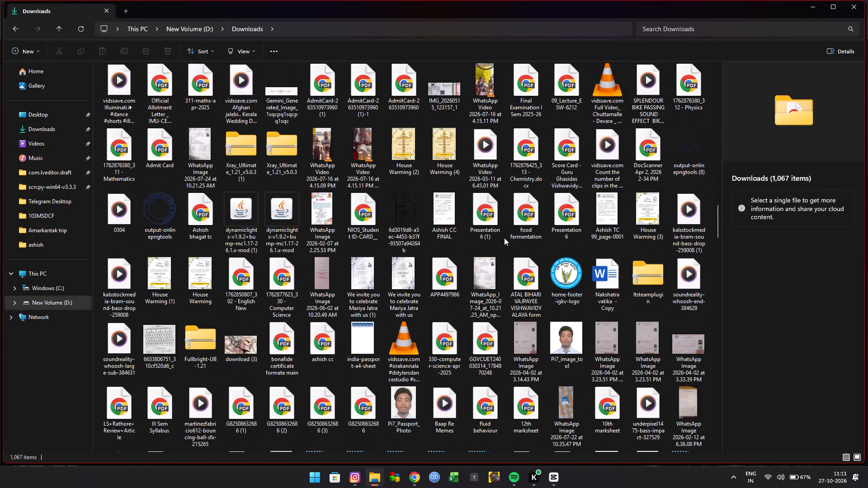
{"action": "scroll", "coordinate": [506, 227], "scroll_direction": "up", "scroll_amount": 3}
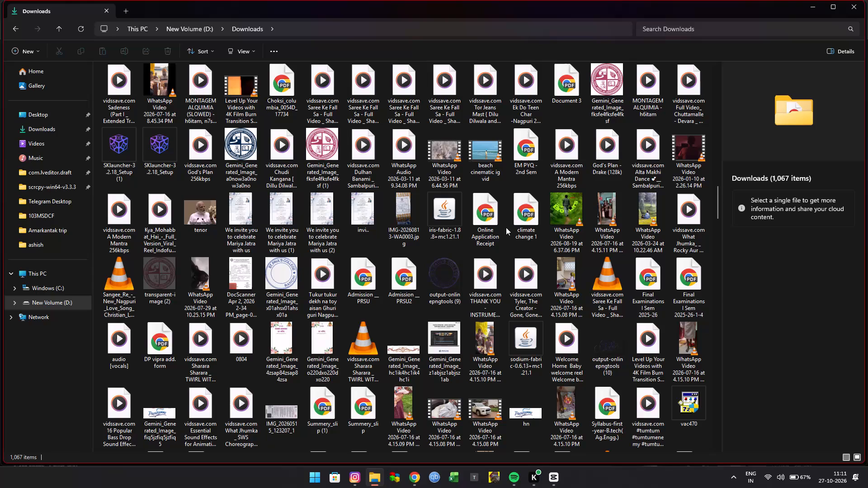
{"action": "scroll", "coordinate": [311, 94], "scroll_direction": "up", "scroll_amount": 3}
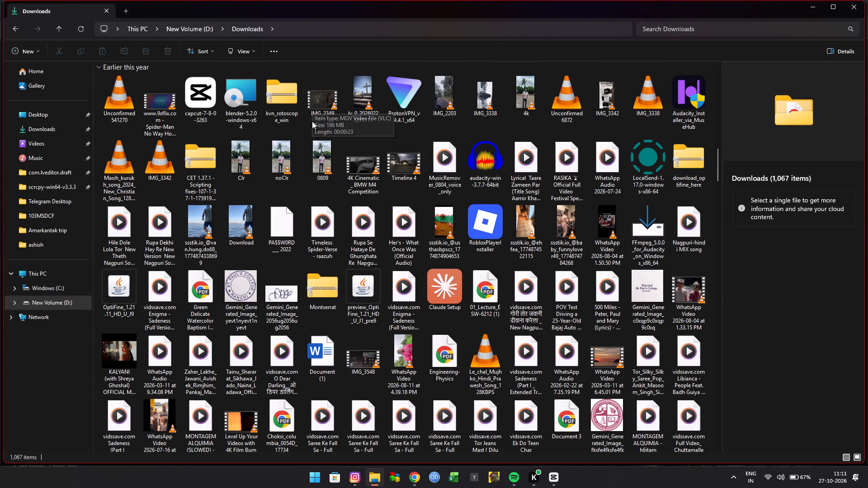
{"action": "scroll", "coordinate": [186, 174], "scroll_direction": "up", "scroll_amount": 6}
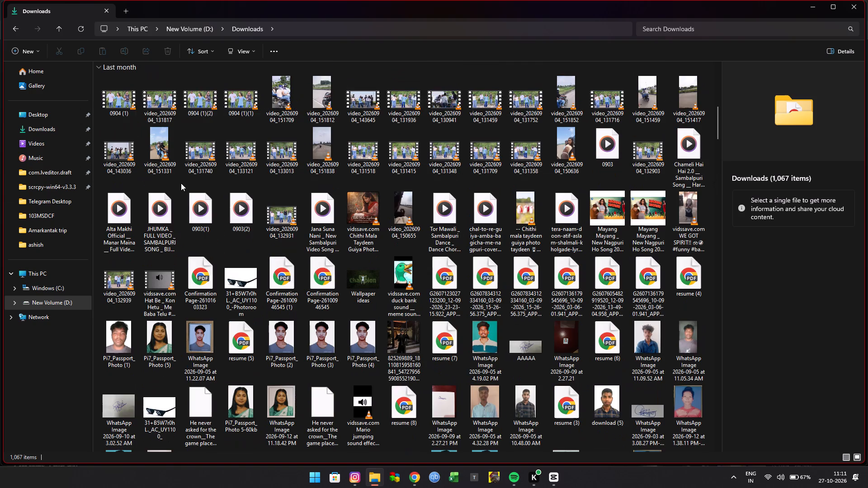
{"action": "left_click", "coordinate": [175, 23]}
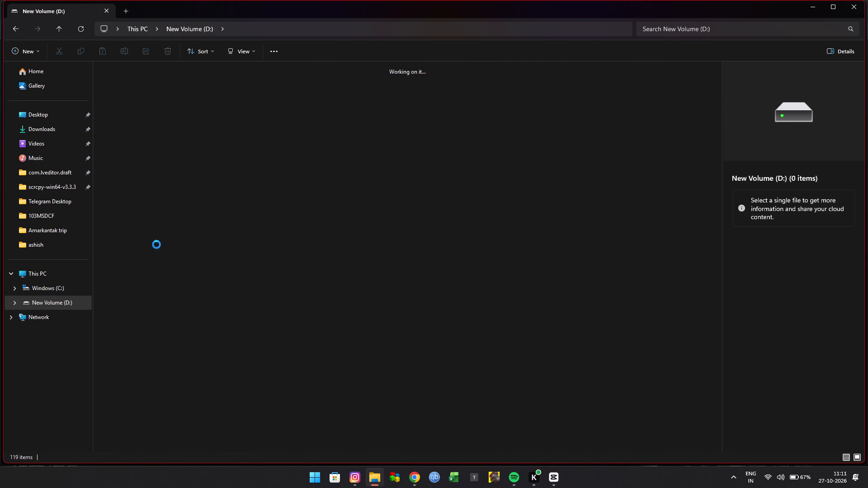
Look for footage in the Private folder on New Volume (D:), checking its Type-Project and speedramp project subfolders.
{"action": "scroll", "coordinate": [372, 313], "scroll_direction": "down", "scroll_amount": 2}
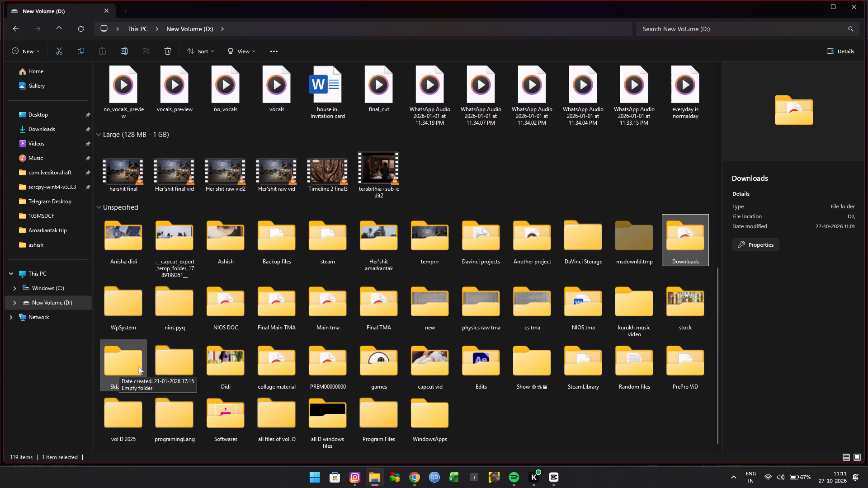
{"action": "double_click", "coordinate": [164, 361]}
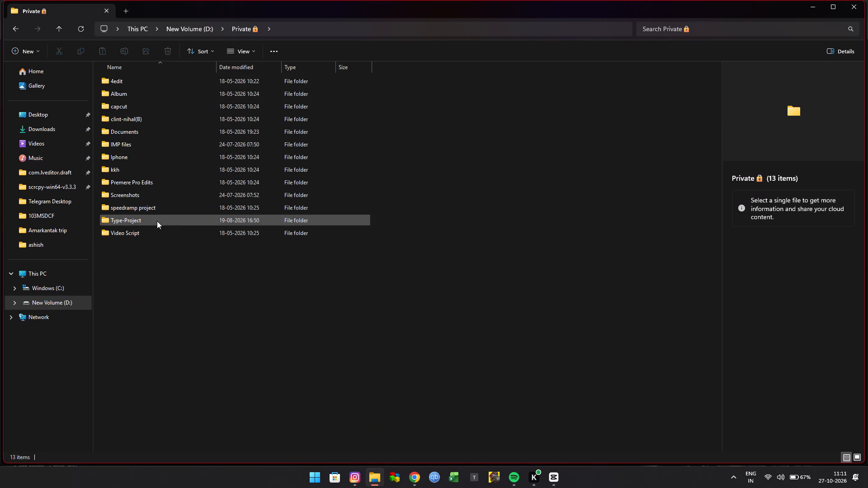
{"action": "double_click", "coordinate": [154, 222]}
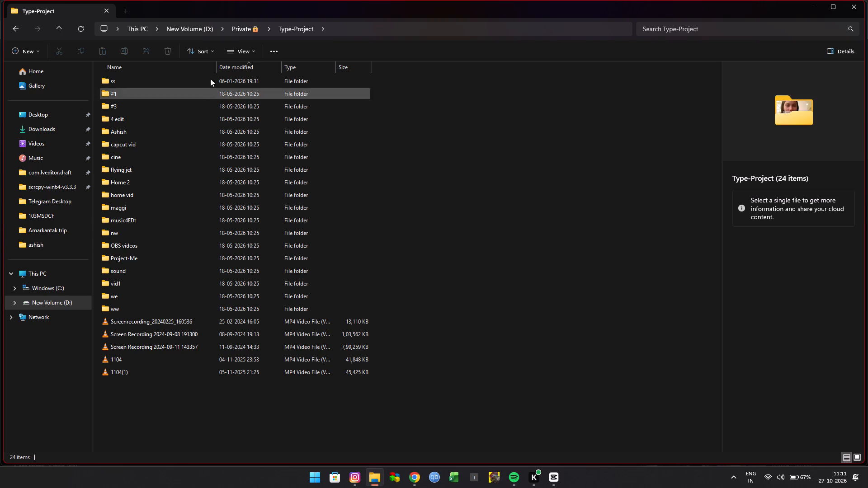
{"action": "left_click", "coordinate": [241, 30]}
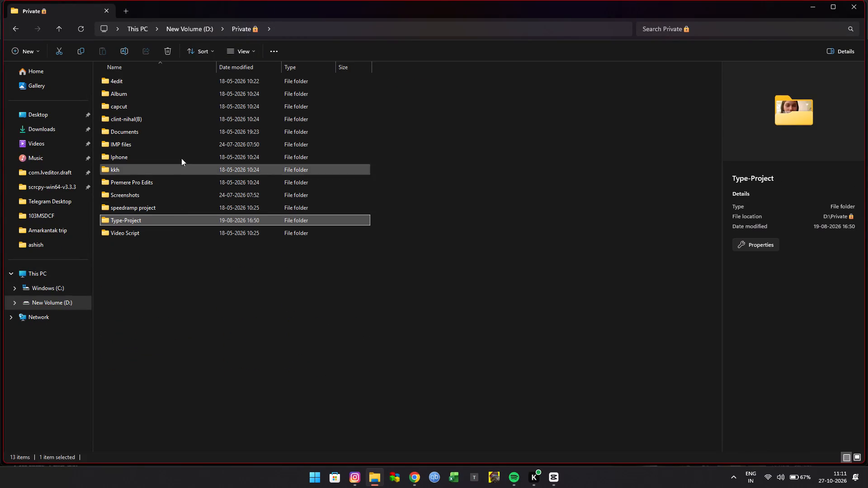
{"action": "double_click", "coordinate": [163, 207]}
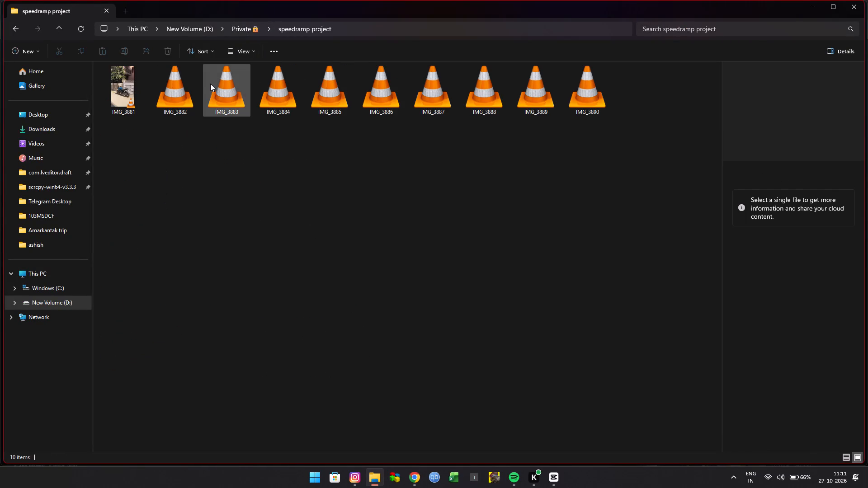
{"action": "left_click", "coordinate": [255, 28]}
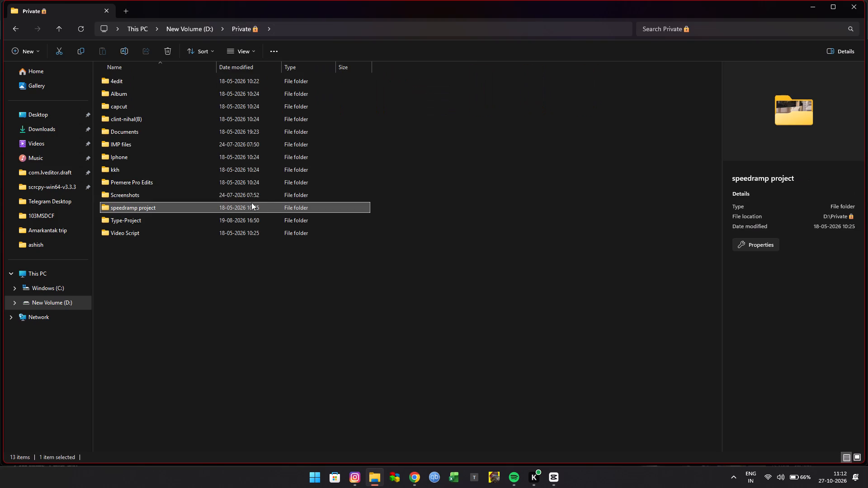
Look for footage in the Screenshots, Premere Pro Edits and 4edit subfolders of the Private folder on New Volume (D:).
{"action": "double_click", "coordinate": [181, 197]}
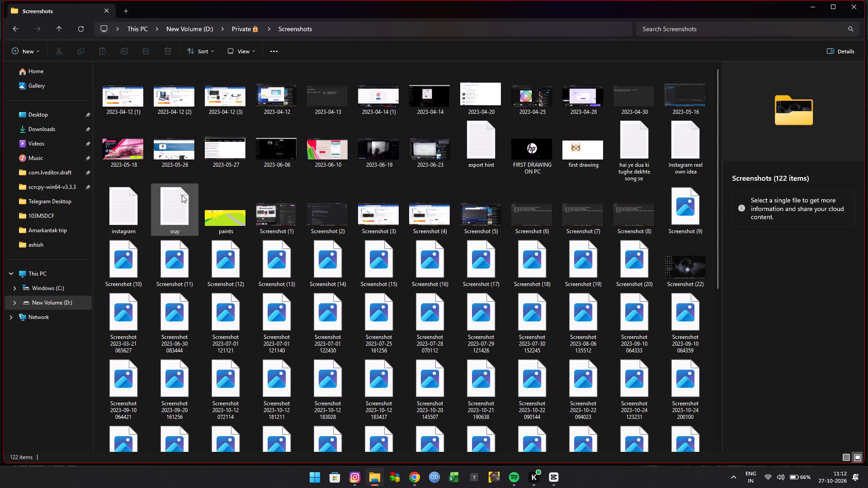
{"action": "scroll", "coordinate": [374, 309], "scroll_direction": "down", "scroll_amount": 1}
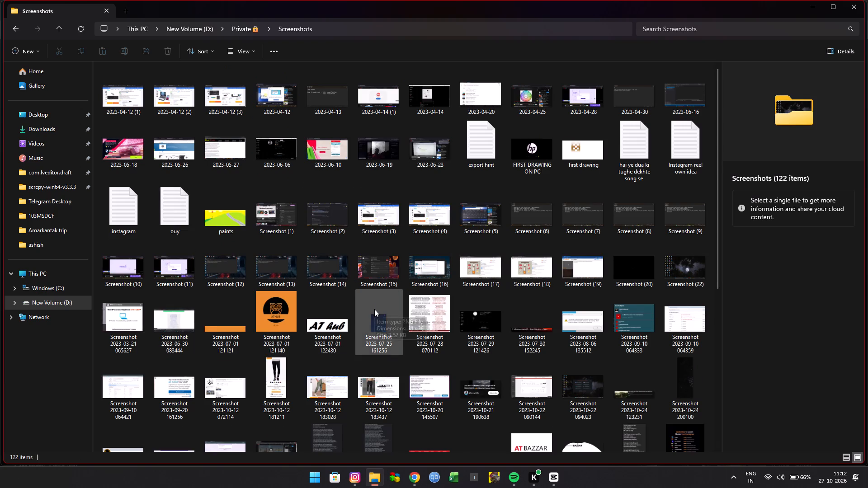
{"action": "scroll", "coordinate": [374, 309], "scroll_direction": "down", "scroll_amount": 4}
{"action": "scroll", "coordinate": [374, 309], "scroll_direction": "up", "scroll_amount": 6}
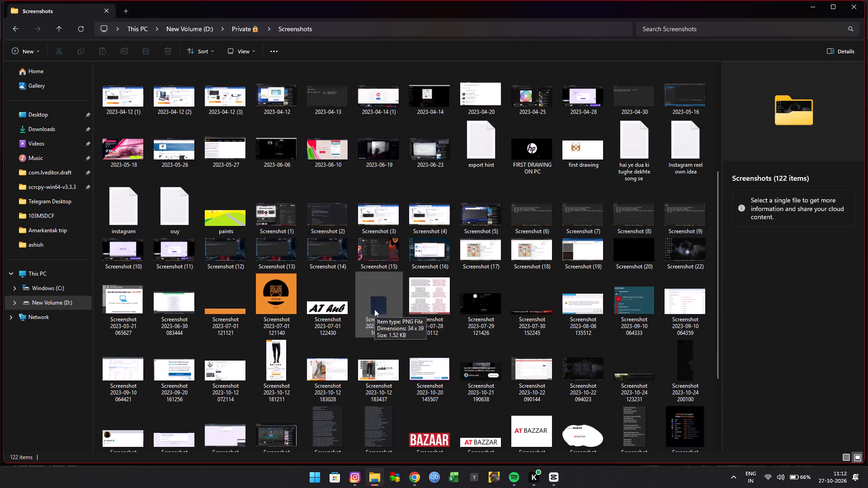
{"action": "scroll", "coordinate": [374, 309], "scroll_direction": "up", "scroll_amount": 4}
{"action": "left_click", "coordinate": [255, 31]}
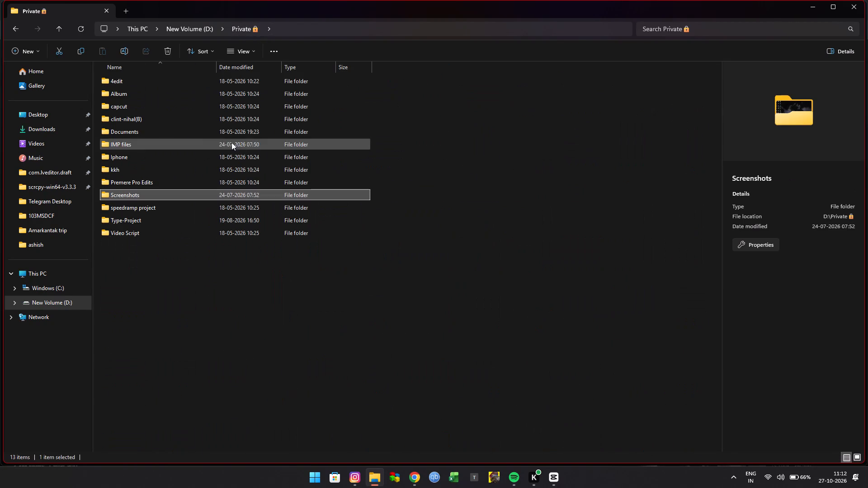
{"action": "double_click", "coordinate": [137, 179]}
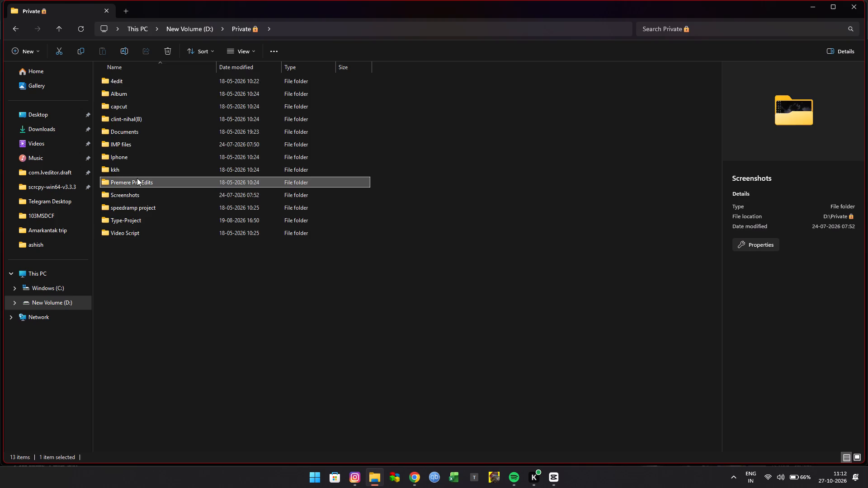
{"action": "left_click", "coordinate": [254, 27]}
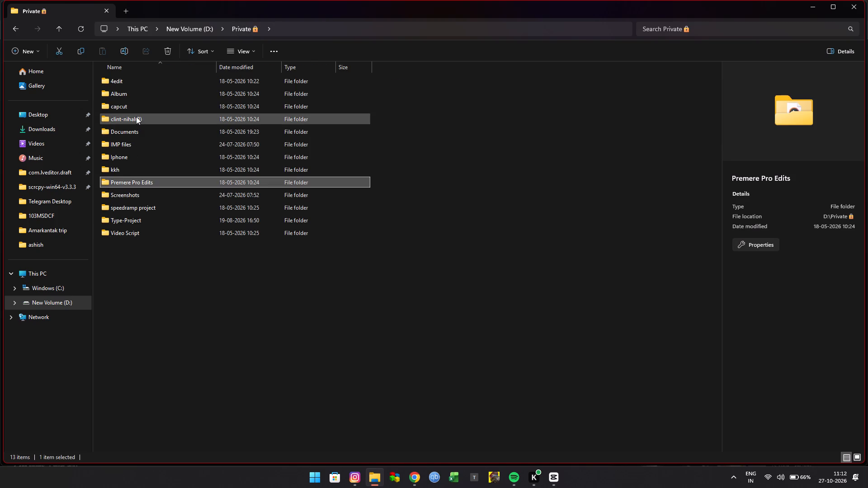
{"action": "scroll", "coordinate": [132, 80], "scroll_direction": "up", "scroll_amount": 4}
{"action": "double_click", "coordinate": [132, 80]}
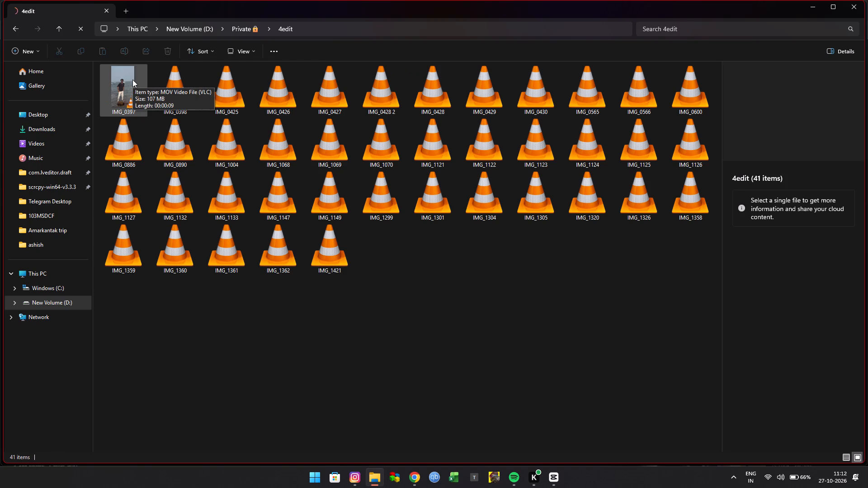
{"action": "left_click", "coordinate": [250, 30]}
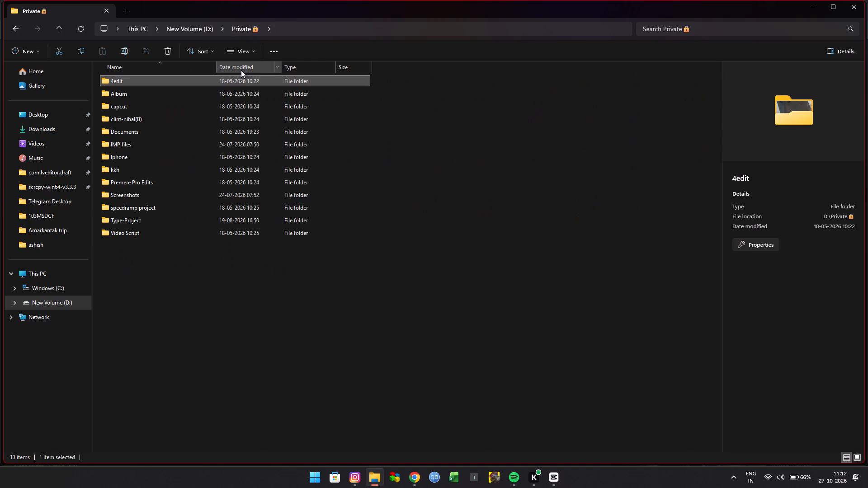
Return to New Volume (D:) and examine its remaining folders and root files for usable footage and audio.
{"action": "left_click", "coordinate": [180, 31]}
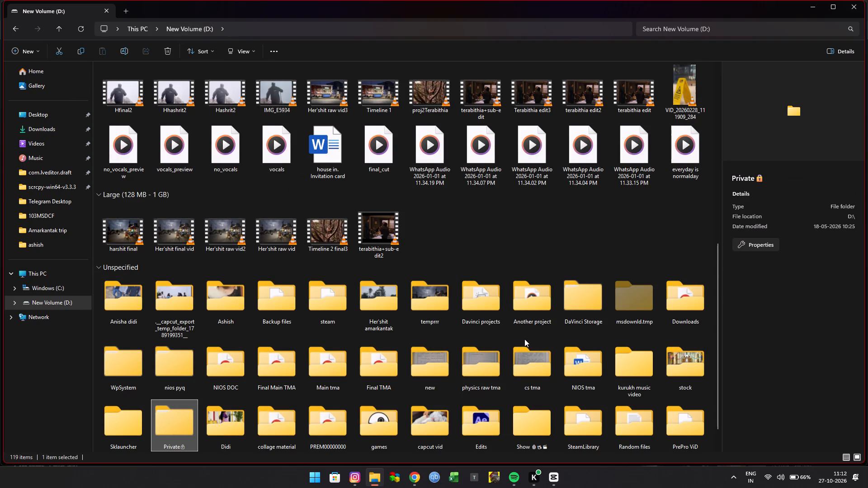
{"action": "scroll", "coordinate": [515, 338], "scroll_direction": "down", "scroll_amount": 1}
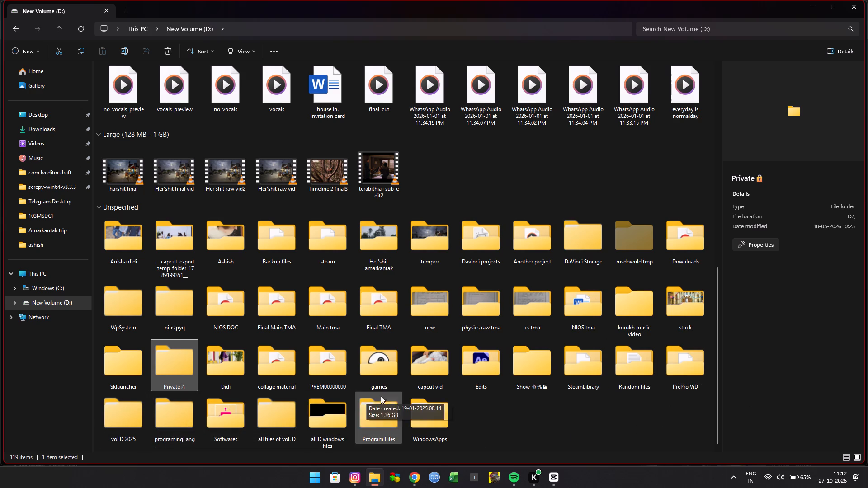
{"action": "left_click", "coordinate": [546, 409]}
{"action": "scroll", "coordinate": [510, 268], "scroll_direction": "up", "scroll_amount": 6}
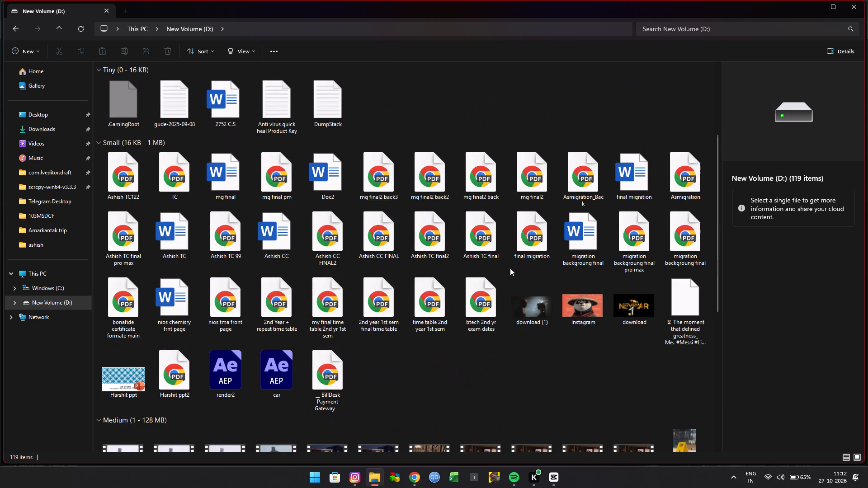
{"action": "scroll", "coordinate": [510, 268], "scroll_direction": "up", "scroll_amount": 4}
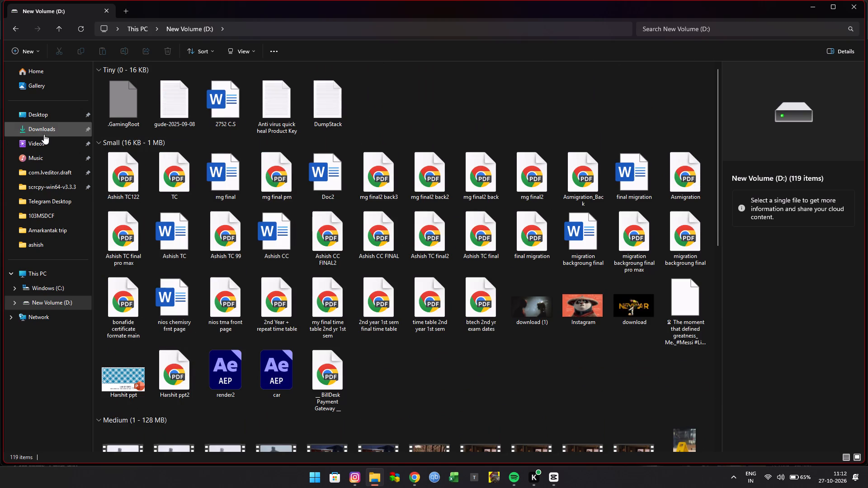
Check the Videos folder and the Gallery, including which folders its collection covers, for usable media, and close File Explorer.
{"action": "left_click", "coordinate": [46, 137]}
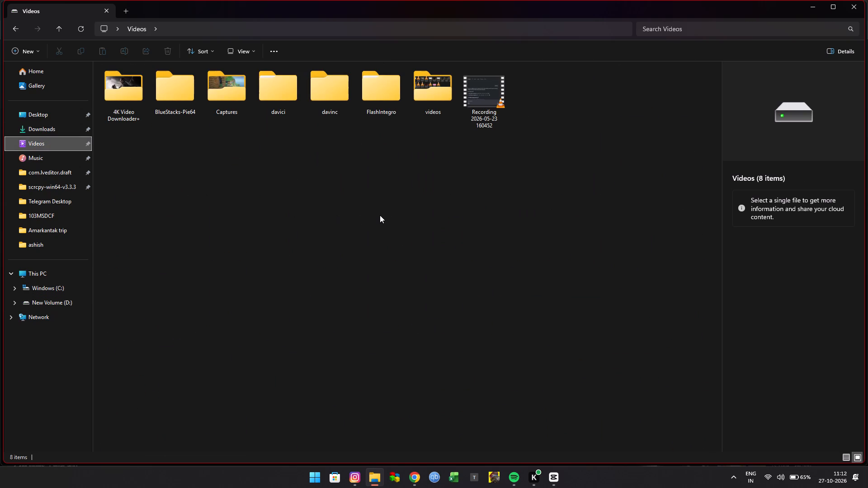
{"action": "left_click", "coordinate": [57, 94]}
{"action": "left_click", "coordinate": [55, 89]}
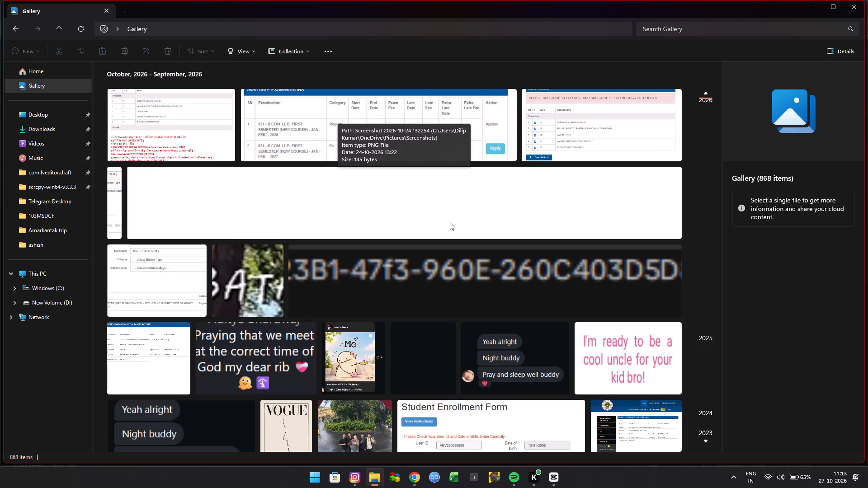
{"action": "scroll", "coordinate": [429, 174], "scroll_direction": "down", "scroll_amount": 6}
{"action": "left_click", "coordinate": [292, 47]}
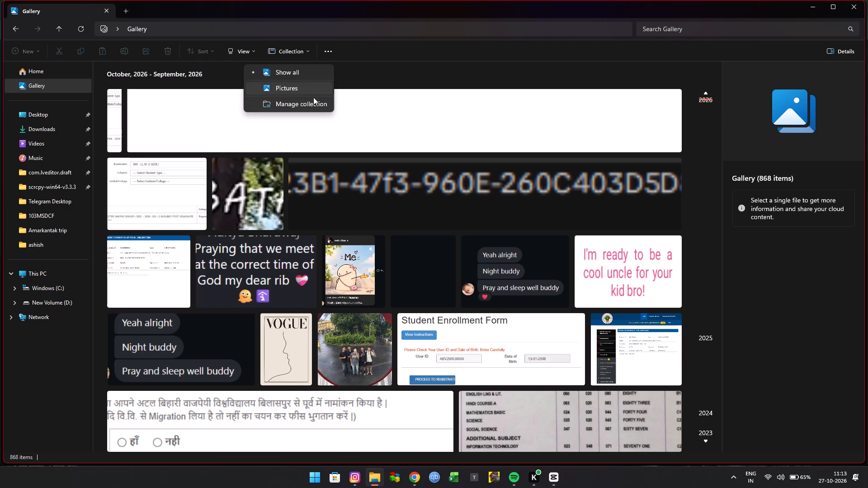
{"action": "left_click", "coordinate": [315, 100]}
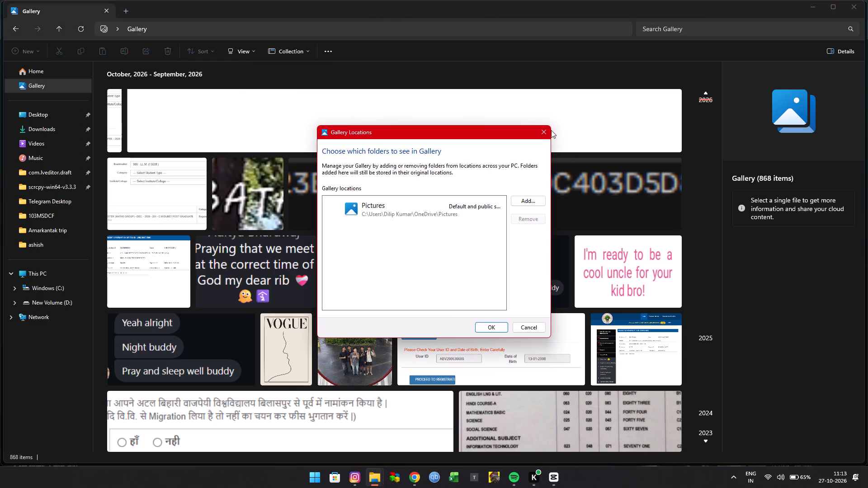
{"action": "left_click", "coordinate": [539, 132]}
{"action": "left_click", "coordinate": [859, 7]}
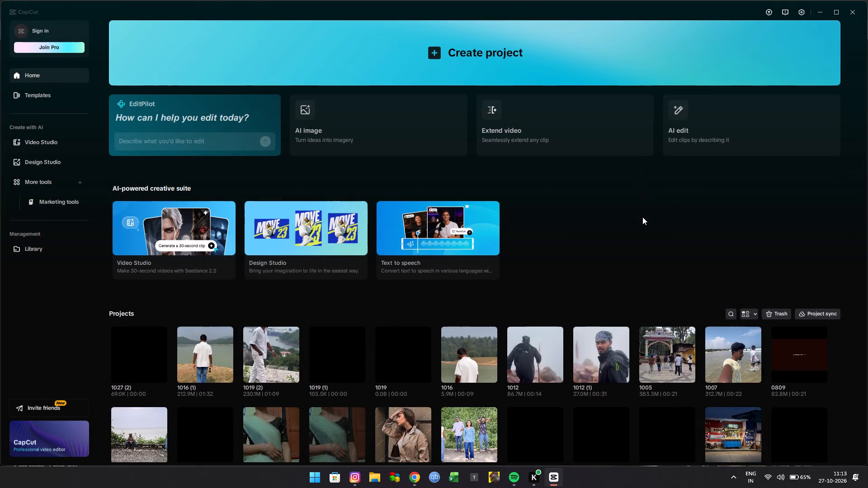
Look over the existing projects on the CapCut home page and close CapCut.
{"action": "scroll", "coordinate": [642, 217], "scroll_direction": "down", "scroll_amount": 1}
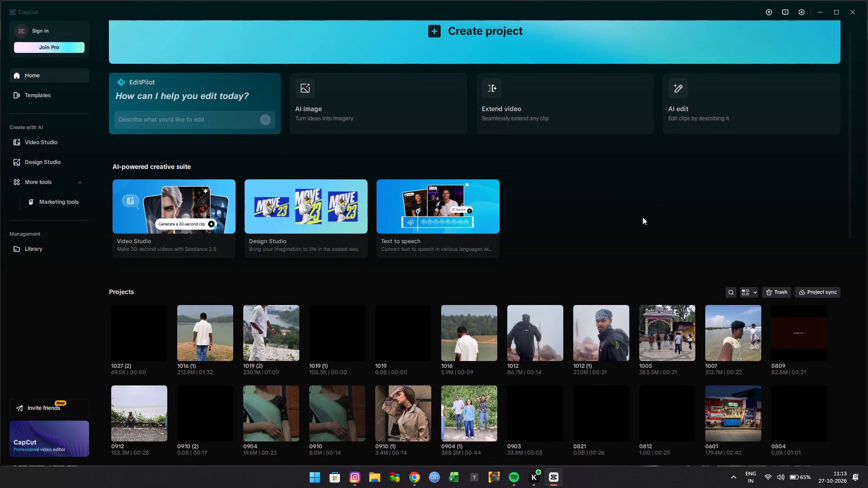
{"action": "scroll", "coordinate": [642, 217], "scroll_direction": "up", "scroll_amount": 4}
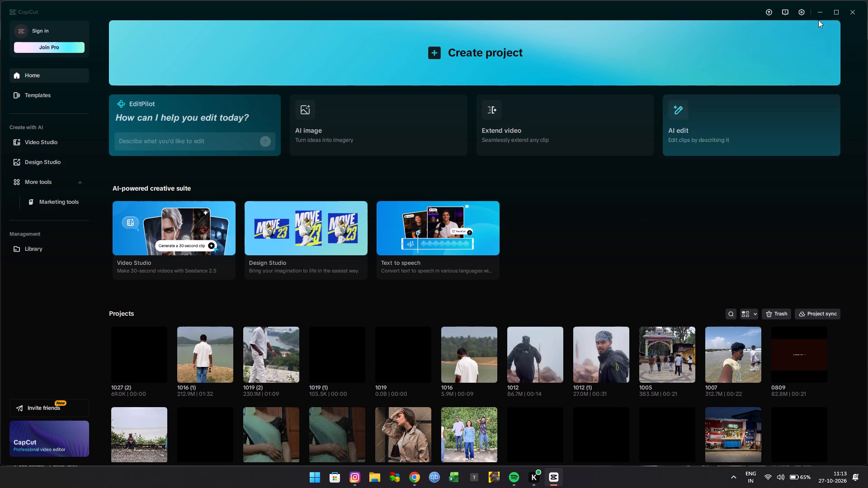
{"action": "left_click", "coordinate": [859, 11]}
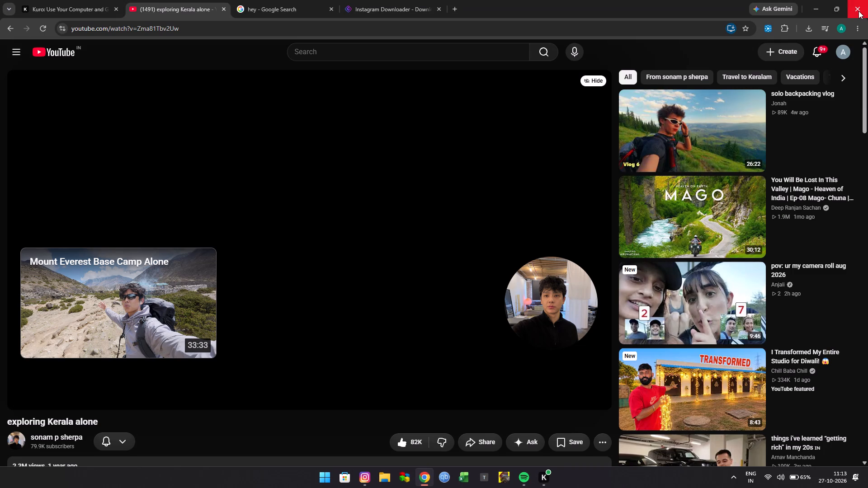
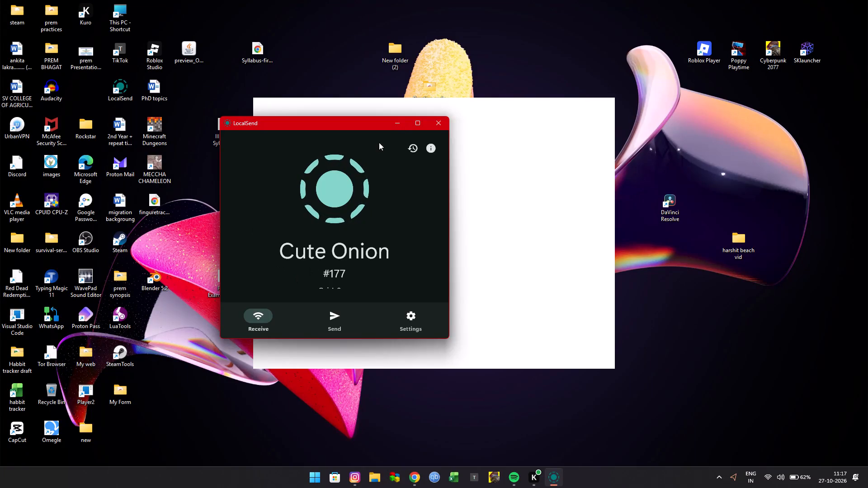
Maximise the LocalSend window to receive the incoming video files.
{"action": "left_click", "coordinate": [417, 121]}
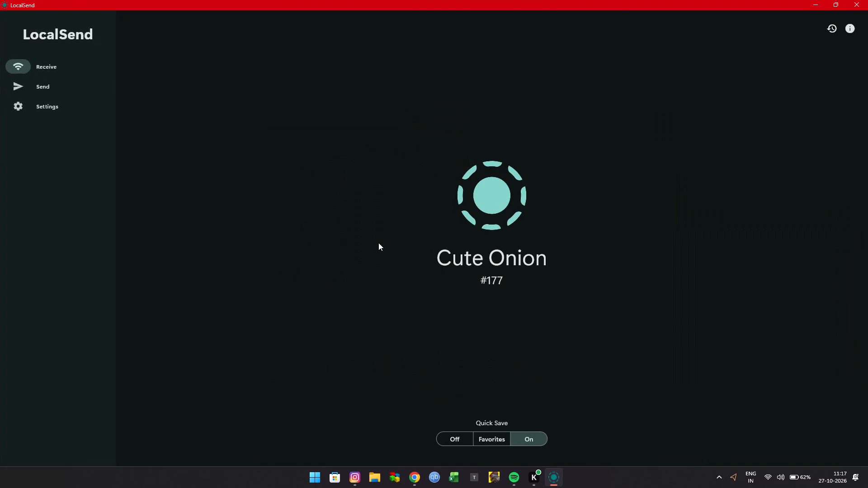
{"action": "left_click", "coordinate": [378, 243]}
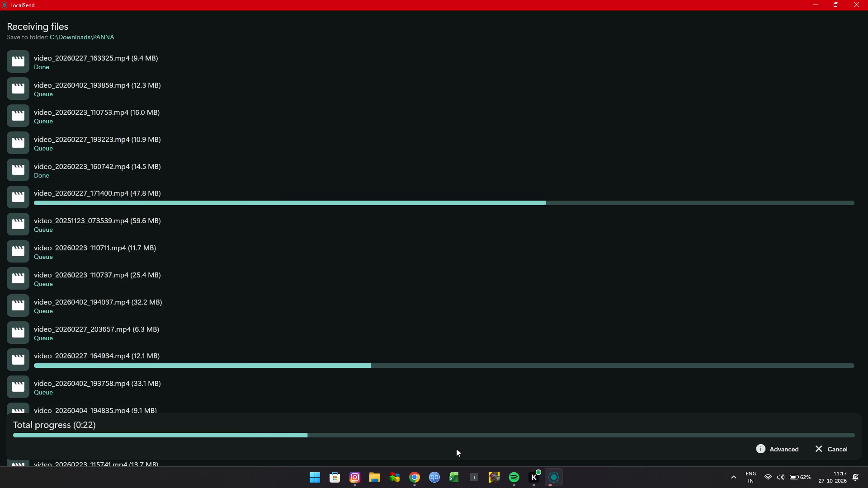
{"action": "left_click", "coordinate": [376, 472]}
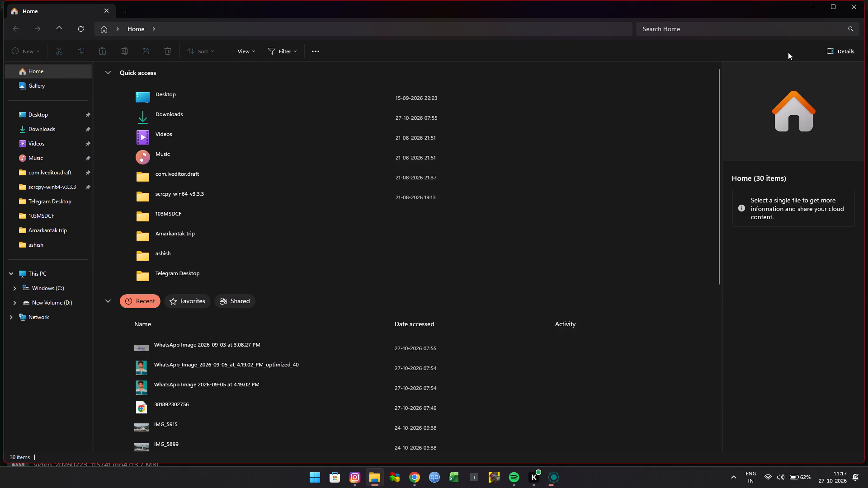
{"action": "left_click", "coordinate": [860, 11]}
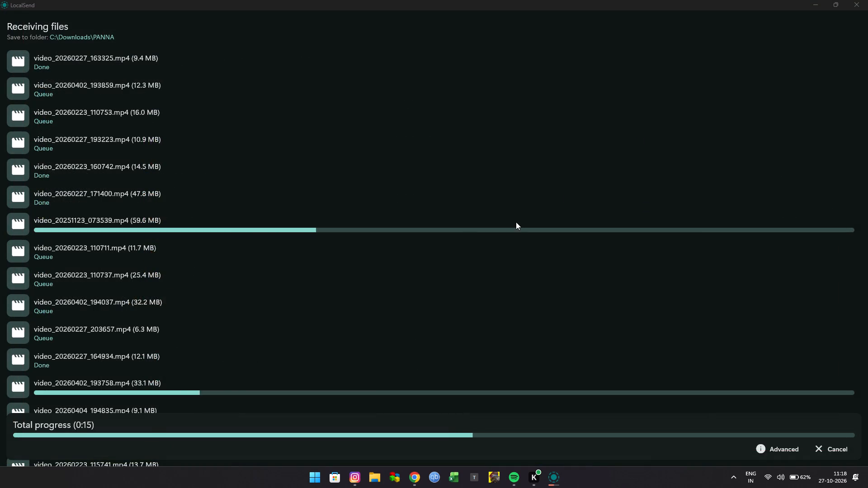
Monitor the incoming video transfer in LocalSend by checking the file list and progress until all files have arrived.
{"action": "scroll", "coordinate": [516, 222], "scroll_direction": "down", "scroll_amount": 3}
{"action": "scroll", "coordinate": [516, 222], "scroll_direction": "up", "scroll_amount": 1}
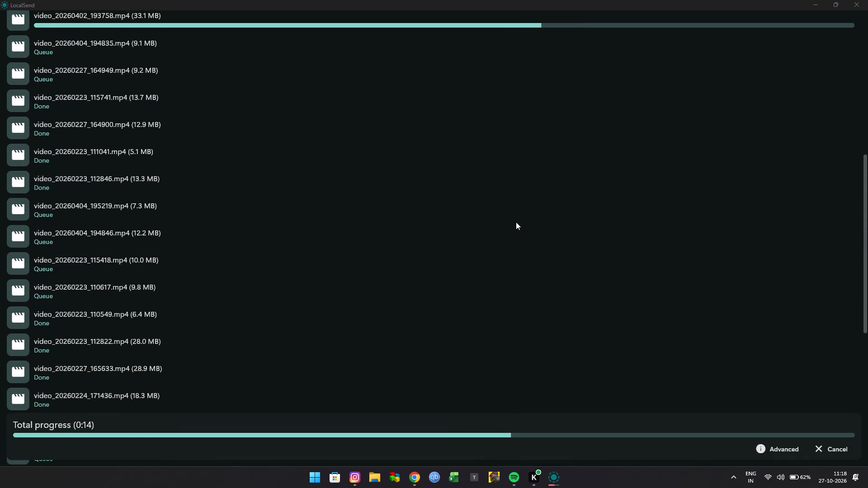
{"action": "scroll", "coordinate": [516, 222], "scroll_direction": "up", "scroll_amount": 6}
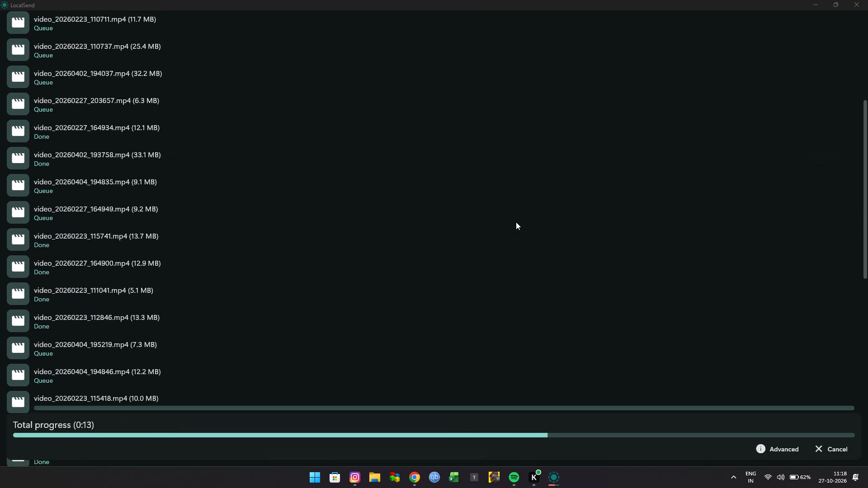
{"action": "scroll", "coordinate": [516, 222], "scroll_direction": "up", "scroll_amount": 3}
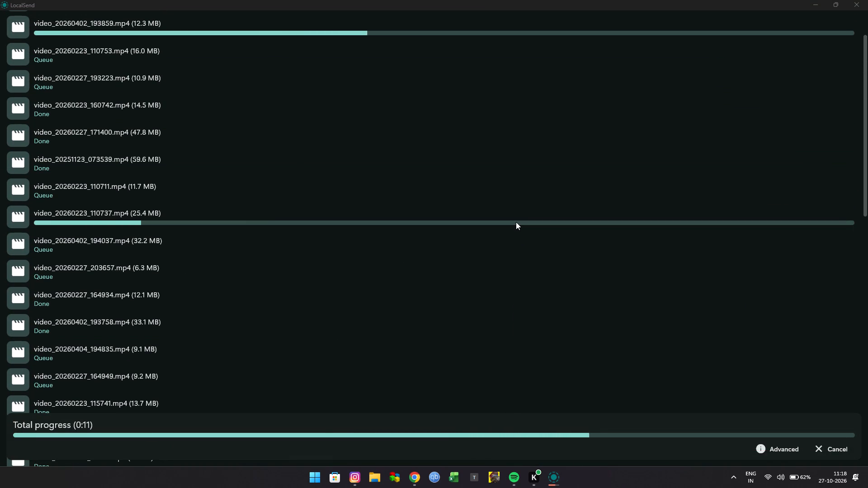
{"action": "scroll", "coordinate": [516, 222], "scroll_direction": "up", "scroll_amount": 3}
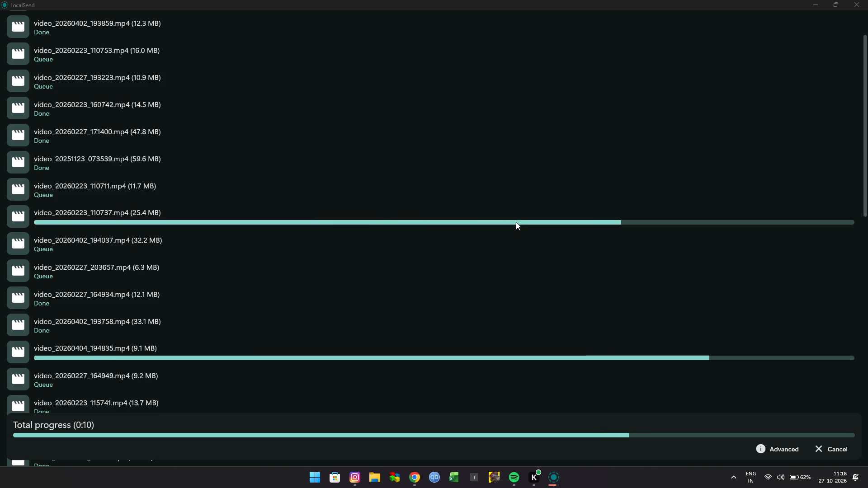
{"action": "scroll", "coordinate": [516, 222], "scroll_direction": "up", "scroll_amount": 1}
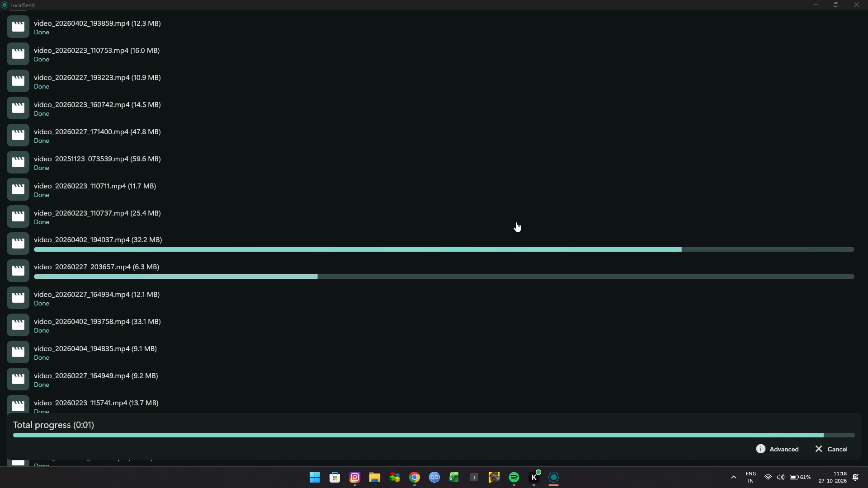
{"action": "scroll", "coordinate": [516, 222], "scroll_direction": "down", "scroll_amount": 3}
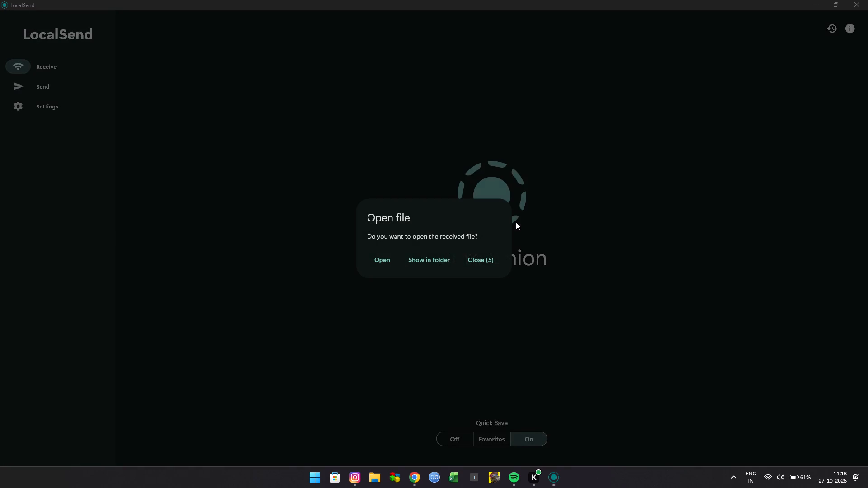
Show the received files in the Downloads\PANNA folder and sort the folder by date.
{"action": "left_click", "coordinate": [430, 253]}
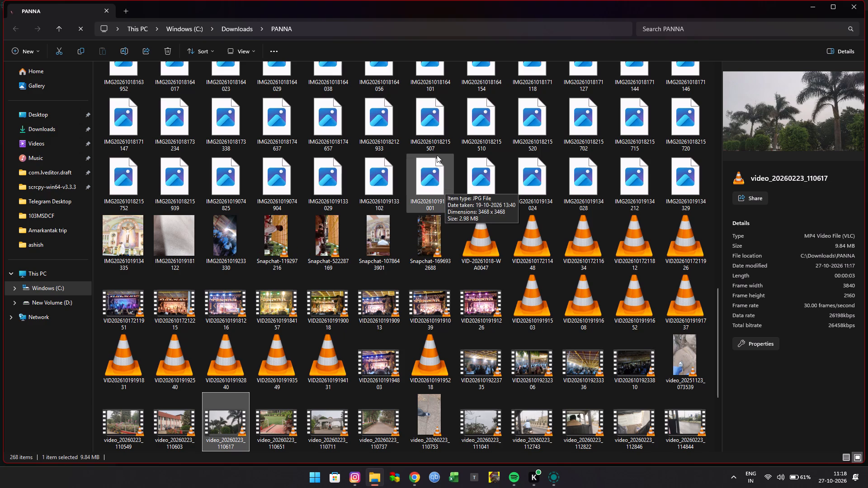
{"action": "scroll", "coordinate": [436, 143], "scroll_direction": "up", "scroll_amount": 1}
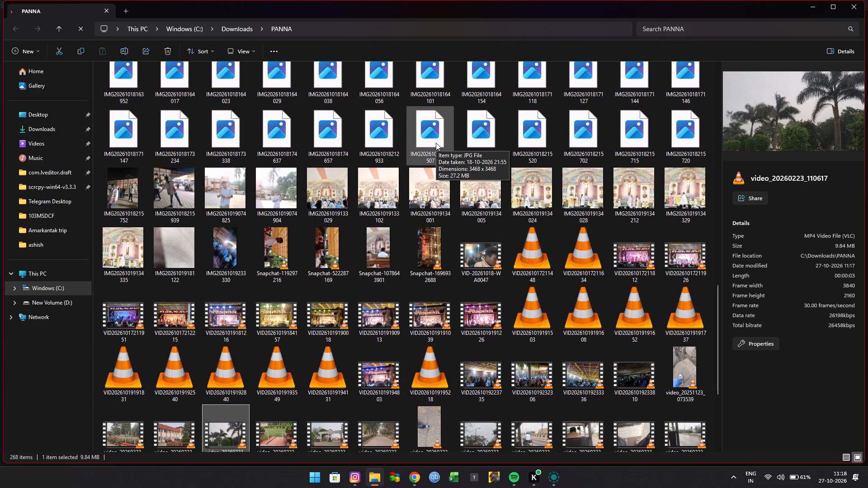
{"action": "scroll", "coordinate": [436, 143], "scroll_direction": "up", "scroll_amount": 2}
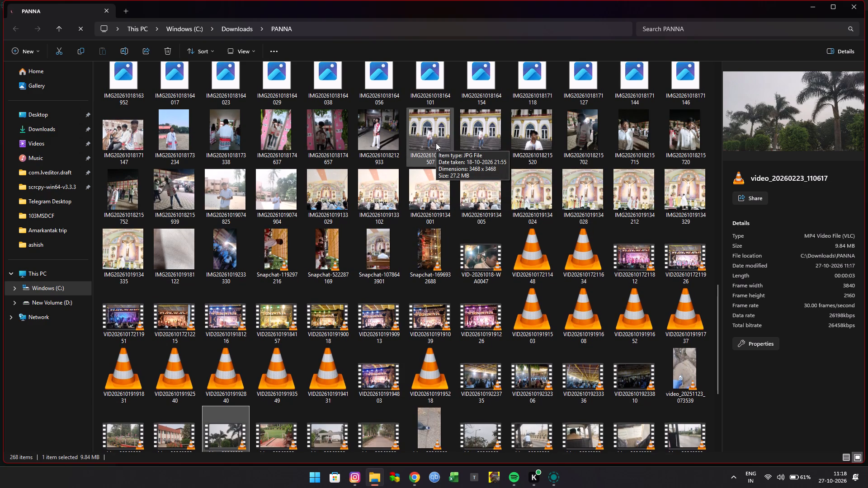
{"action": "scroll", "coordinate": [436, 143], "scroll_direction": "up", "scroll_amount": 10}
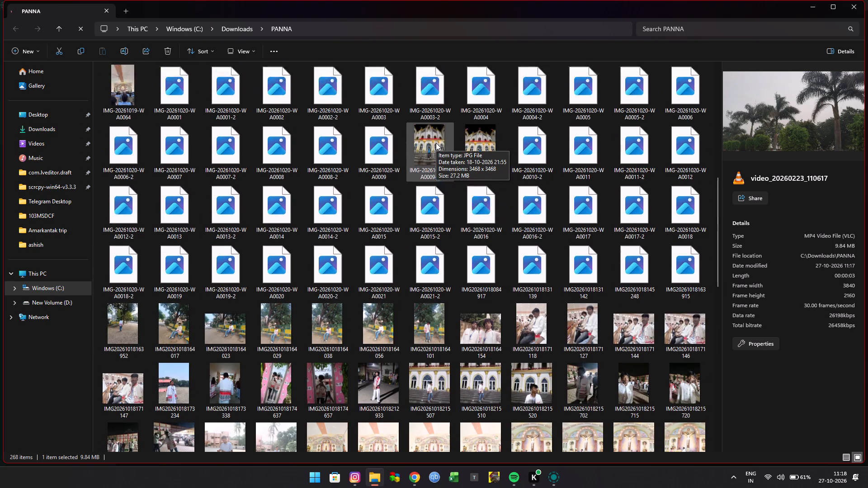
{"action": "left_click", "coordinate": [202, 46]}
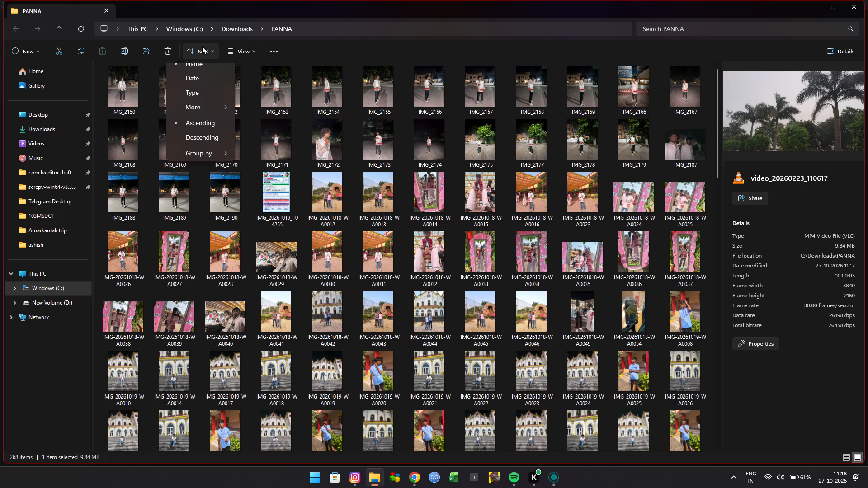
{"action": "left_click", "coordinate": [202, 88]}
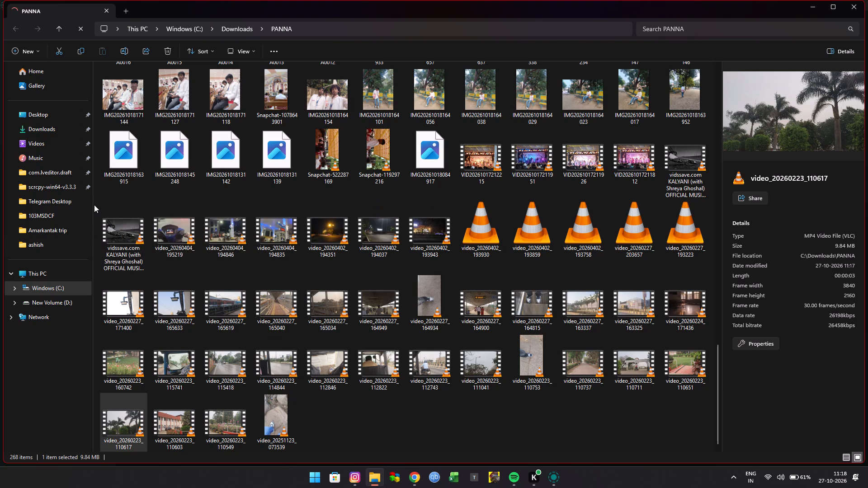
Cut all received clips from video_20260404_195219 to video_20251123_073539, leaving out the vidssave.com music video.
{"action": "left_click_drag", "start_coordinate": [94, 205], "coordinate": [284, 254]}
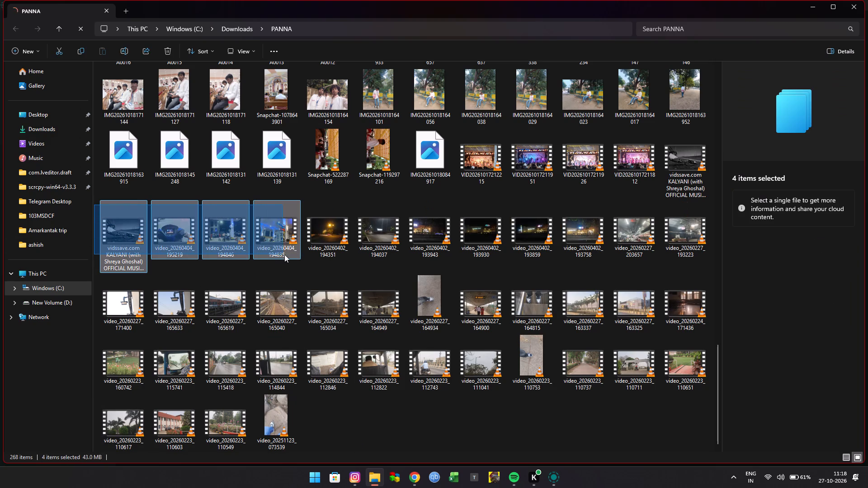
{"action": "left_click_drag", "start_coordinate": [284, 254], "coordinate": [407, 285]}
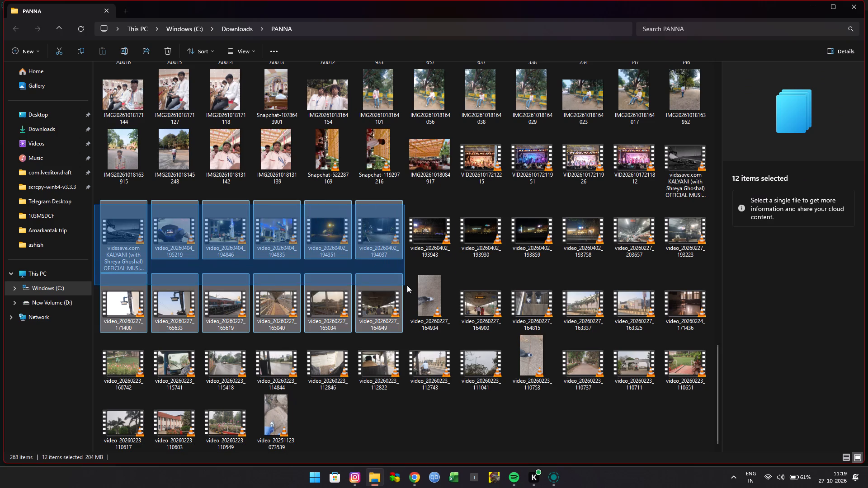
{"action": "left_click_drag", "start_coordinate": [407, 285], "coordinate": [532, 292]}
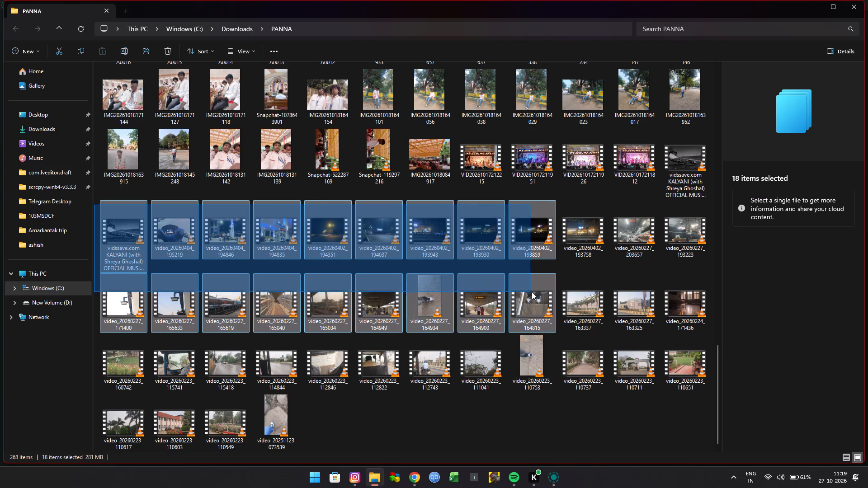
{"action": "left_click_drag", "start_coordinate": [532, 292], "coordinate": [663, 384]}
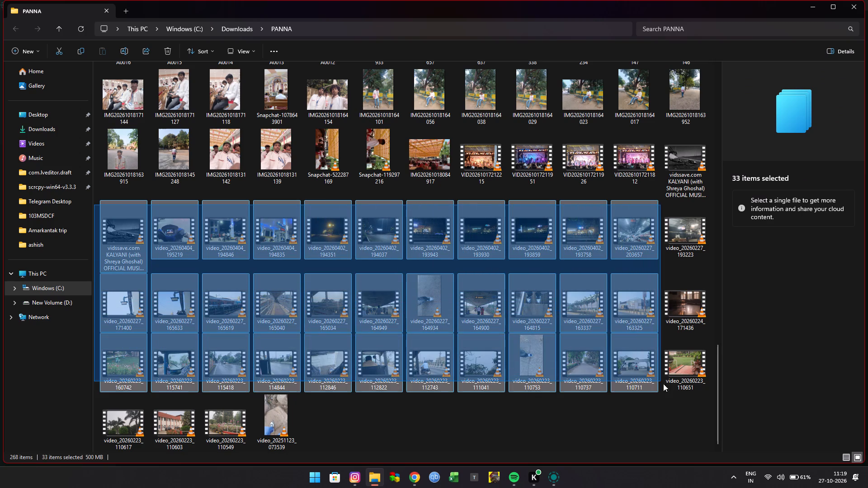
{"action": "left_click_drag", "start_coordinate": [663, 384], "coordinate": [724, 444]}
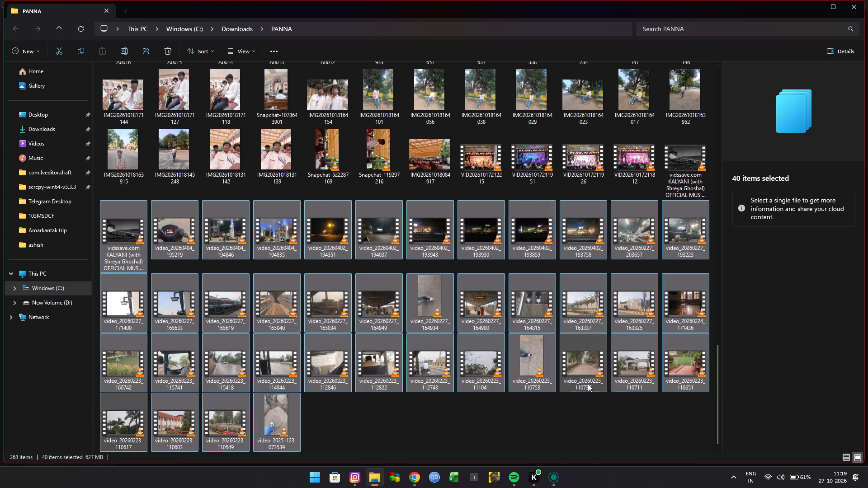
{"action": "left_click", "coordinate": [121, 234], "text": "ctrl"}
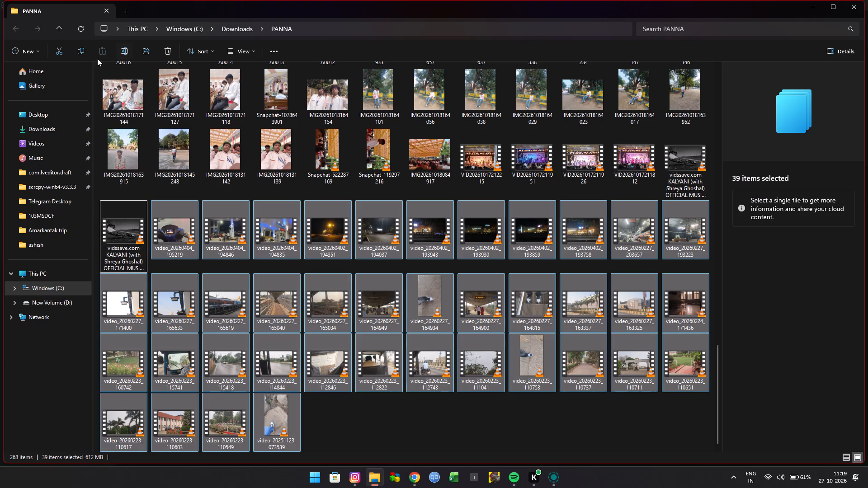
{"action": "left_click", "coordinate": [58, 55]}
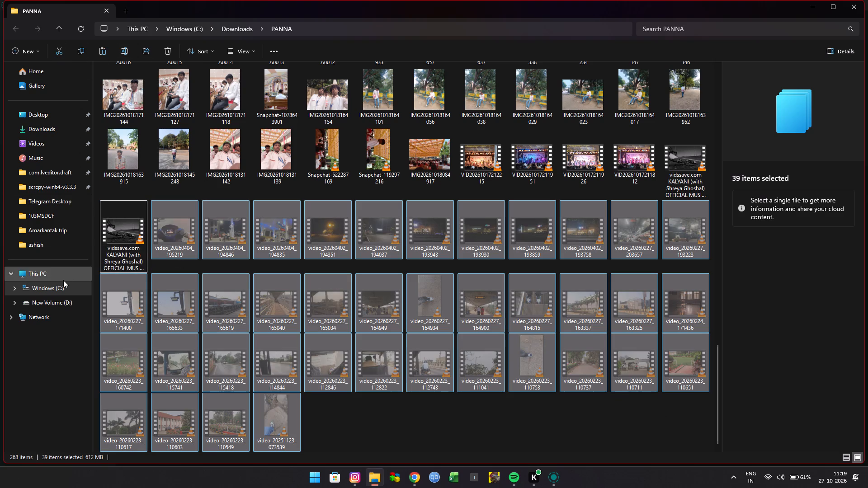
Create a new folder named "my clips" in the root of the Windows (C:) drive.
{"action": "left_click", "coordinate": [66, 290]}
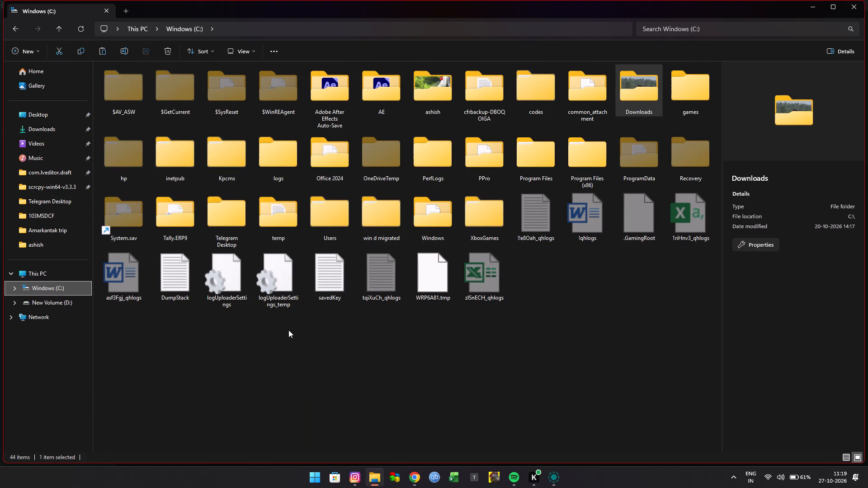
{"action": "right_click", "coordinate": [288, 330]}
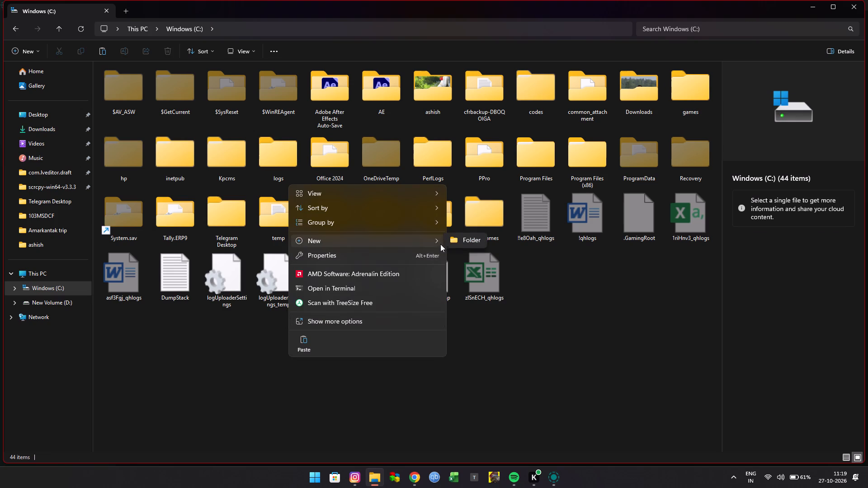
{"action": "left_click", "coordinate": [453, 244]}
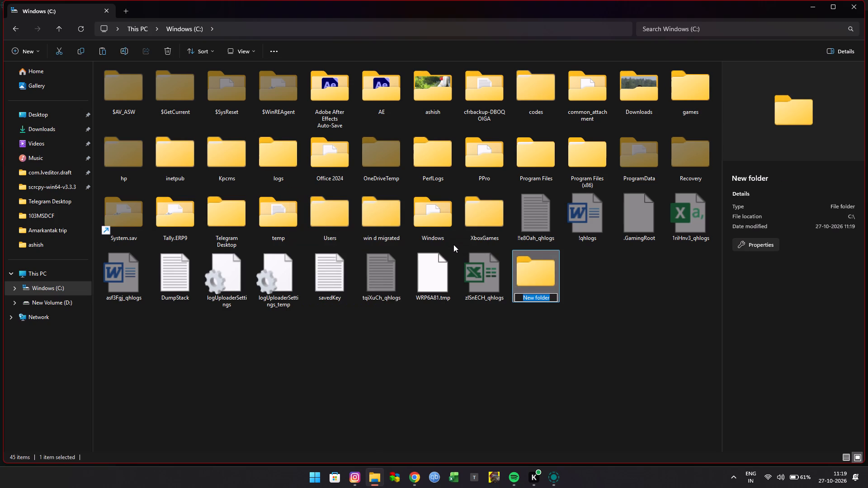
{"action": "type", "text": "my"}
{"action": "key", "text": "space"}
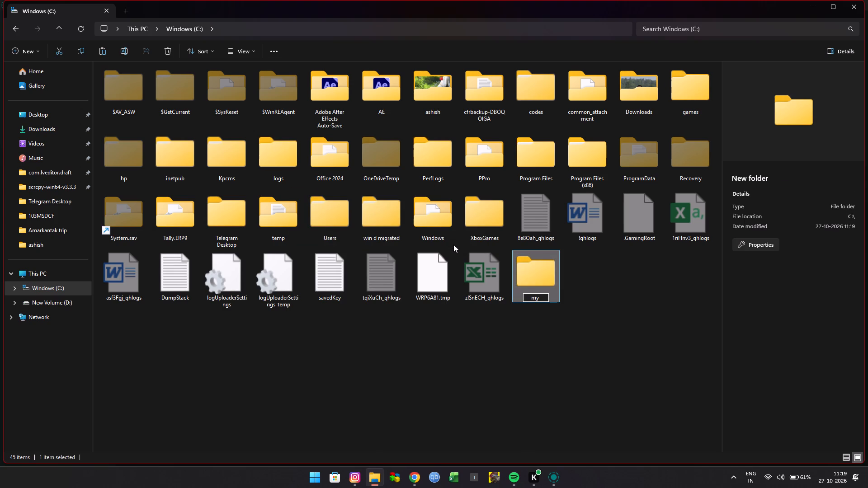
{"action": "type", "text": "clips"}
{"action": "left_click", "coordinate": [573, 314]}
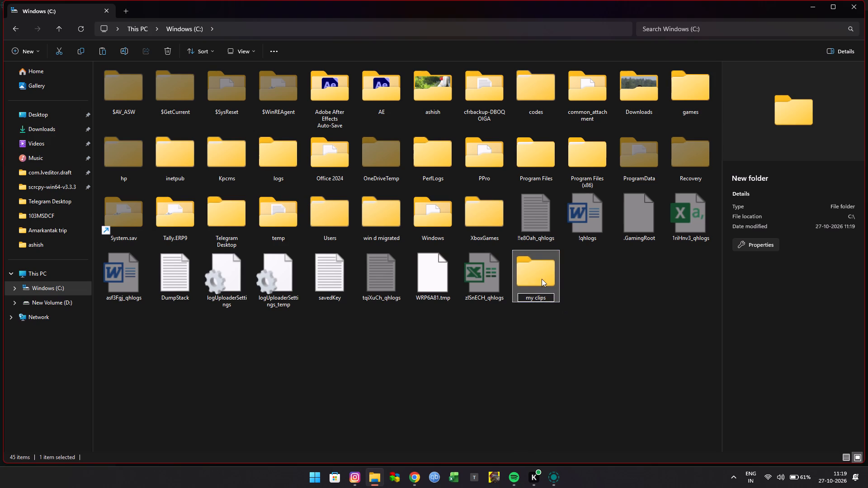
Paste the cut video clips into the "my clips" folder and close File Explorer.
{"action": "double_click", "coordinate": [541, 278]}
{"action": "key", "text": "ctrl+v"}
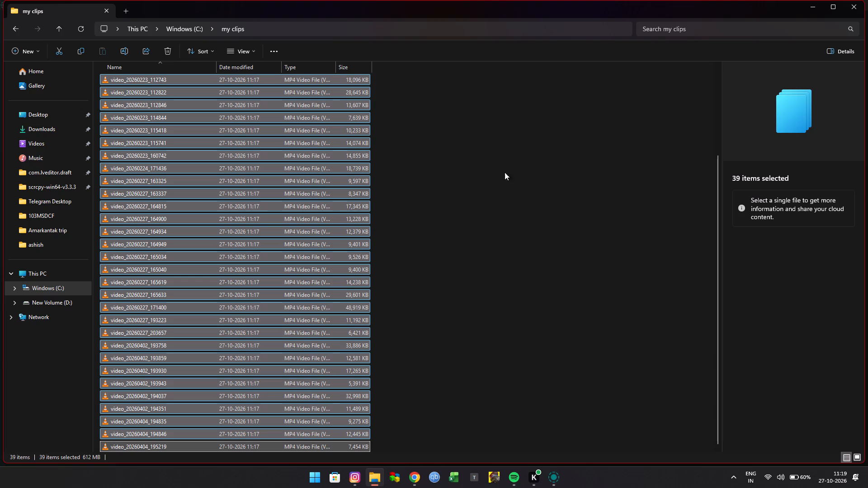
{"action": "left_click", "coordinate": [550, 230]}
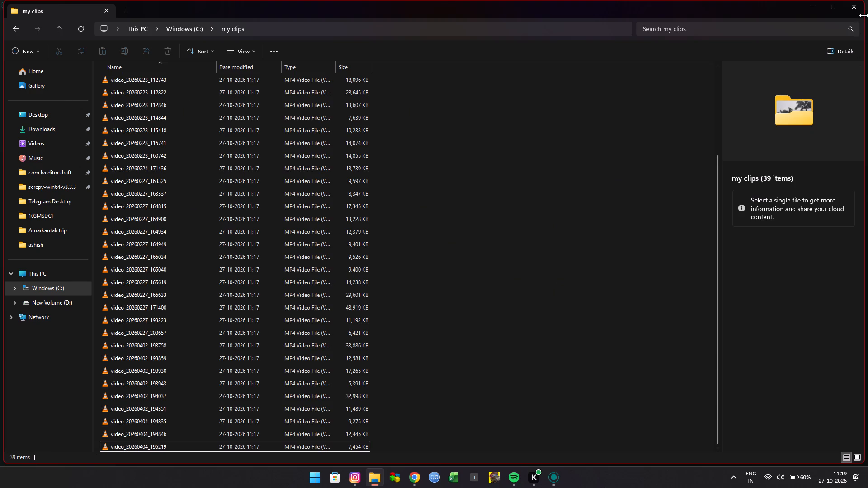
{"action": "left_click", "coordinate": [856, 11]}
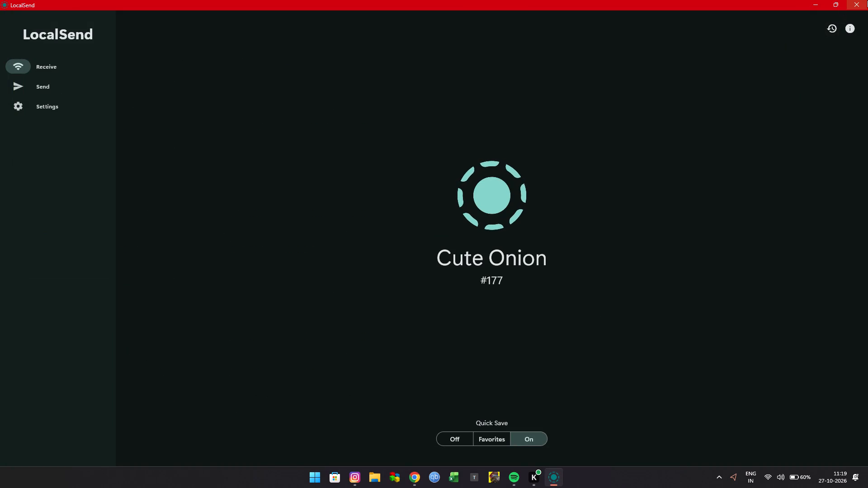
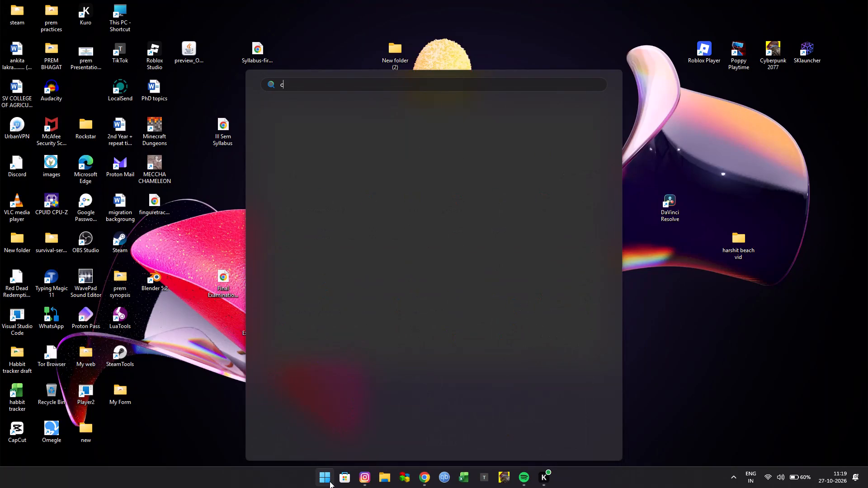
Search the computer's installed apps for "cap" and launch the CapCut video editor.
{"action": "key", "text": "a"}
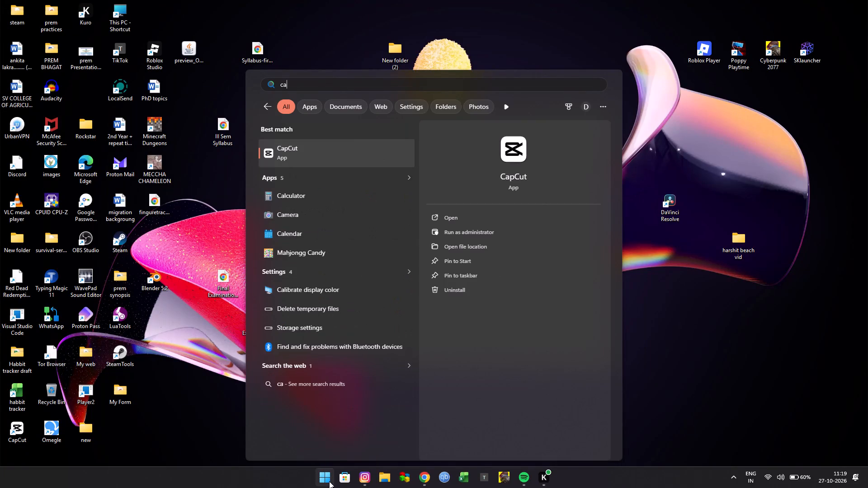
{"action": "key", "text": "p"}
{"action": "key", "text": "Return"}
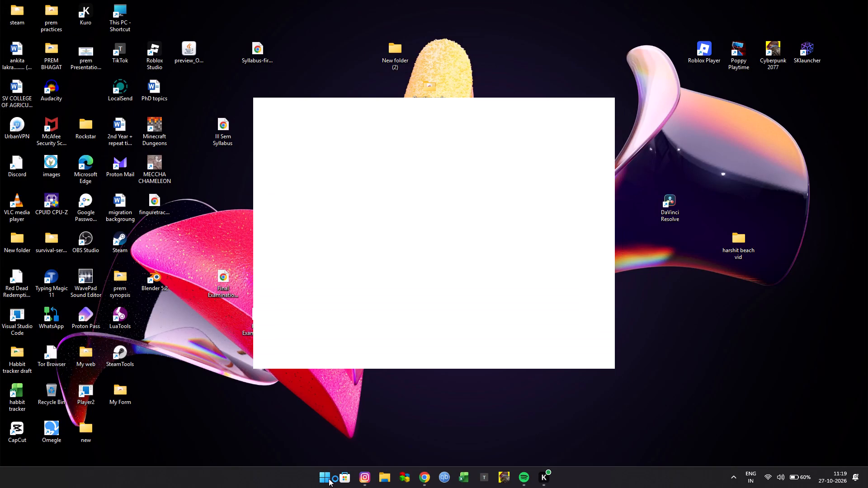
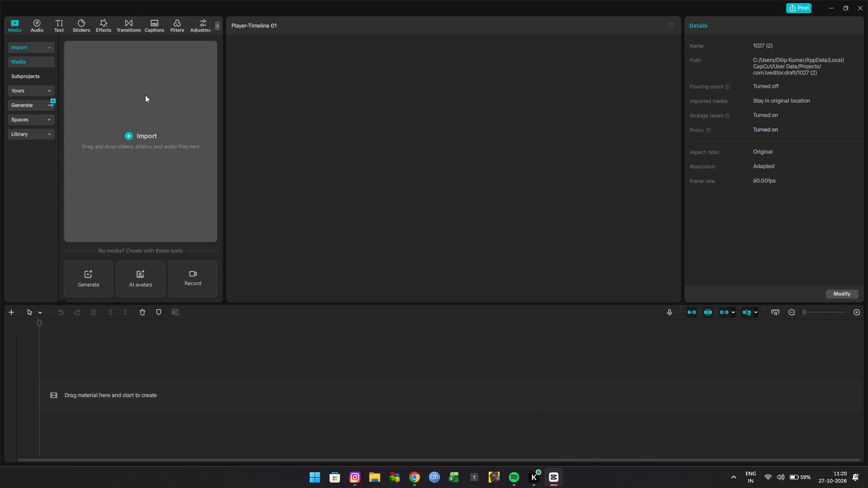
Import all the video clips from the "my clips" folder on the C: drive into the project's media.
{"action": "left_click", "coordinate": [144, 99]}
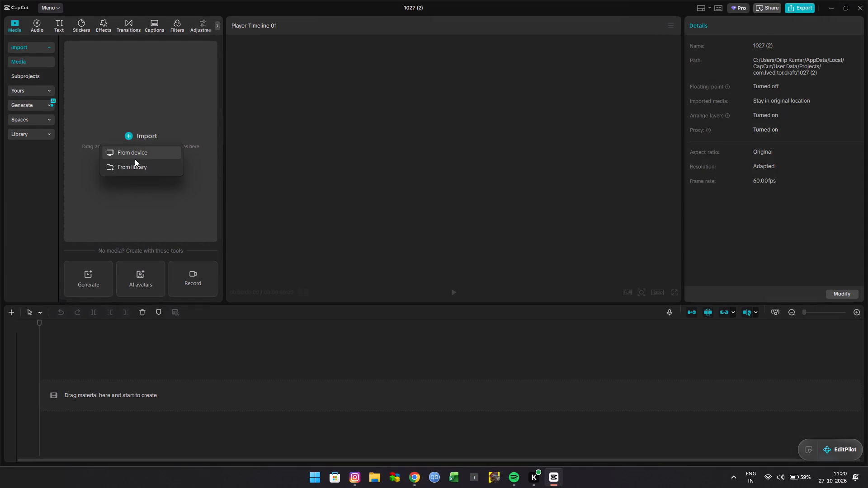
{"action": "left_click", "coordinate": [135, 159]}
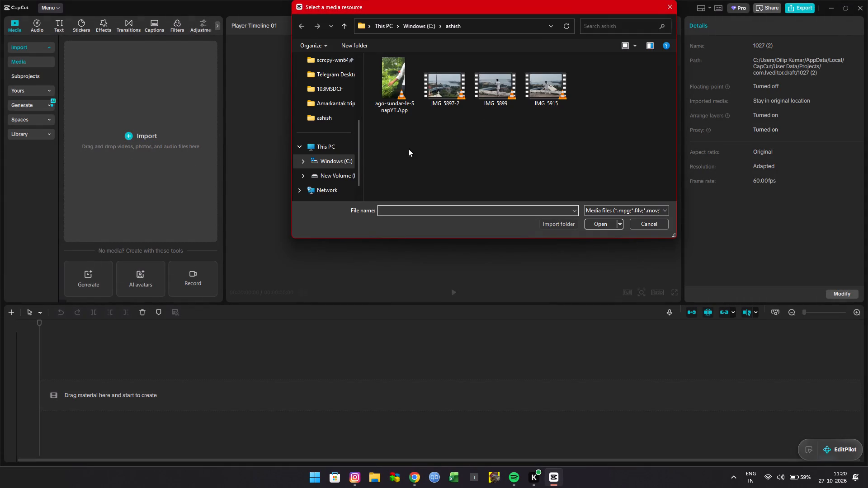
{"action": "scroll", "coordinate": [348, 165], "scroll_direction": "down", "scroll_amount": 3}
{"action": "left_click", "coordinate": [333, 149]}
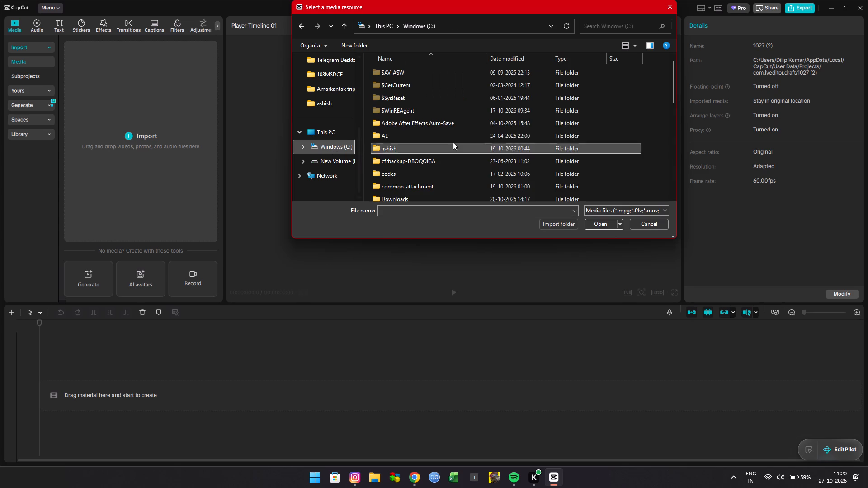
{"action": "scroll", "coordinate": [508, 143], "scroll_direction": "down", "scroll_amount": 15}
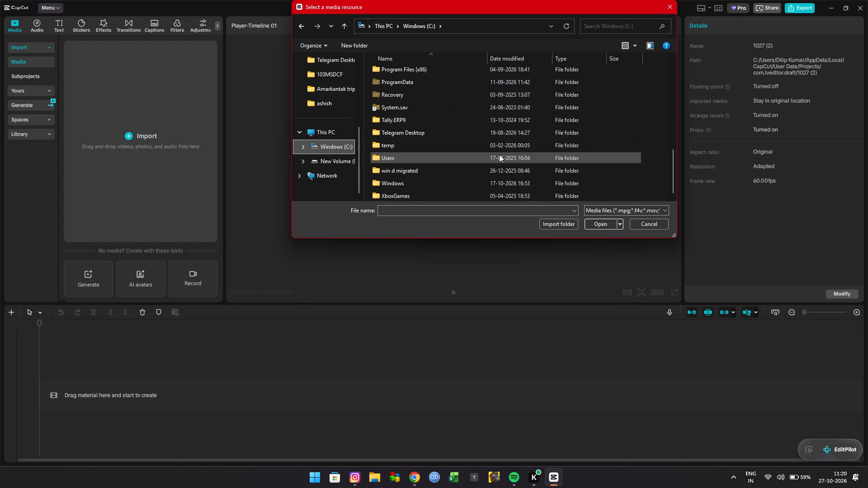
{"action": "scroll", "coordinate": [499, 155], "scroll_direction": "up", "scroll_amount": 8}
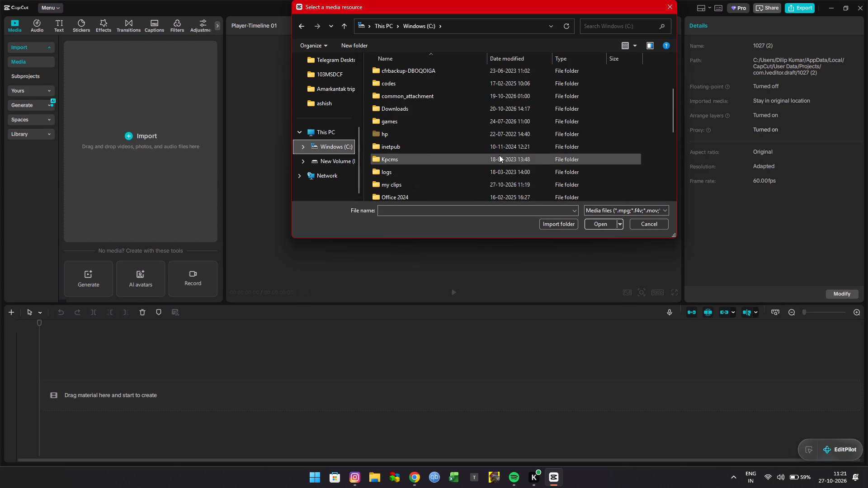
{"action": "double_click", "coordinate": [466, 182]}
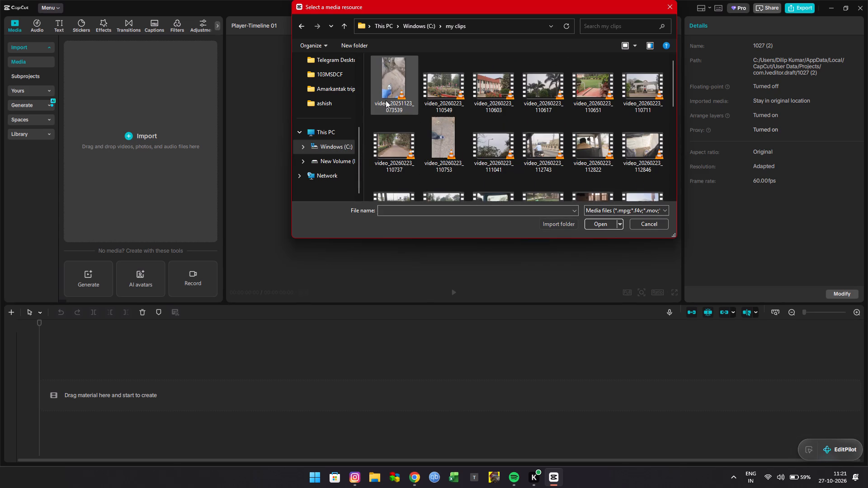
{"action": "key", "text": "ctrl+a"}
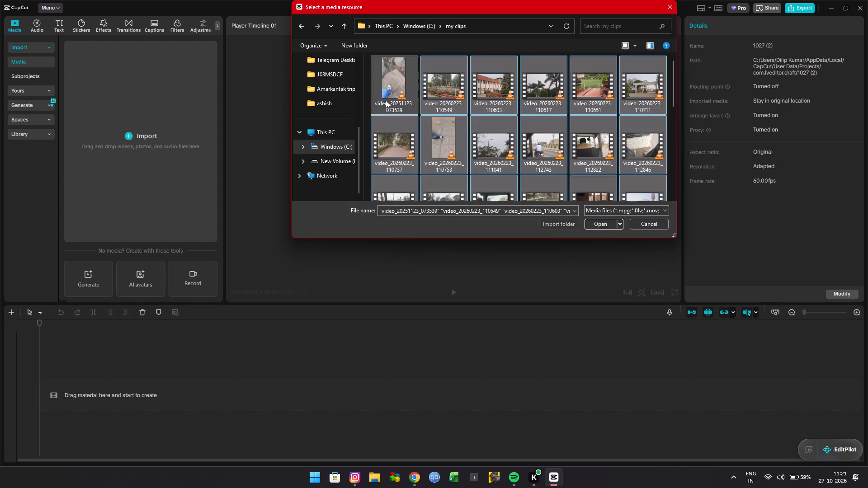
{"action": "left_click", "coordinate": [601, 224]}
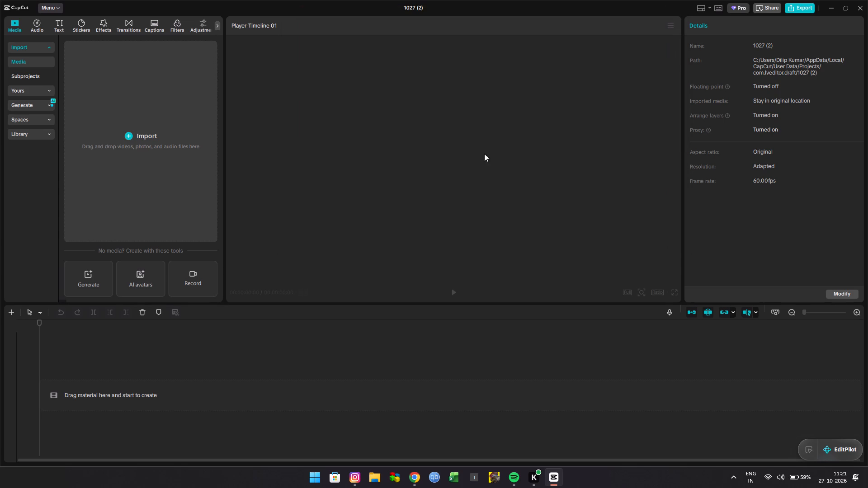
Extract the audio from the "Say yes now, figure out the rest in the way" video in Downloads and place it at the timeline's start.
{"action": "left_click", "coordinate": [38, 26]}
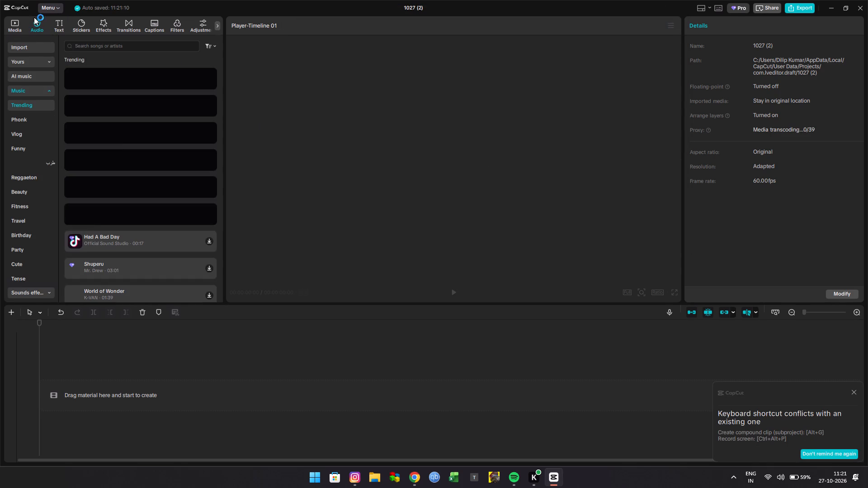
{"action": "left_click", "coordinate": [18, 40]}
{"action": "left_click", "coordinate": [16, 43]}
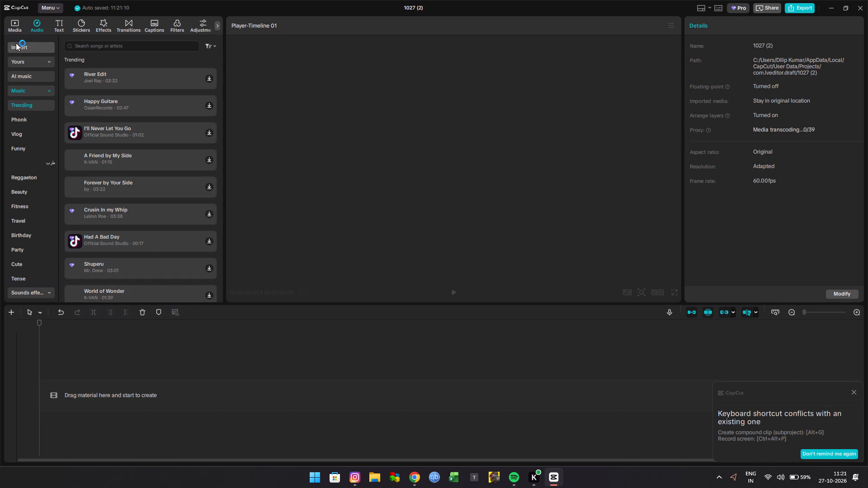
{"action": "left_click", "coordinate": [196, 60]}
{"action": "left_click", "coordinate": [192, 66]}
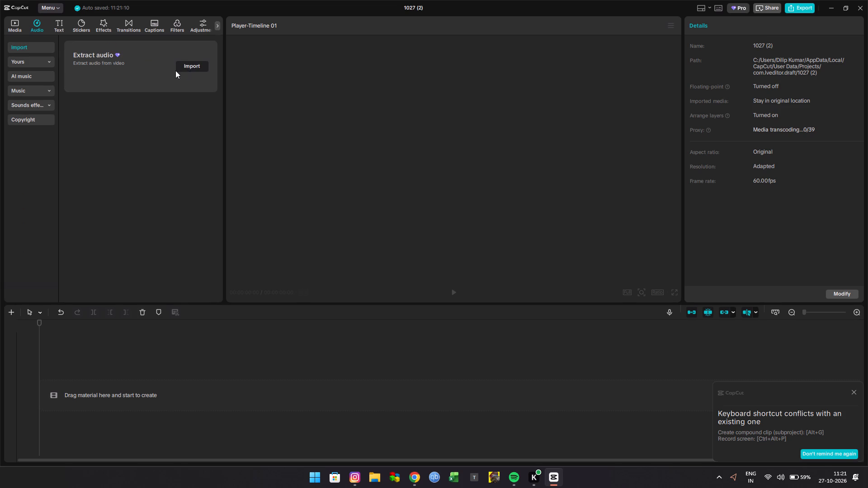
{"action": "scroll", "coordinate": [327, 131], "scroll_direction": "up", "scroll_amount": 7}
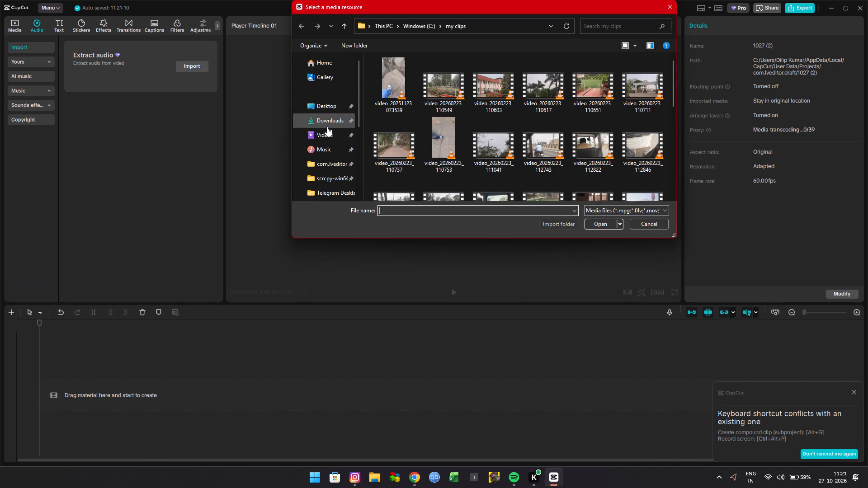
{"action": "left_click", "coordinate": [327, 127]}
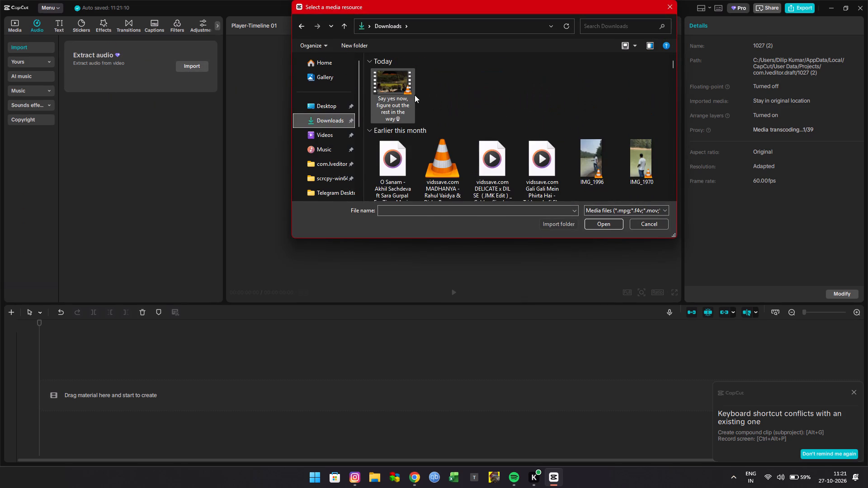
{"action": "double_click", "coordinate": [406, 94]}
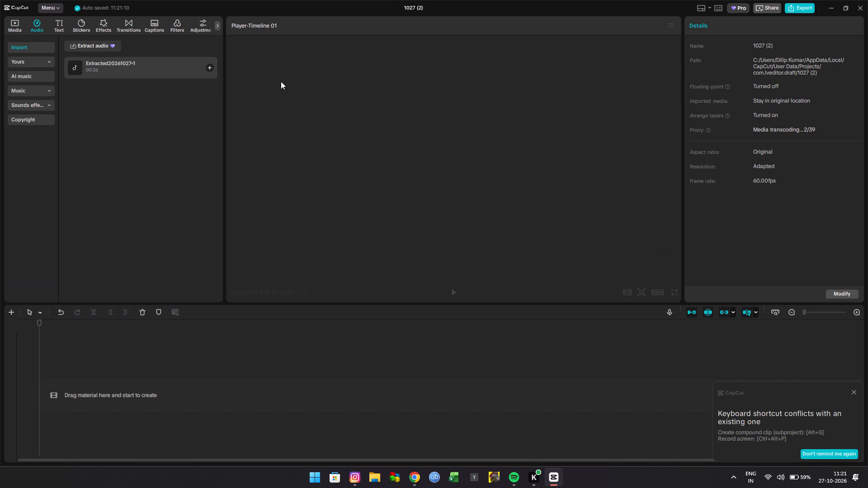
{"action": "left_click_drag", "start_coordinate": [113, 61], "coordinate": [75, 355]}
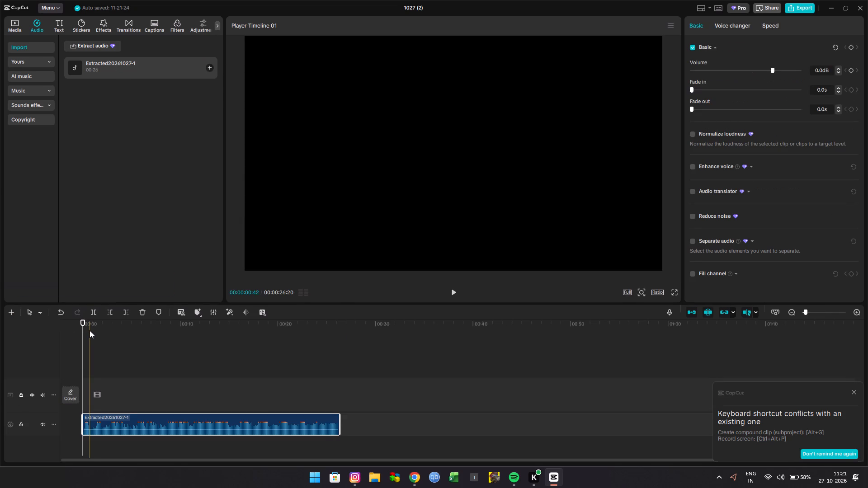
Play the extracted audio on the timeline from the beginning and raise the system volume slightly to listen to it.
{"action": "left_click", "coordinate": [15, 23]}
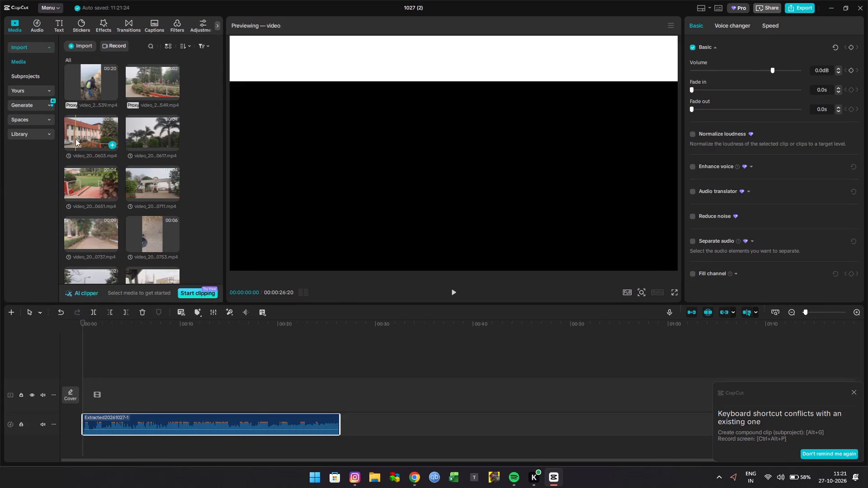
{"action": "key", "text": "space"}
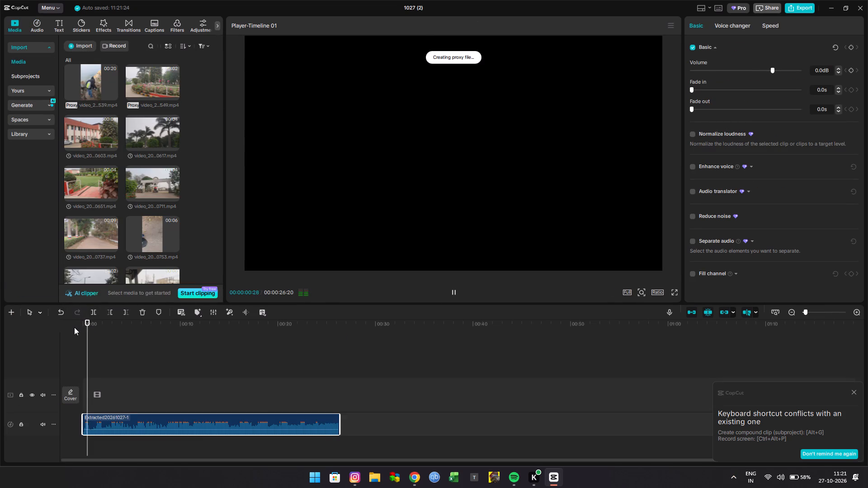
{"action": "left_click", "coordinate": [784, 474]}
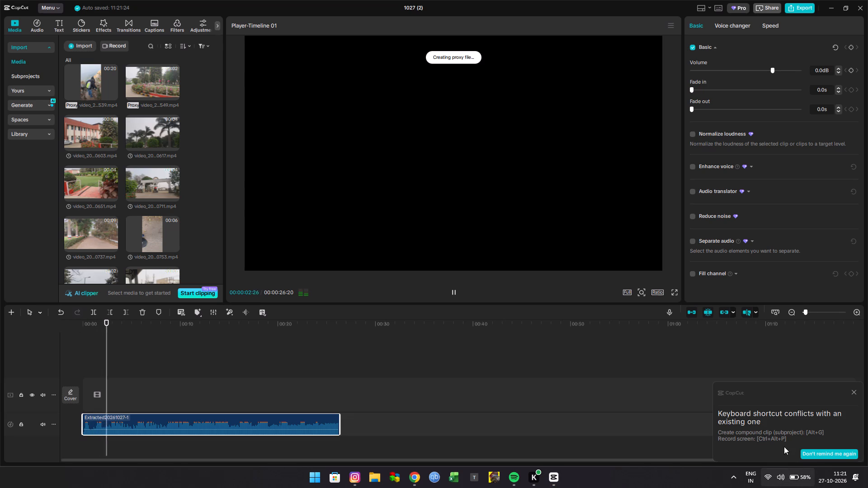
{"action": "left_click_drag", "start_coordinate": [777, 422], "coordinate": [781, 422]}
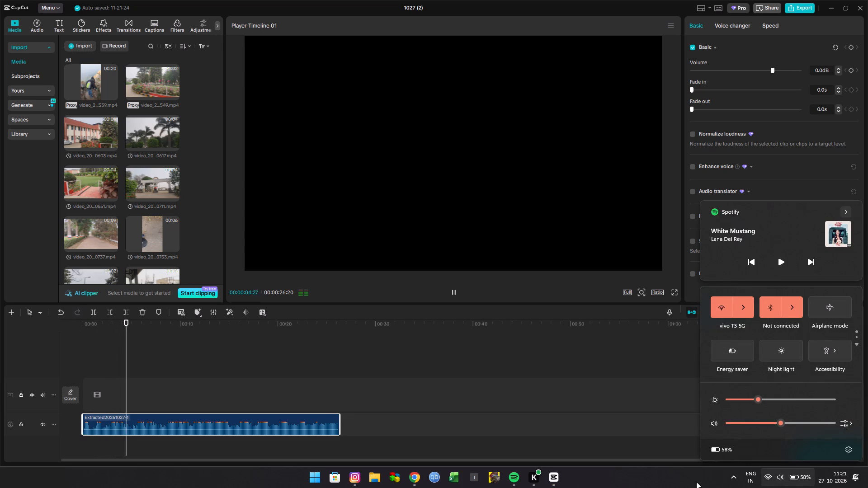
{"action": "left_click", "coordinate": [702, 480]}
Dismiss the keyboard shortcut conflict notification.
{"action": "left_click", "coordinate": [851, 389]}
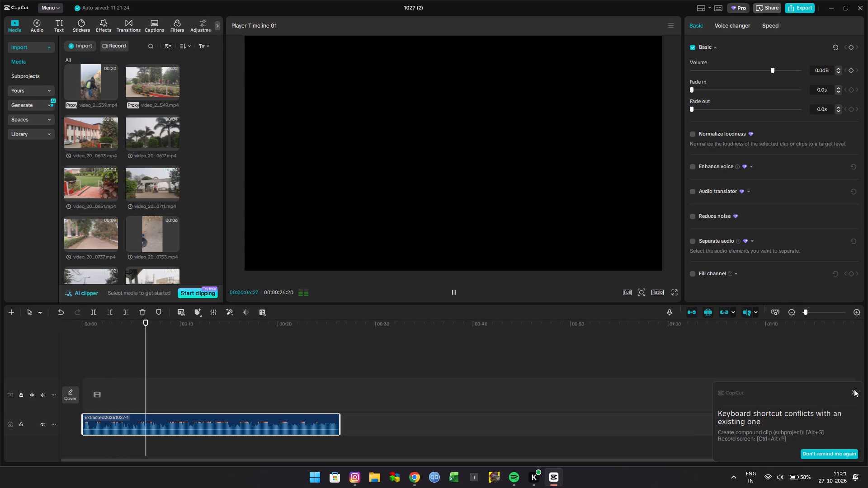
{"action": "left_click", "coordinate": [854, 389]}
{"action": "left_click", "coordinate": [854, 390]}
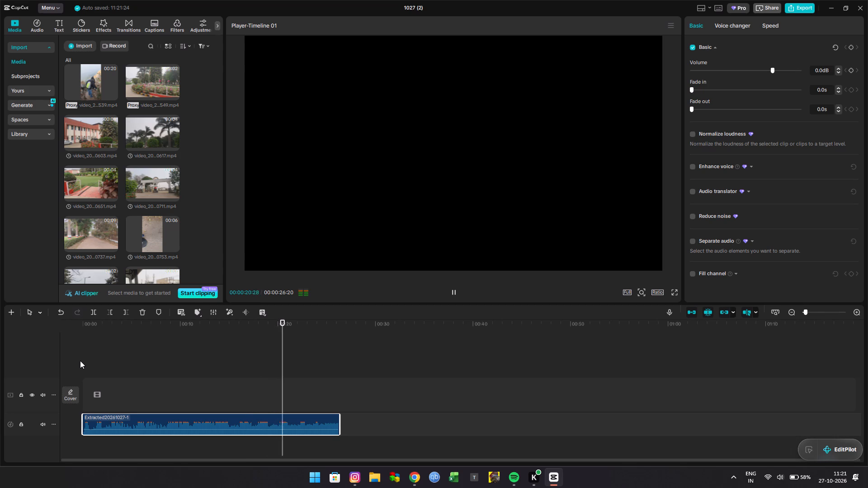
Preview the imported clips and place the vertical walking-shoe clip video_20260223_110753 at the start of the main video track.
{"action": "left_click", "coordinate": [207, 208]}
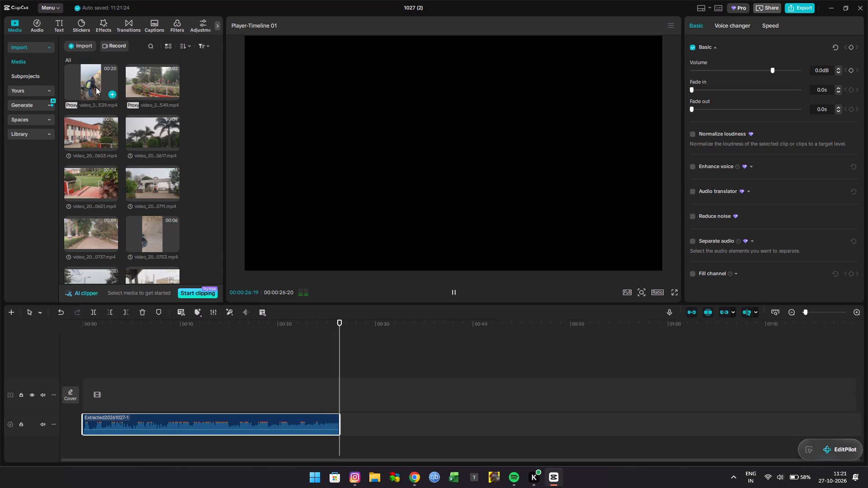
{"action": "left_click", "coordinate": [99, 124]}
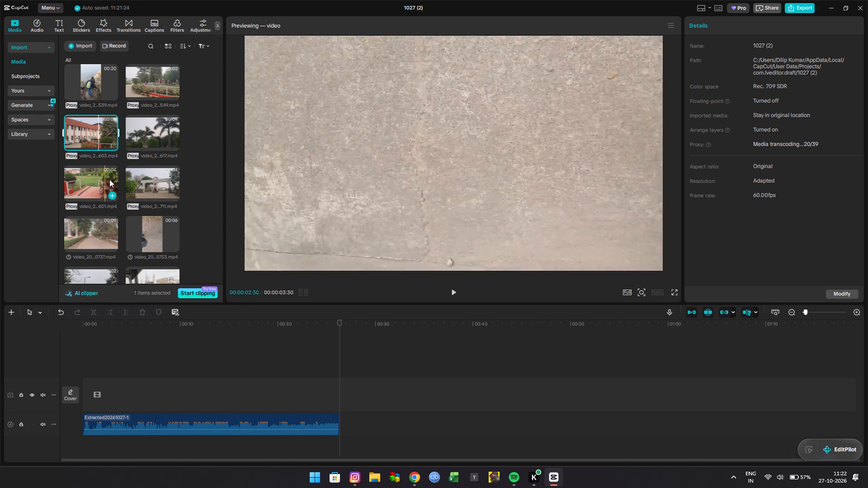
{"action": "scroll", "coordinate": [141, 203], "scroll_direction": "down", "scroll_amount": 1}
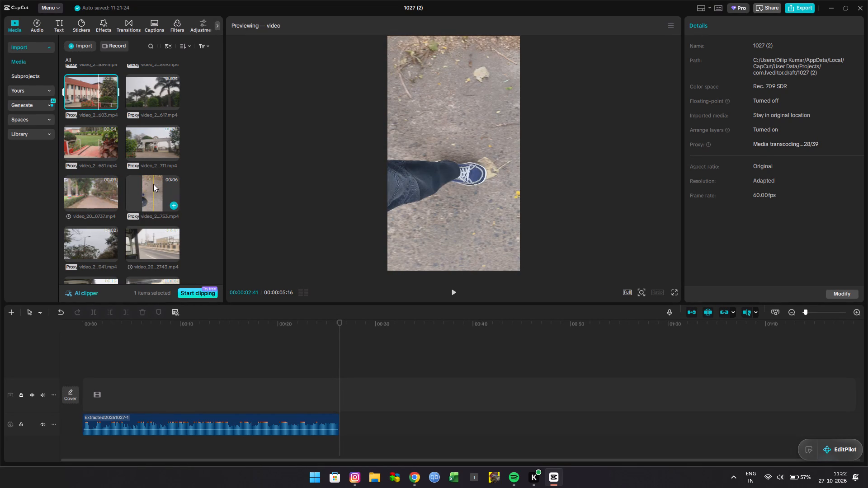
{"action": "left_click_drag", "start_coordinate": [153, 184], "coordinate": [154, 184]}
{"action": "left_click_drag", "start_coordinate": [154, 184], "coordinate": [98, 390]}
{"action": "double_click", "coordinate": [94, 351]}
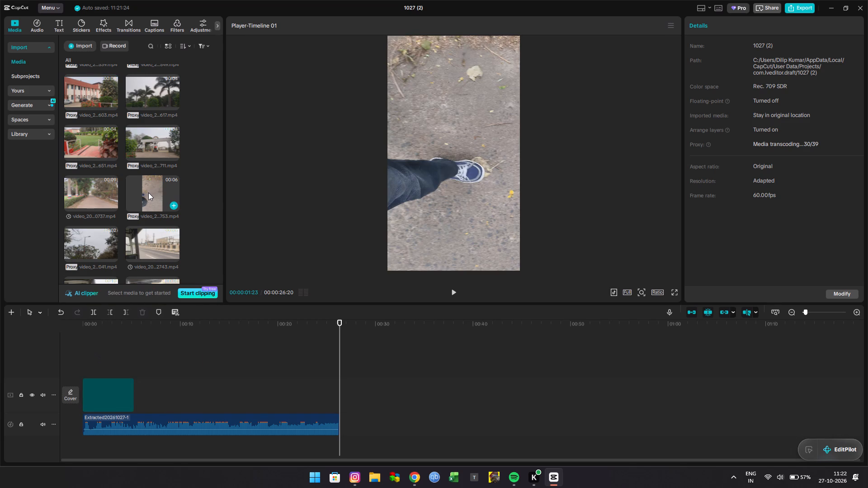
Append the vehicle-floor clip video_20260223_112846 to the main track, followed by the blue rickshaw driver clip ending in 741.
{"action": "scroll", "coordinate": [148, 192], "scroll_direction": "down", "scroll_amount": 2}
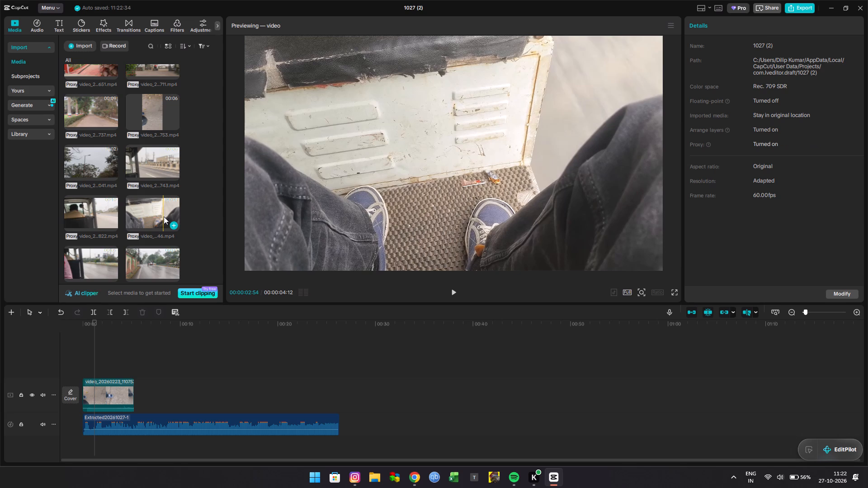
{"action": "left_click_drag", "start_coordinate": [166, 214], "coordinate": [139, 398]}
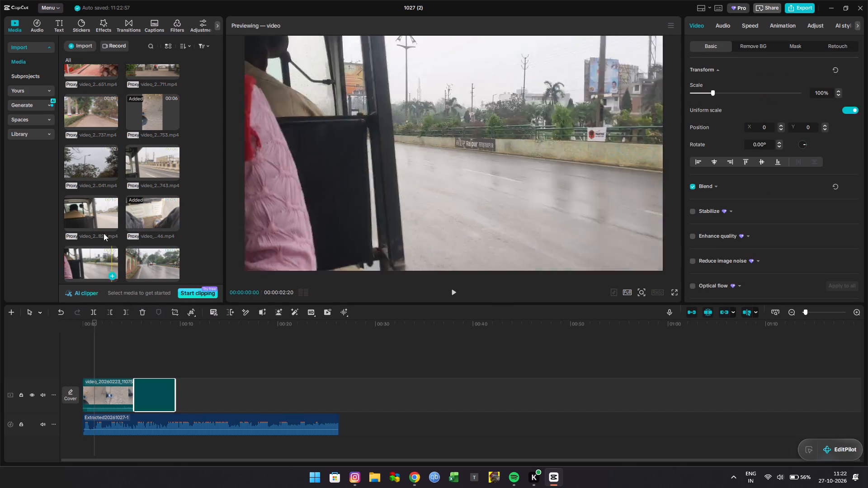
{"action": "scroll", "coordinate": [101, 260], "scroll_direction": "down", "scroll_amount": 2}
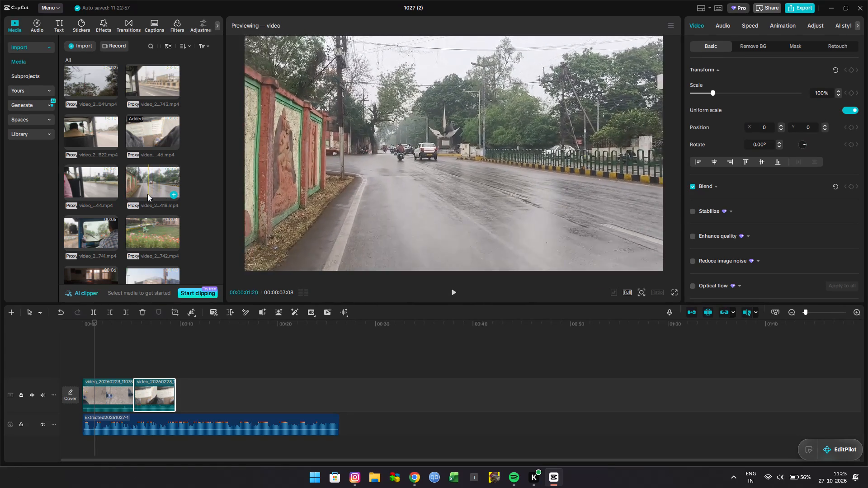
{"action": "scroll", "coordinate": [170, 197], "scroll_direction": "down", "scroll_amount": 1}
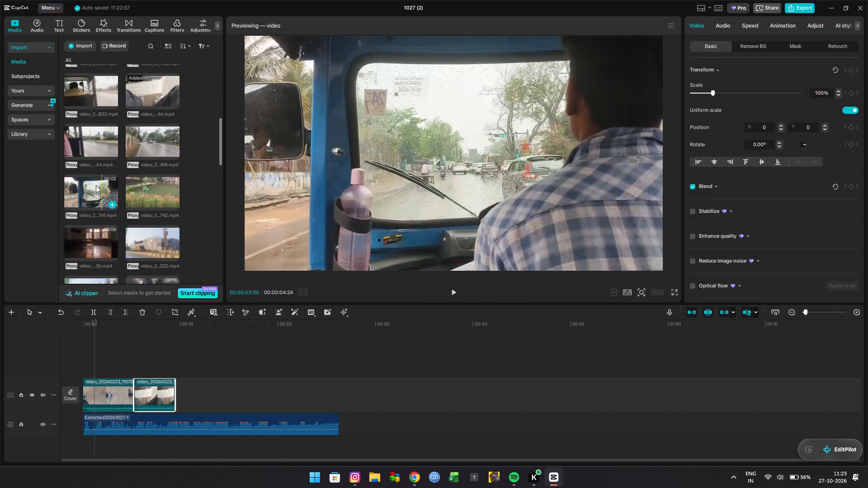
{"action": "left_click_drag", "start_coordinate": [99, 189], "coordinate": [191, 348]}
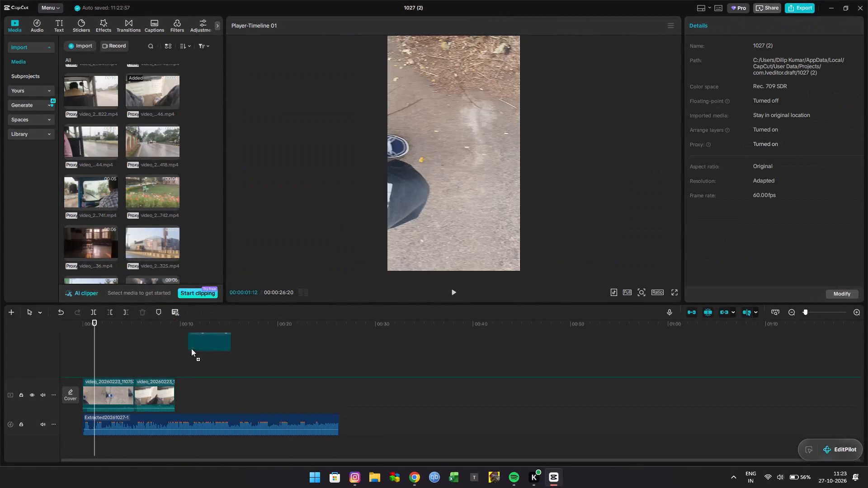
{"action": "left_click_drag", "start_coordinate": [191, 348], "coordinate": [188, 398]}
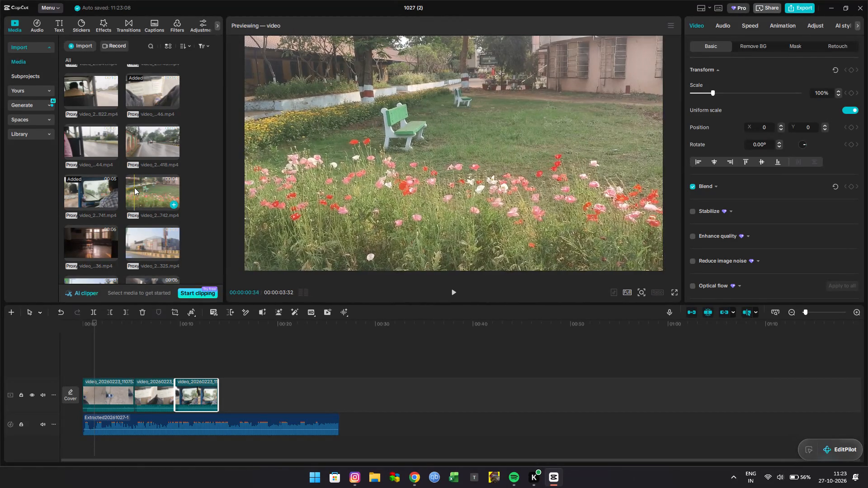
Append the flower garden clip ending in 742 to the main track, followed by the dark classroom clip video_20260224_171436.
{"action": "left_click_drag", "start_coordinate": [146, 187], "coordinate": [165, 246]}
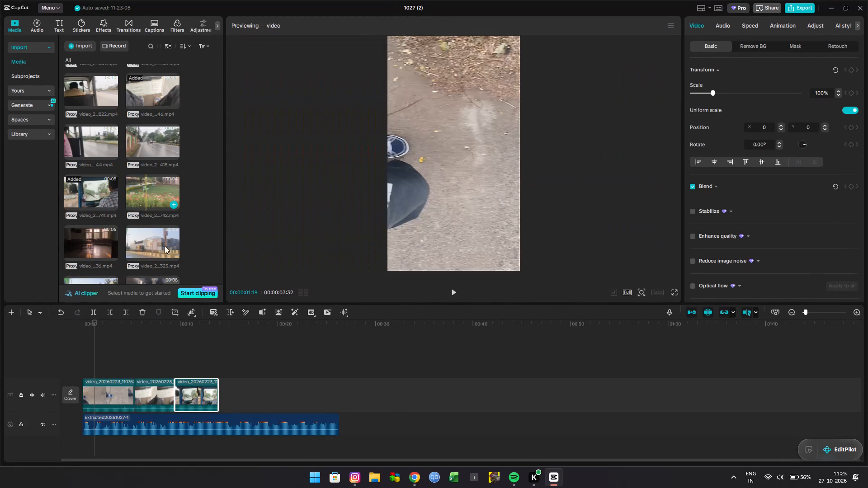
{"action": "left_click_drag", "start_coordinate": [165, 246], "coordinate": [227, 388]}
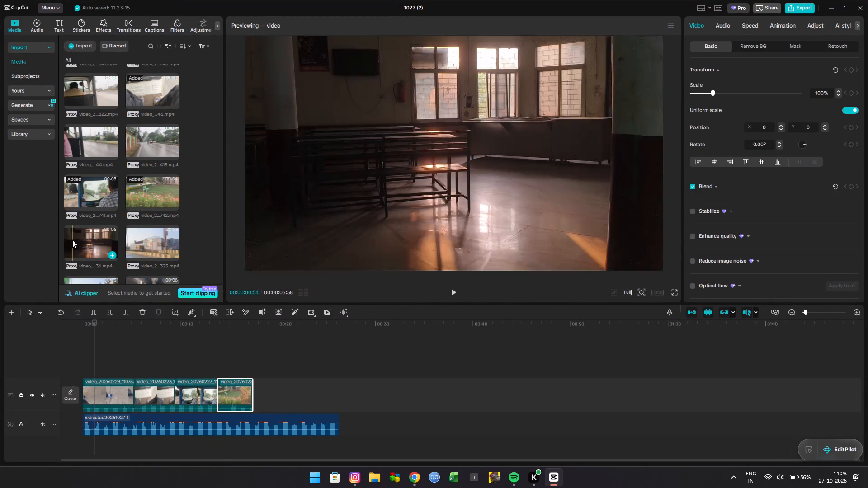
{"action": "left_click_drag", "start_coordinate": [85, 237], "coordinate": [246, 400]}
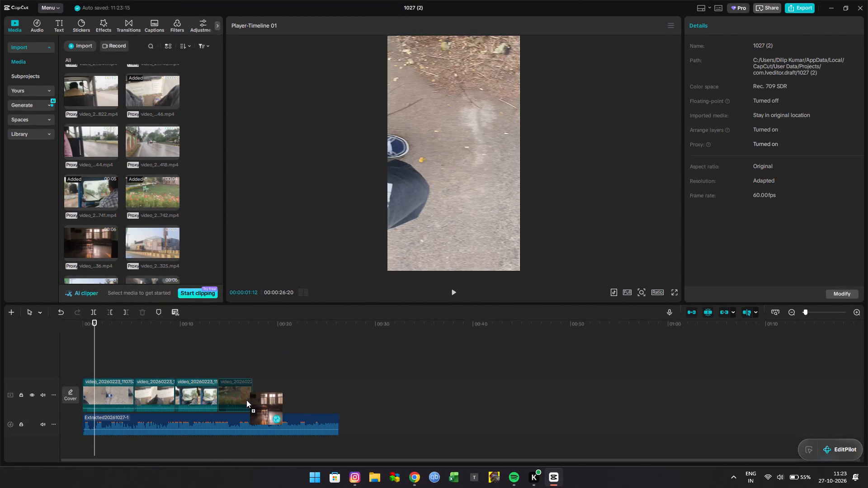
{"action": "left_click_drag", "start_coordinate": [246, 400], "coordinate": [262, 391]}
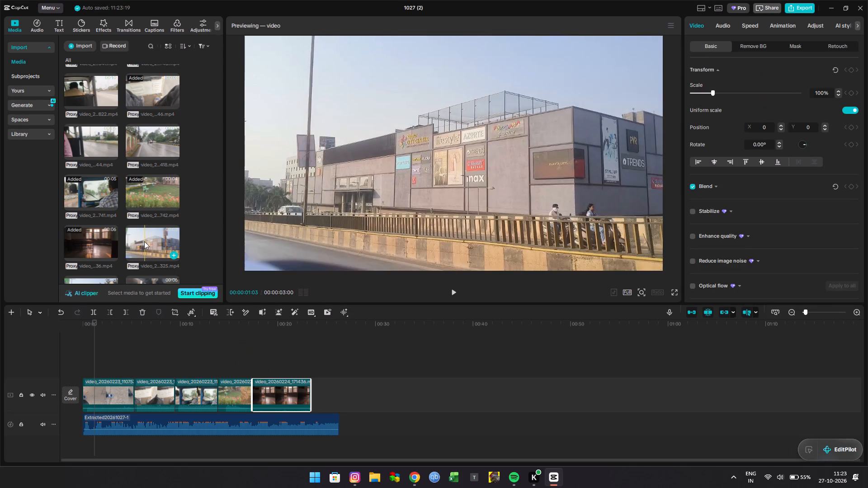
Append the palm-lined road clip ending in 337 to the main track, followed by the escalator shoes clip ending in 815.
{"action": "scroll", "coordinate": [161, 239], "scroll_direction": "down", "scroll_amount": 2}
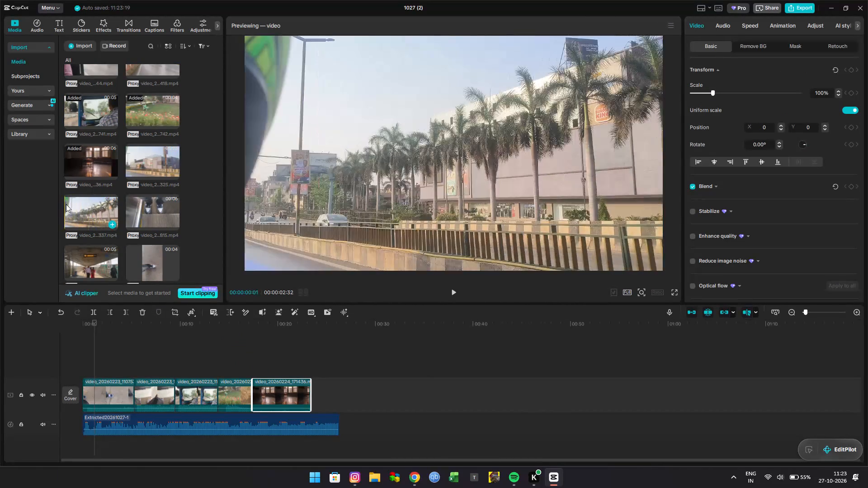
{"action": "left_click_drag", "start_coordinate": [72, 205], "coordinate": [314, 400]}
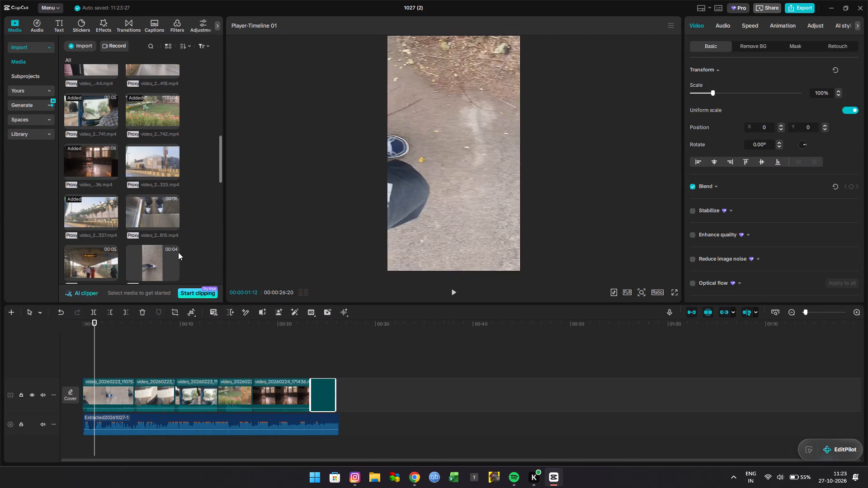
{"action": "left_click_drag", "start_coordinate": [144, 214], "coordinate": [337, 396]}
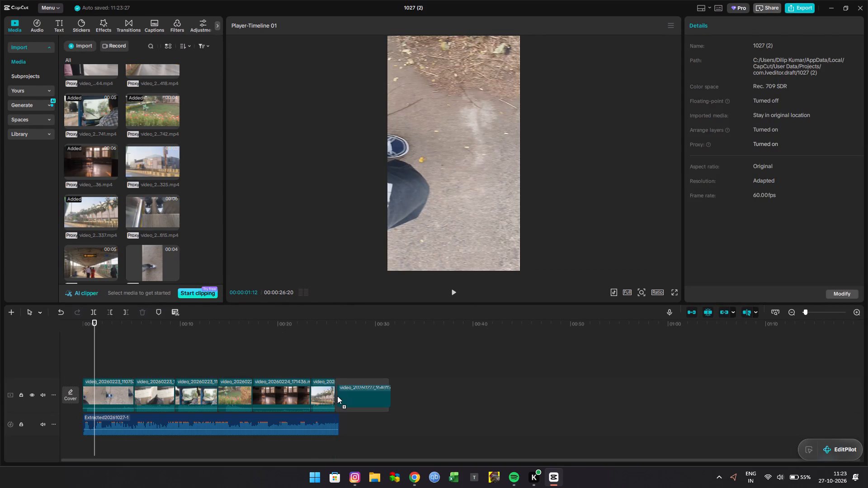
{"action": "left_click_drag", "start_coordinate": [337, 396], "coordinate": [338, 396]}
Append the station footbridge clip ending in 900 to the main track, followed by the dim station clip ending in 949.
{"action": "scroll", "coordinate": [129, 225], "scroll_direction": "down", "scroll_amount": 2}
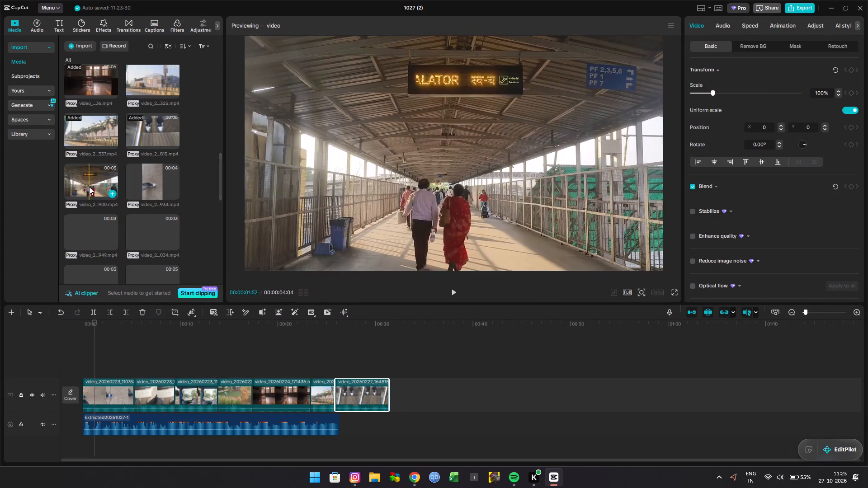
{"action": "left_click_drag", "start_coordinate": [89, 187], "coordinate": [389, 387]}
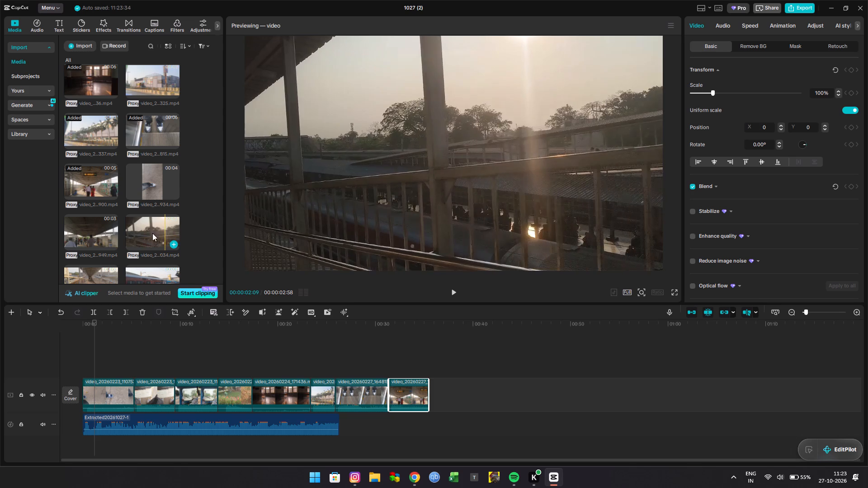
{"action": "left_click_drag", "start_coordinate": [85, 231], "coordinate": [359, 377]}
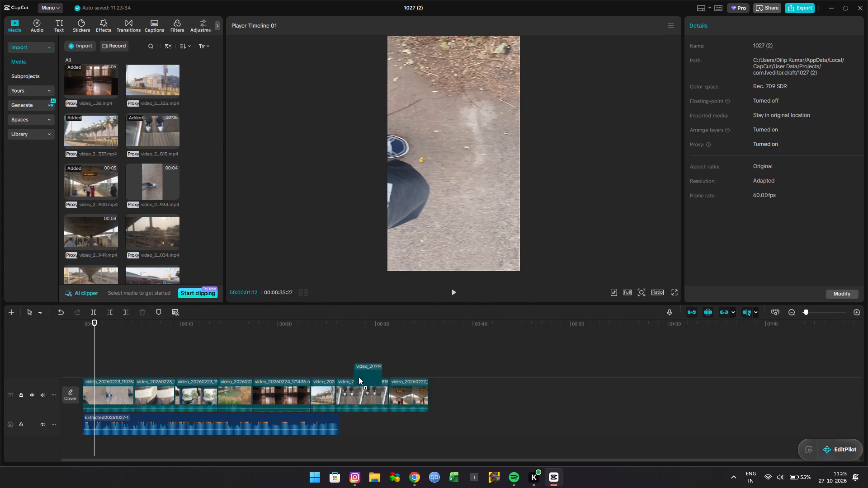
{"action": "left_click_drag", "start_coordinate": [359, 377], "coordinate": [432, 391]}
Append the station clips ending in 223 and 657 to the main track, followed by the street-lamp clip video_20260227_165633.
{"action": "scroll", "coordinate": [125, 253], "scroll_direction": "down", "scroll_amount": 2}
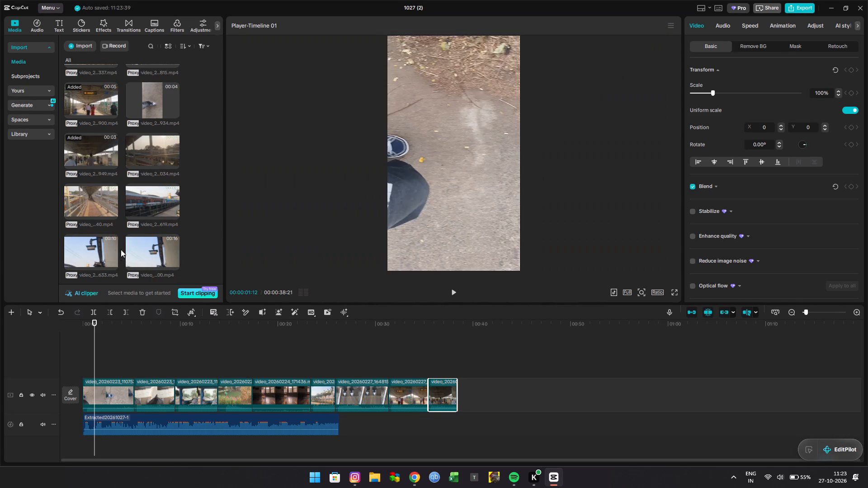
{"action": "scroll", "coordinate": [107, 244], "scroll_direction": "down", "scroll_amount": 2}
{"action": "left_click_drag", "start_coordinate": [89, 170], "coordinate": [477, 379]}
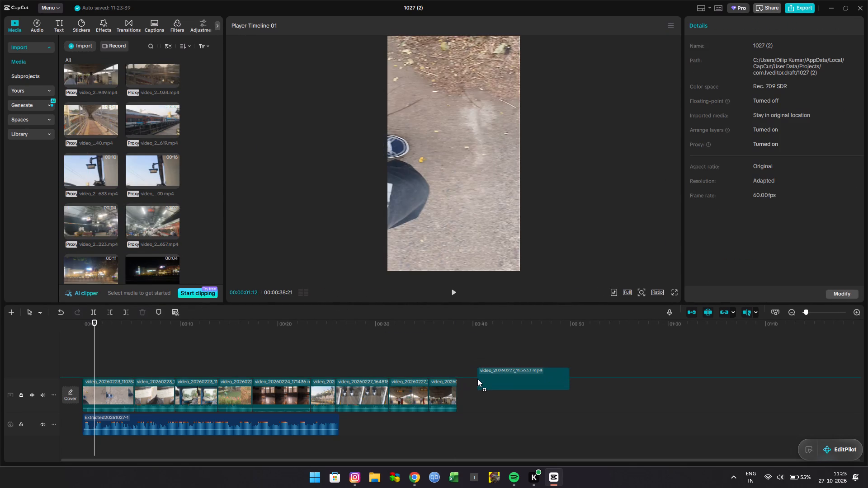
{"action": "left_click_drag", "start_coordinate": [477, 379], "coordinate": [474, 379]}
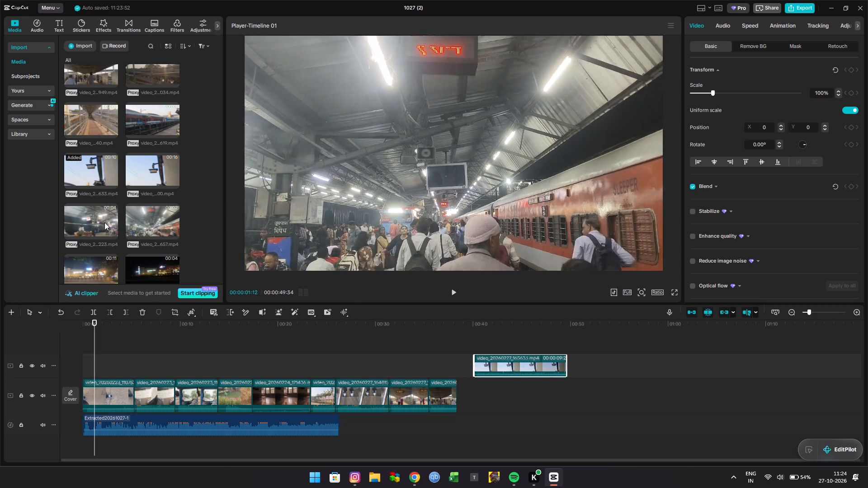
{"action": "left_click_drag", "start_coordinate": [62, 224], "coordinate": [158, 224]}
{"action": "left_click_drag", "start_coordinate": [63, 214], "coordinate": [192, 214]}
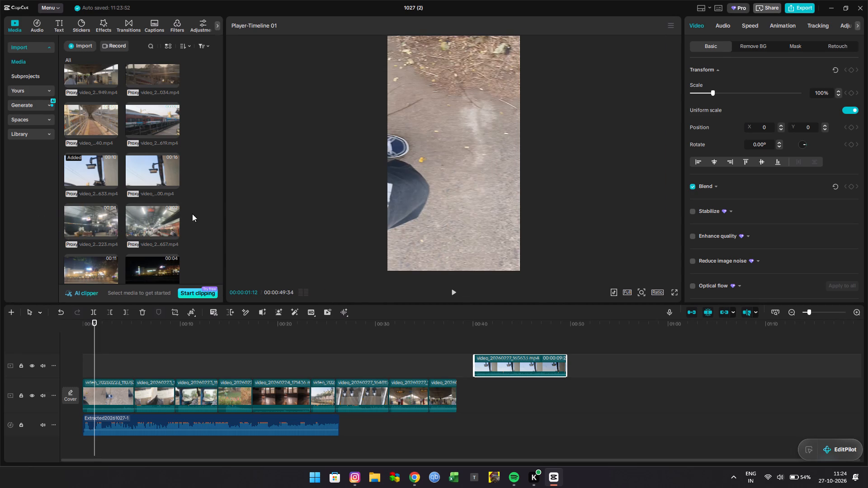
{"action": "left_click_drag", "start_coordinate": [192, 214], "coordinate": [180, 218]}
{"action": "left_click_drag", "start_coordinate": [136, 221], "coordinate": [487, 386]}
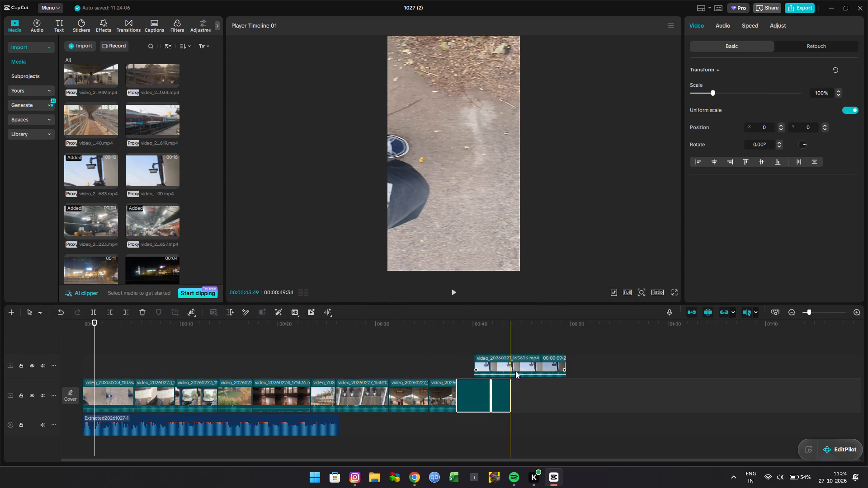
{"action": "left_click_drag", "start_coordinate": [508, 361], "coordinate": [547, 399]}
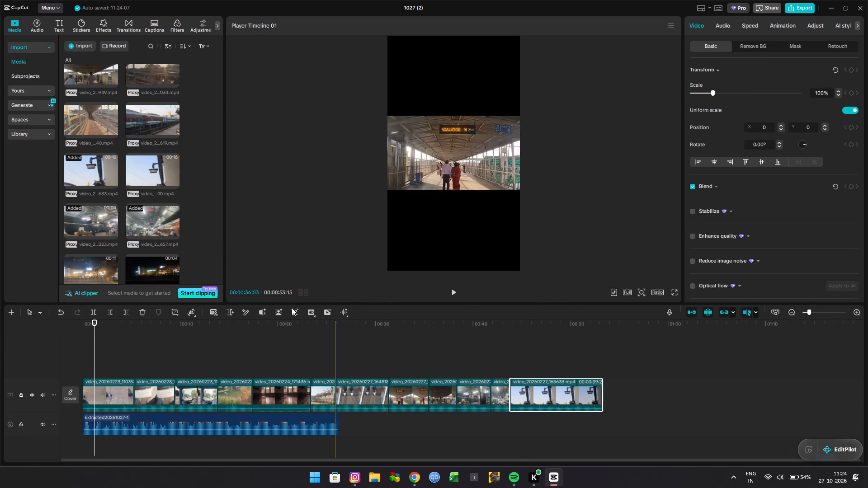
Append the night-time Shoppers Stop clip video_20260402_193758 to the end of the main track.
{"action": "scroll", "coordinate": [162, 244], "scroll_direction": "down", "scroll_amount": 1}
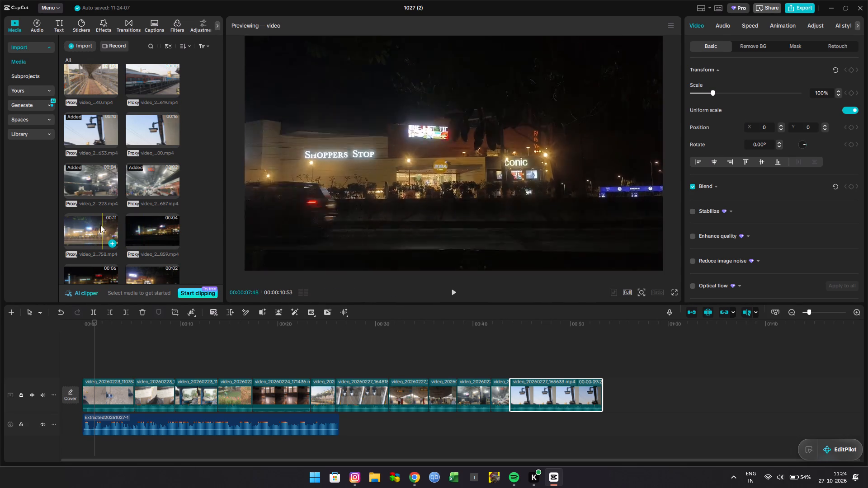
{"action": "left_click_drag", "start_coordinate": [97, 226], "coordinate": [89, 228]}
{"action": "left_click", "coordinate": [88, 229]}
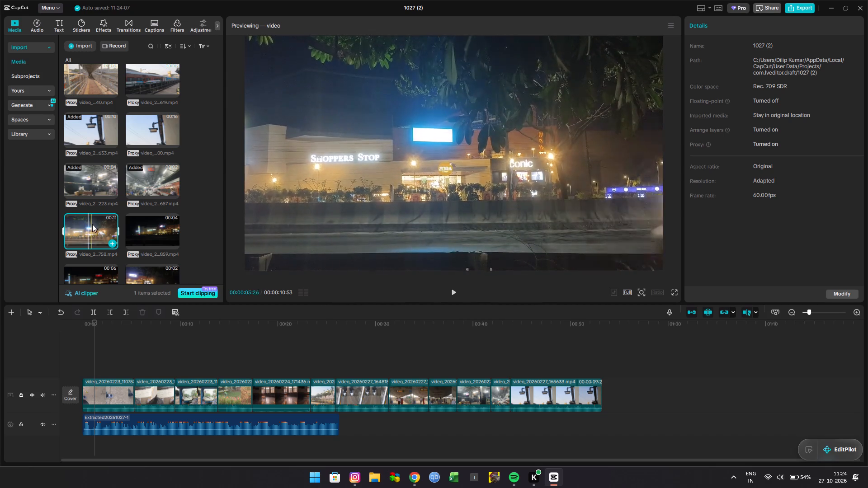
{"action": "left_click_drag", "start_coordinate": [106, 225], "coordinate": [134, 238]}
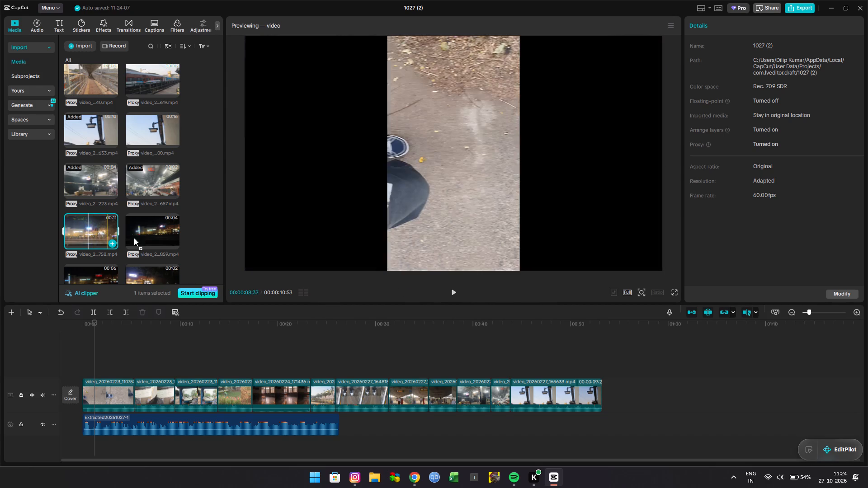
{"action": "left_click_drag", "start_coordinate": [134, 238], "coordinate": [603, 398]}
Look through the remaining night clips in the media library and briefly play the assembled timeline.
{"action": "scroll", "coordinate": [151, 232], "scroll_direction": "down", "scroll_amount": 3}
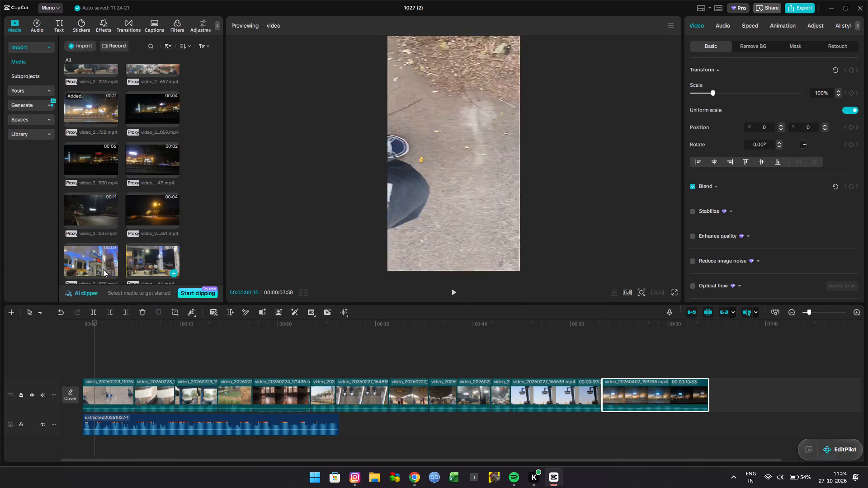
{"action": "scroll", "coordinate": [94, 266], "scroll_direction": "down", "scroll_amount": 1}
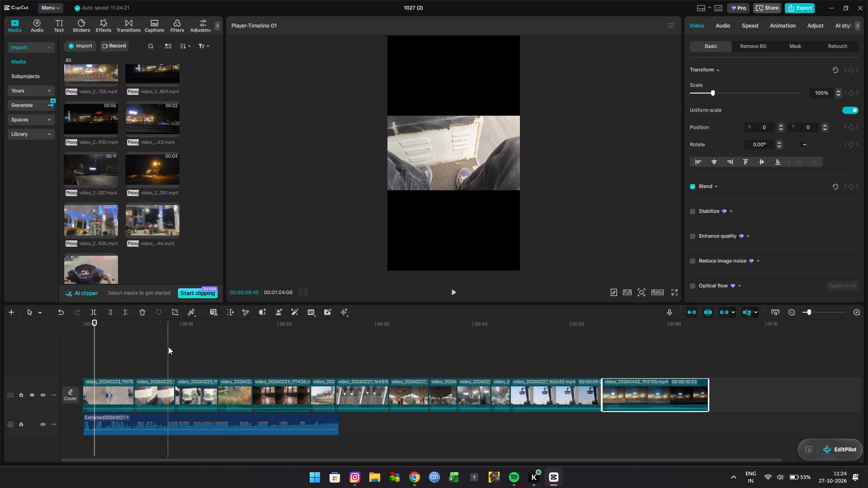
{"action": "double_click", "coordinate": [168, 347]}
{"action": "left_click_drag", "start_coordinate": [169, 346], "coordinate": [0, 346]}
{"action": "key", "text": "space"}
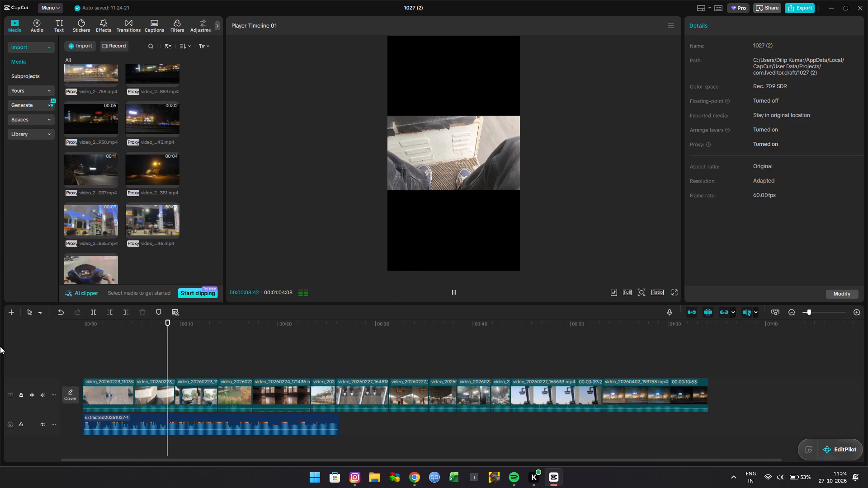
{"action": "key", "text": "space"}
Rotate the vertical walking-shoe clip at the timeline start to 270° and scale it down to 57% to fit the frame width.
{"action": "left_click", "coordinate": [89, 344]}
{"action": "left_click_drag", "start_coordinate": [89, 344], "coordinate": [64, 339]}
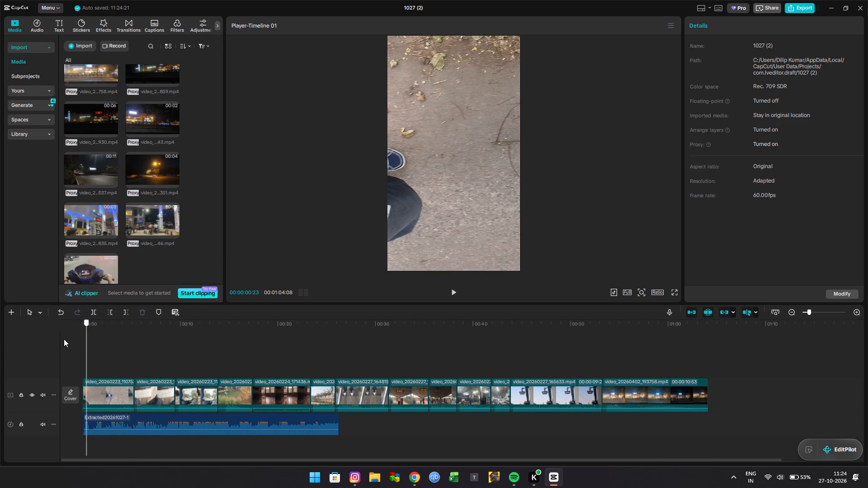
{"action": "left_click_drag", "start_coordinate": [64, 339], "coordinate": [60, 339]}
{"action": "left_click", "coordinate": [115, 402]}
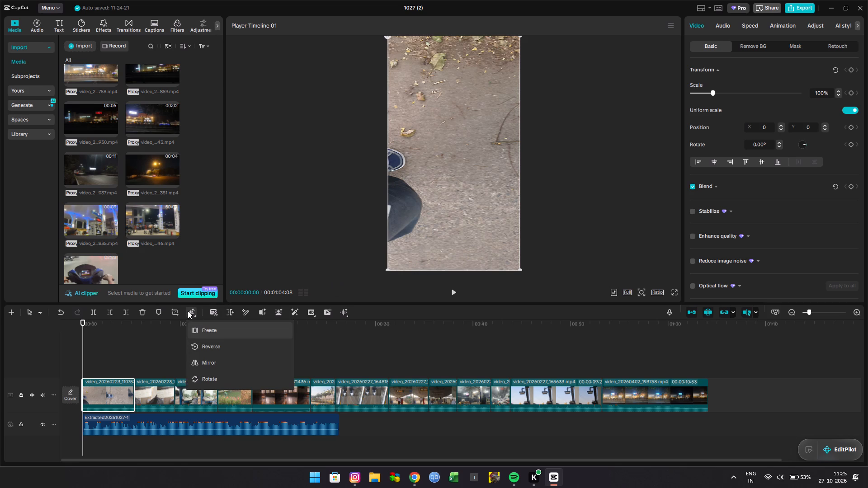
{"action": "left_click", "coordinate": [202, 377]}
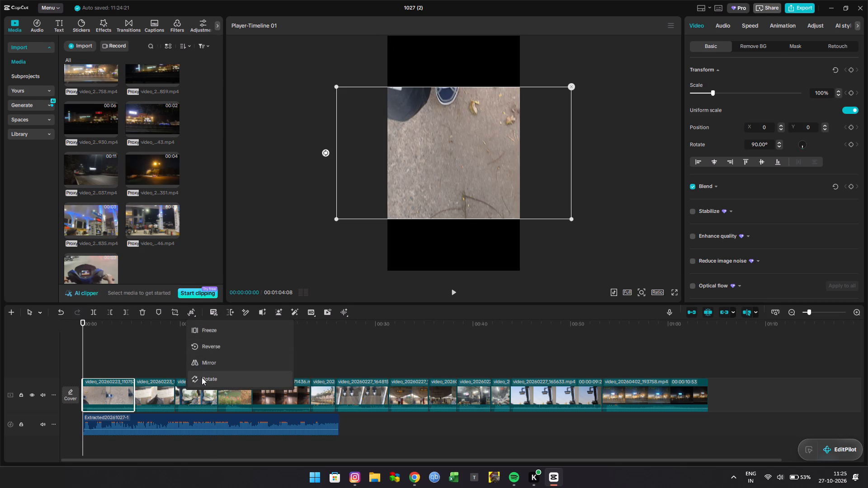
{"action": "left_click", "coordinate": [210, 376]}
{"action": "left_click", "coordinate": [210, 376]}
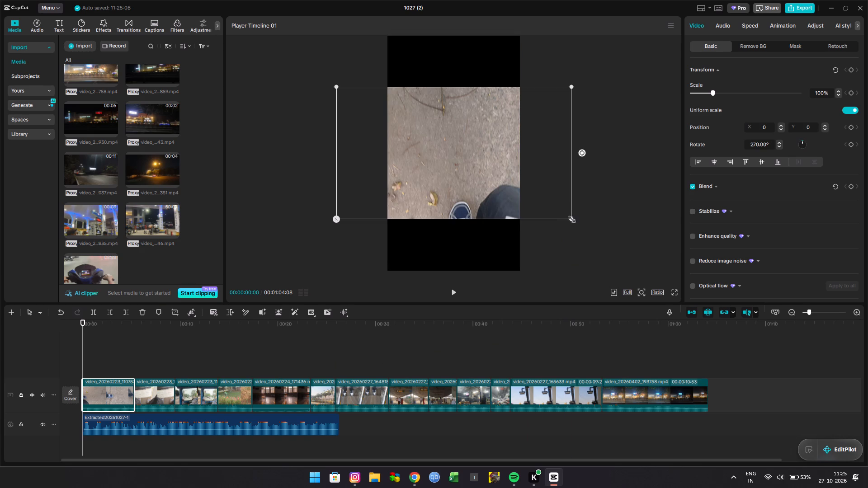
{"action": "left_click_drag", "start_coordinate": [571, 219], "coordinate": [492, 214]}
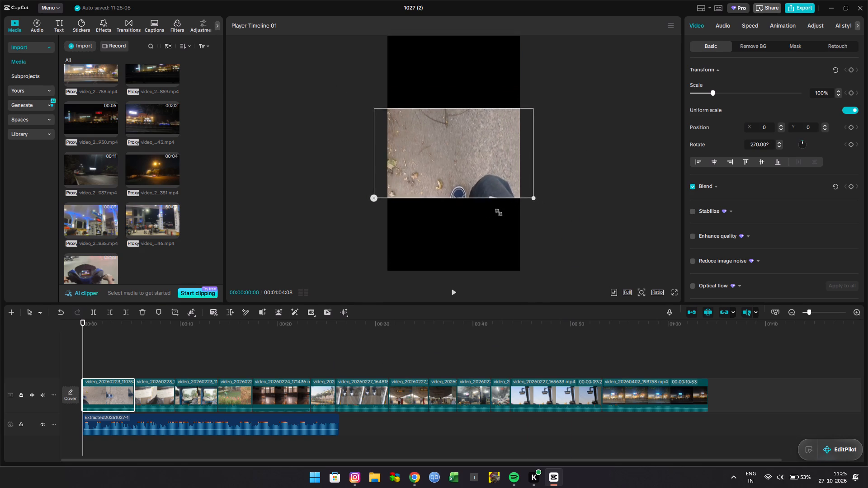
{"action": "left_click_drag", "start_coordinate": [492, 214], "coordinate": [471, 214]}
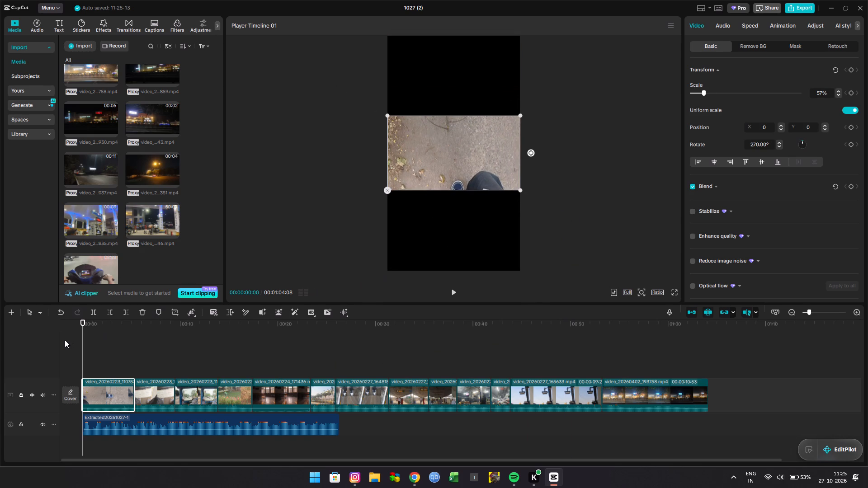
Play the timeline from the beginning and mute the main video track's original sound.
{"action": "double_click", "coordinate": [78, 350]}
{"action": "key", "text": "space"}
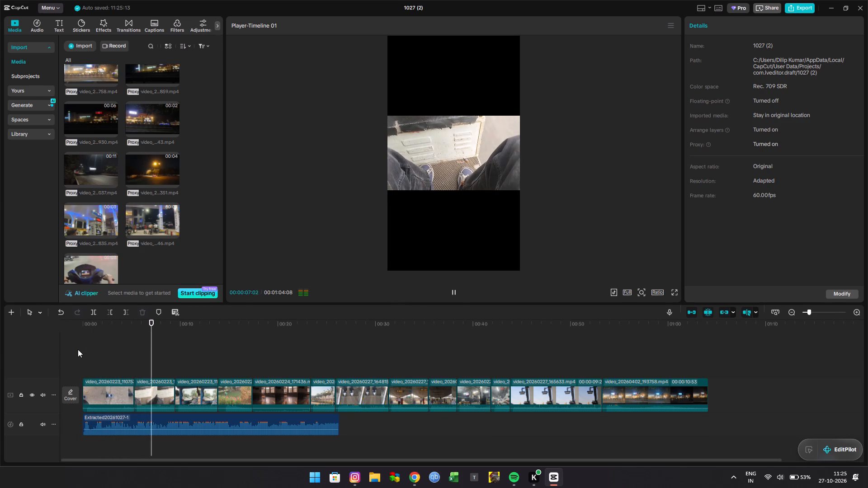
{"action": "left_click", "coordinate": [42, 392]}
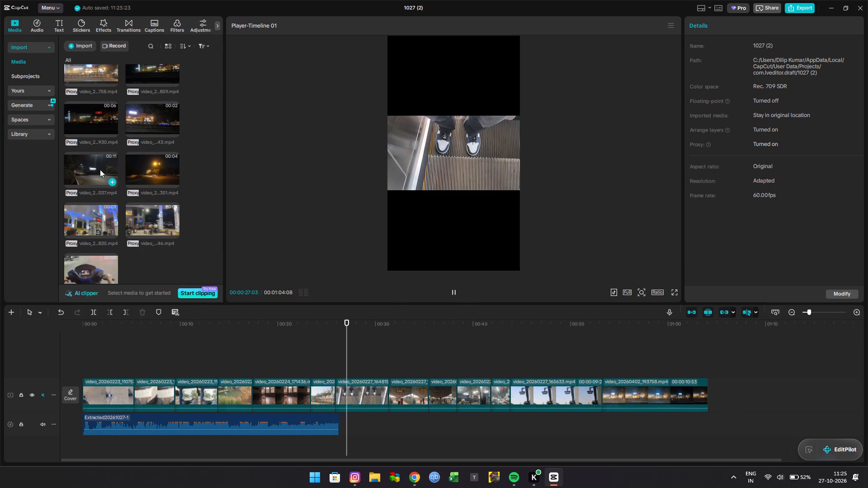
{"action": "key", "text": "space"}
Move the escalator shoes clip to the start of the main track and the walking-shoe clip to third, after the vehicle-floor clip.
{"action": "left_click", "coordinate": [239, 323]}
{"action": "left_click_drag", "start_coordinate": [239, 323], "coordinate": [142, 353]}
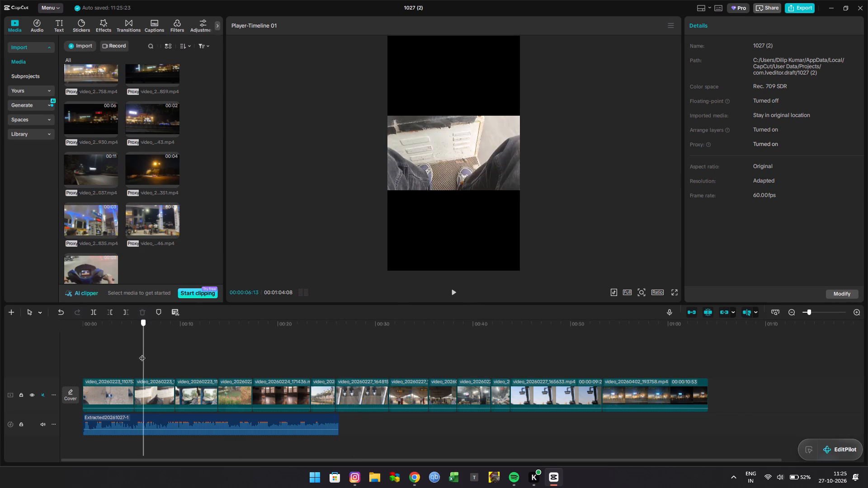
{"action": "left_click_drag", "start_coordinate": [142, 353], "coordinate": [132, 355]}
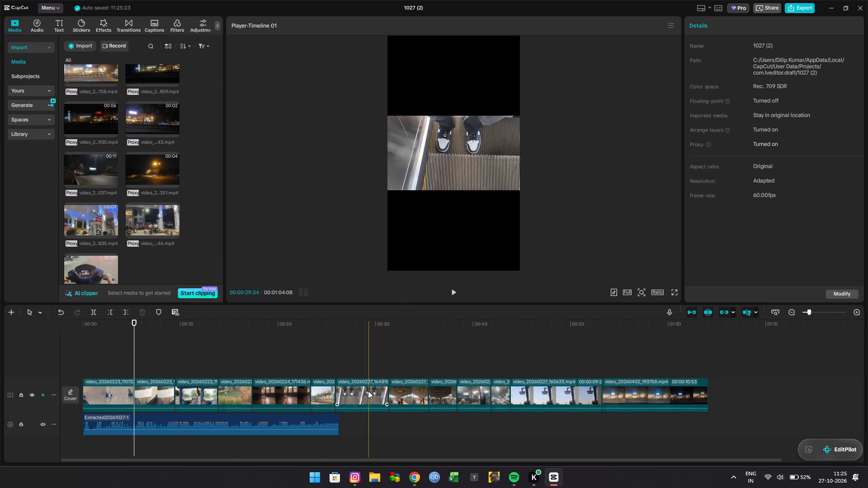
{"action": "left_click_drag", "start_coordinate": [368, 391], "coordinate": [99, 392]}
{"action": "left_click_drag", "start_coordinate": [119, 389], "coordinate": [150, 389]}
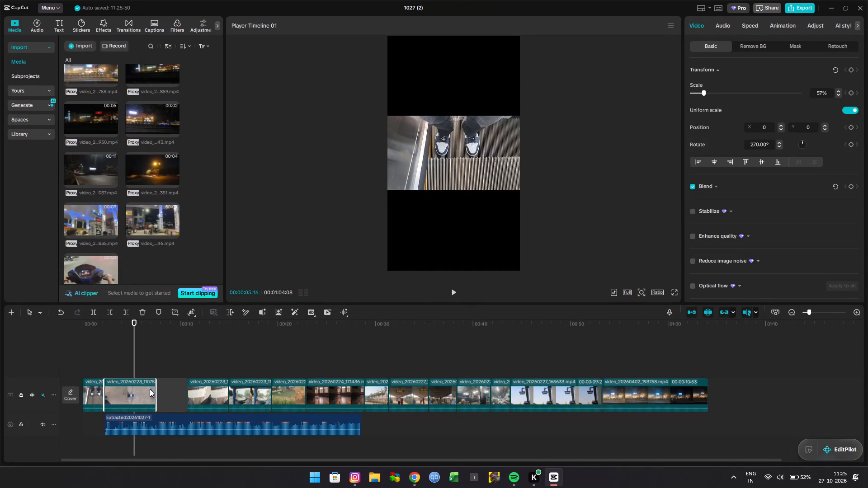
{"action": "left_click_drag", "start_coordinate": [150, 389], "coordinate": [163, 386]}
Move the extracted audio back to the start of the timeline and return the playhead to 00:00.
{"action": "left_click", "coordinate": [187, 413]}
{"action": "left_click", "coordinate": [187, 419]}
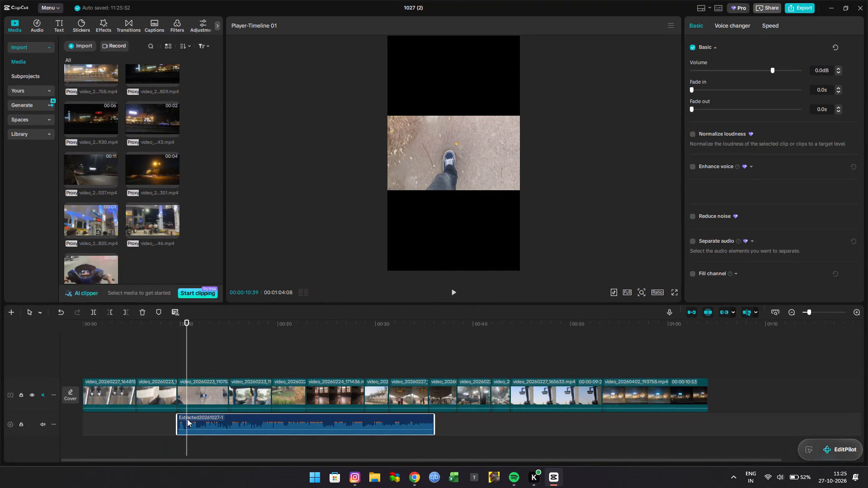
{"action": "left_click_drag", "start_coordinate": [187, 419], "coordinate": [91, 411]}
{"action": "left_click", "coordinate": [93, 359]}
{"action": "left_click_drag", "start_coordinate": [93, 358], "coordinate": [23, 360]}
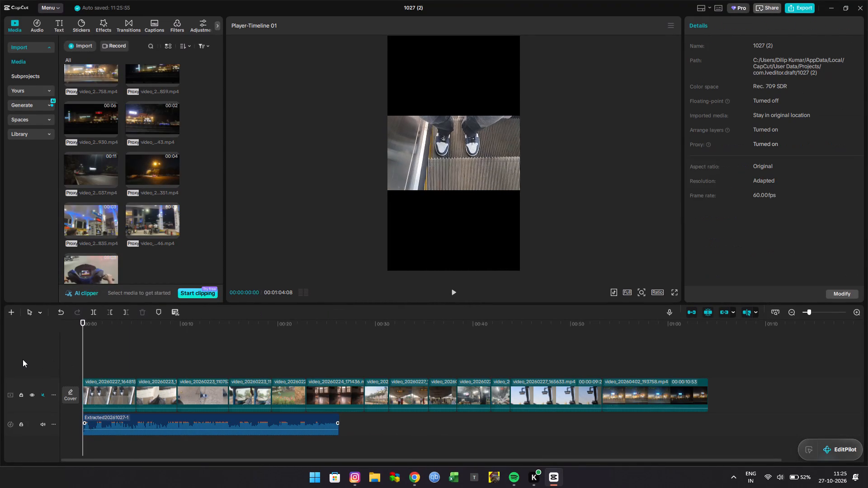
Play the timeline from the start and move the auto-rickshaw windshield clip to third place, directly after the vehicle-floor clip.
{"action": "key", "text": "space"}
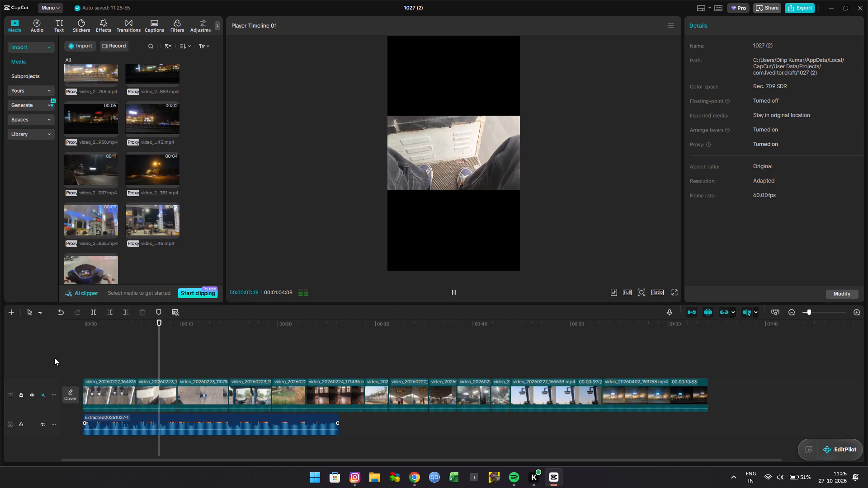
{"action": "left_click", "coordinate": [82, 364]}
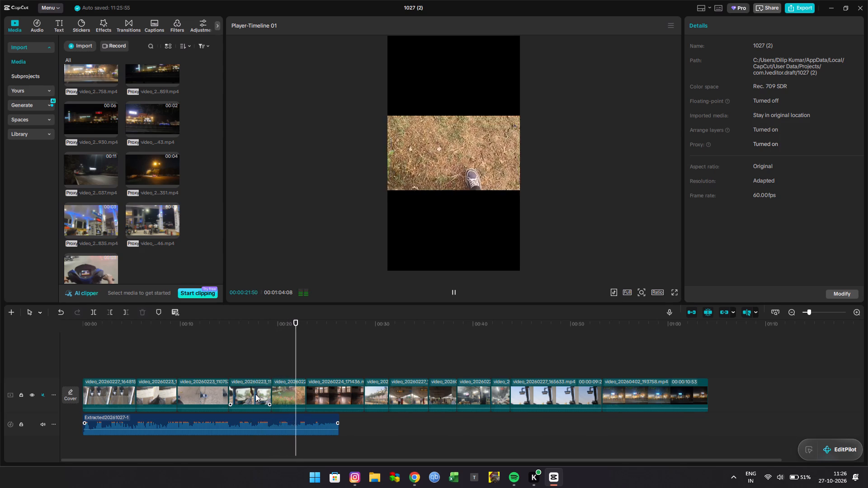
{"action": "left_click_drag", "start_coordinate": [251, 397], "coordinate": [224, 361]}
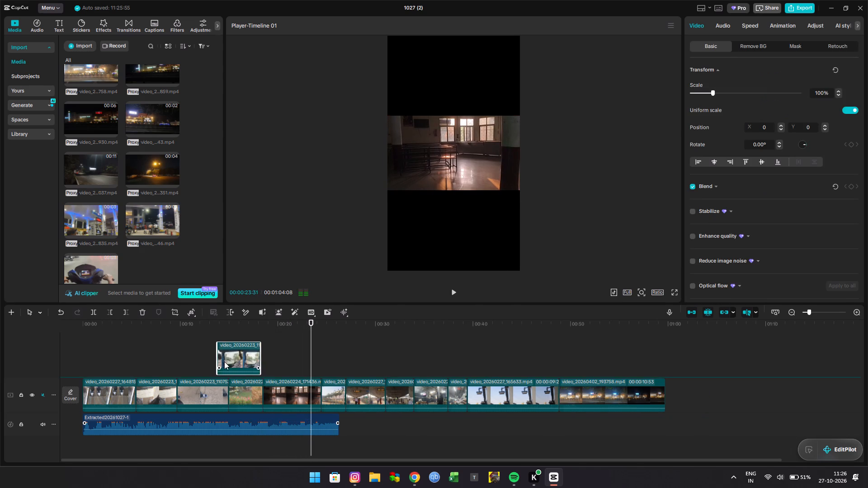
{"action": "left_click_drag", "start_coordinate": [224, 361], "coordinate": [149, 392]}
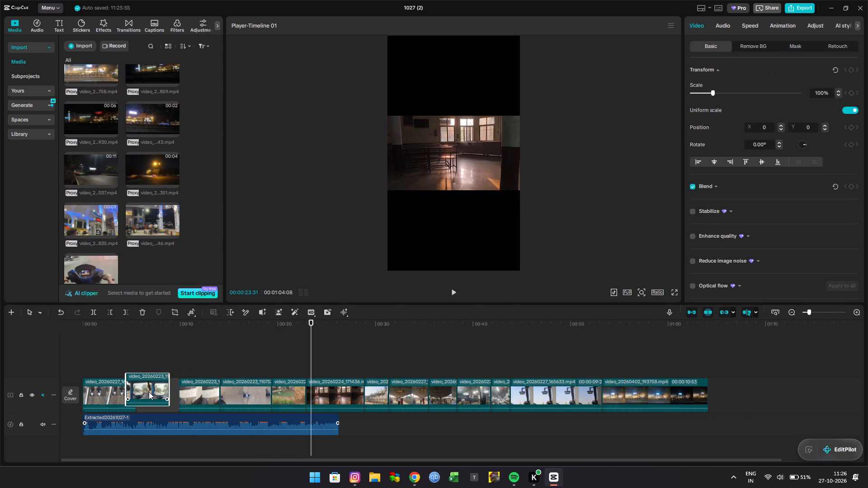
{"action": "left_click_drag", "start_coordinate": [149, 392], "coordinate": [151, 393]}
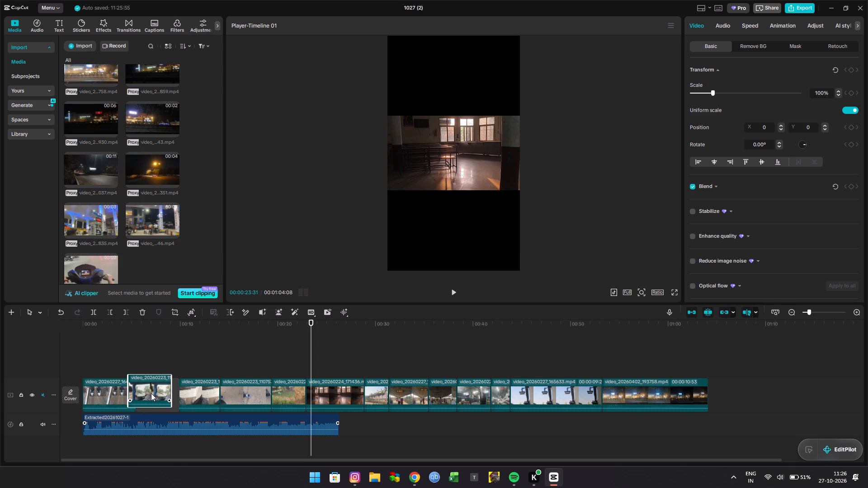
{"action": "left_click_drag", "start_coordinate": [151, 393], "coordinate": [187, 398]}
Replay the timeline from the start and move the auto-rickshaw windshield clip to second place, directly after the escalator clip.
{"action": "left_click", "coordinate": [162, 354]}
{"action": "left_click_drag", "start_coordinate": [162, 354], "coordinate": [156, 354]}
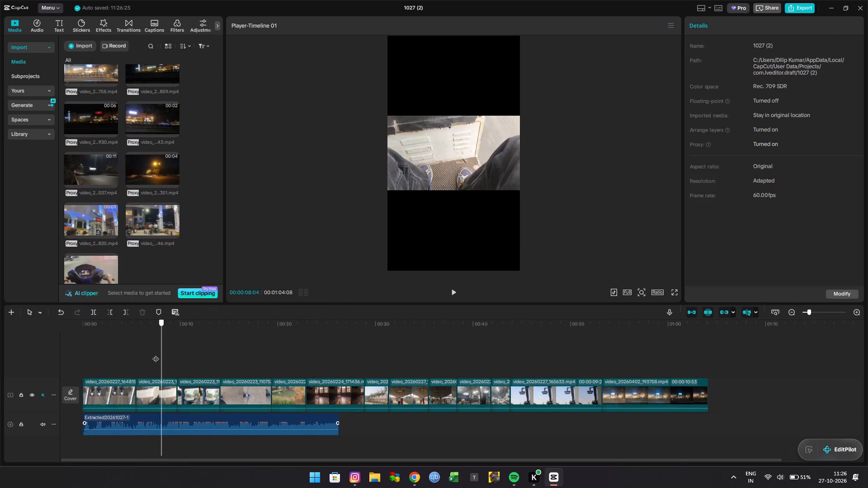
{"action": "left_click_drag", "start_coordinate": [156, 354], "coordinate": [0, 349]}
{"action": "key", "text": "space"}
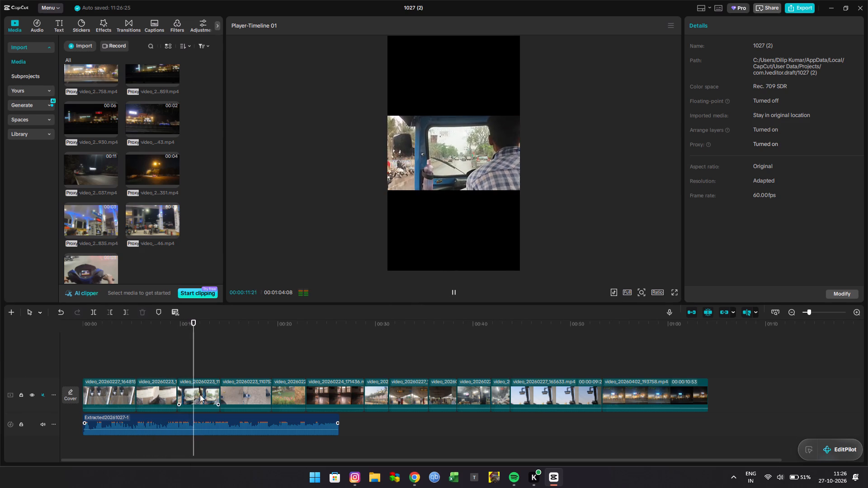
{"action": "left_click_drag", "start_coordinate": [200, 394], "coordinate": [154, 391]}
Continue previewing the sequence and move the palm-tree roadside clip to third place, between the auto-rickshaw and vehicle-floor clips.
{"action": "double_click", "coordinate": [129, 350]}
{"action": "key", "text": "space"}
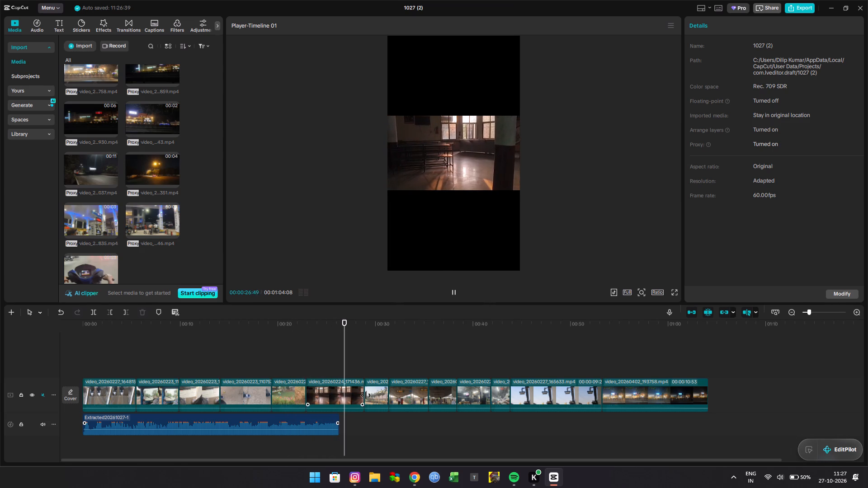
{"action": "left_click", "coordinate": [380, 395]}
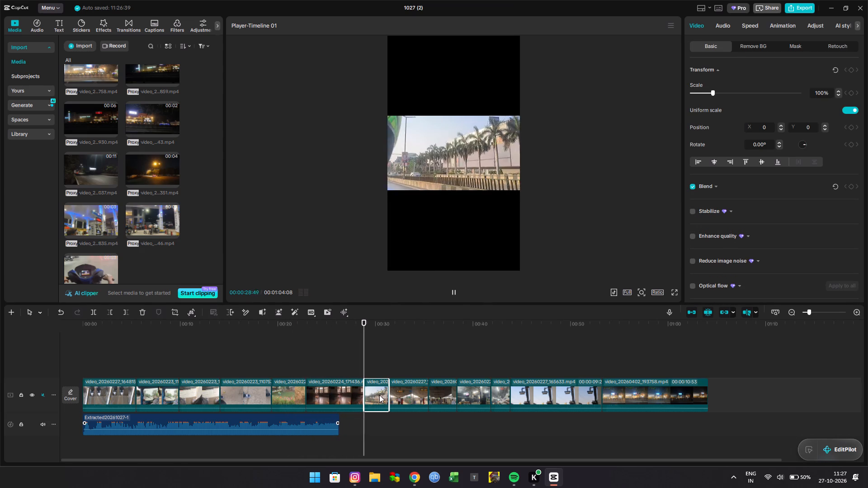
{"action": "key", "text": "space"}
{"action": "left_click_drag", "start_coordinate": [379, 395], "coordinate": [330, 347]}
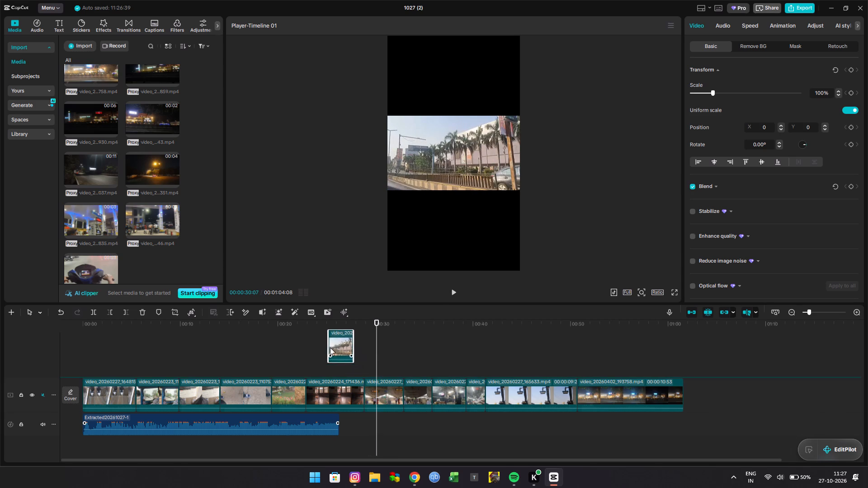
{"action": "left_click_drag", "start_coordinate": [330, 347], "coordinate": [186, 394]}
Preview the new opening, select the escalator and auto-rickshaw clips together, and trim about 1.6 seconds off the end of each.
{"action": "left_click", "coordinate": [165, 353]}
{"action": "left_click_drag", "start_coordinate": [165, 353], "coordinate": [111, 363]}
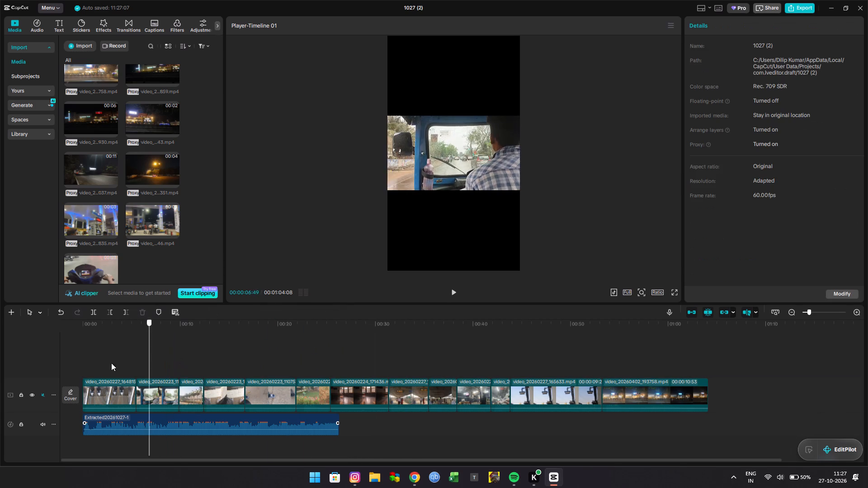
{"action": "left_click_drag", "start_coordinate": [111, 363], "coordinate": [100, 363]}
{"action": "key", "text": "space"}
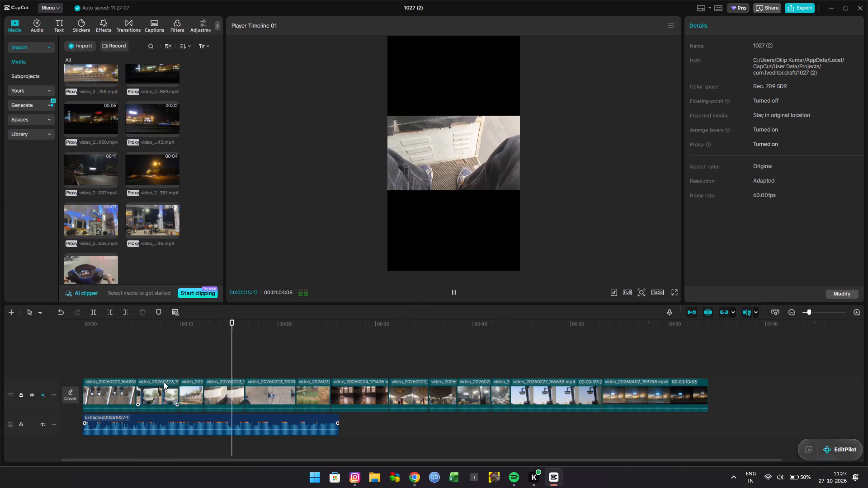
{"action": "left_click", "coordinate": [121, 389]}
{"action": "left_click_drag", "start_coordinate": [121, 360], "coordinate": [150, 400]}
{"action": "left_click_drag", "start_coordinate": [137, 391], "coordinate": [134, 391]}
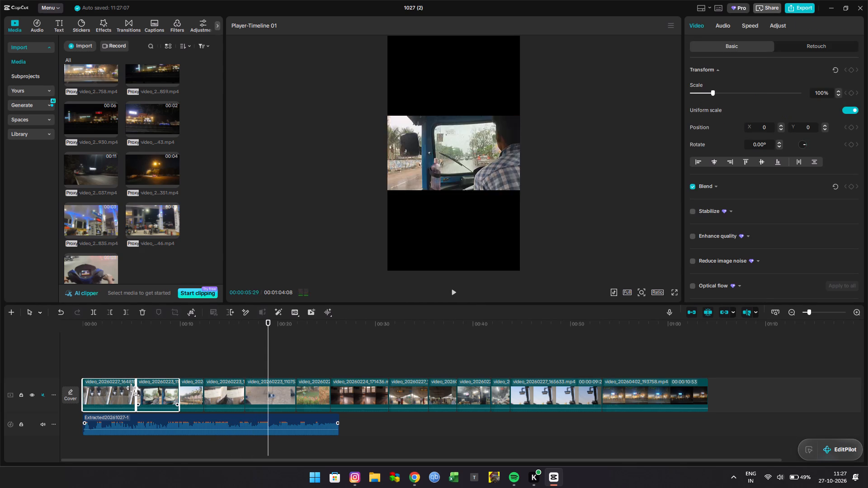
{"action": "left_click_drag", "start_coordinate": [134, 391], "coordinate": [120, 393]}
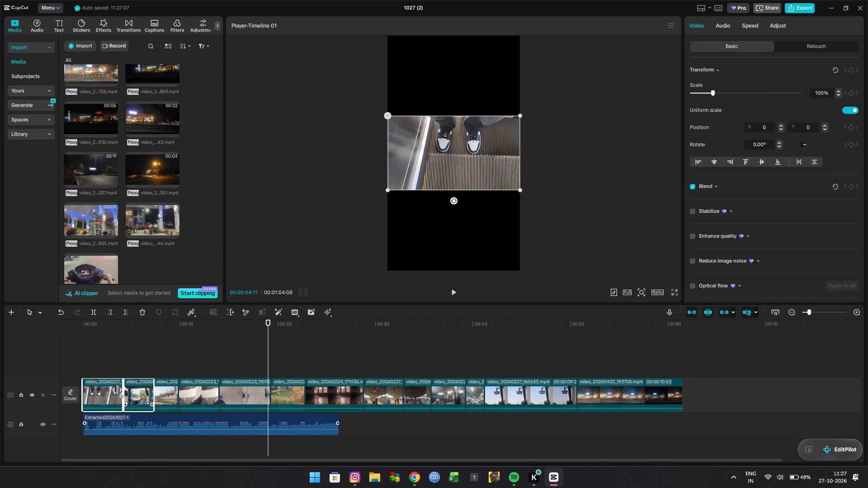
{"action": "left_click_drag", "start_coordinate": [120, 393], "coordinate": [114, 394]}
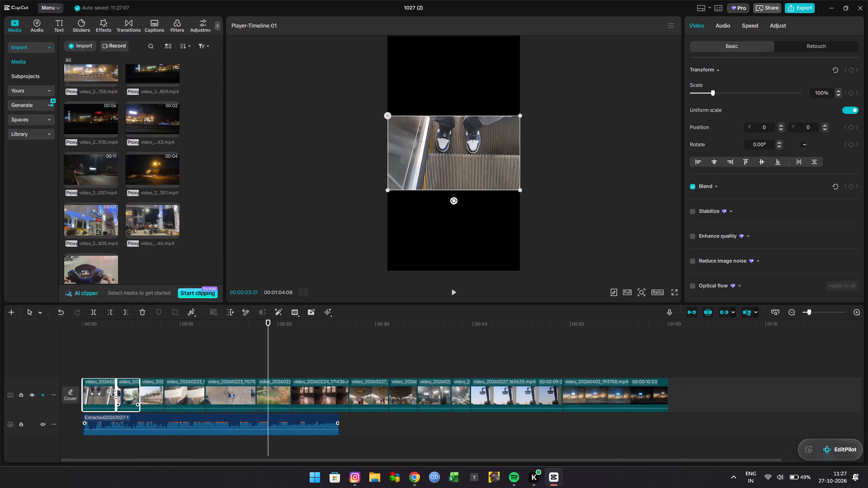
{"action": "left_click_drag", "start_coordinate": [114, 394], "coordinate": [118, 394]}
Trim the end of the escalator clip alone back to the playhead placed at 00:03:12.
{"action": "left_click", "coordinate": [114, 373]}
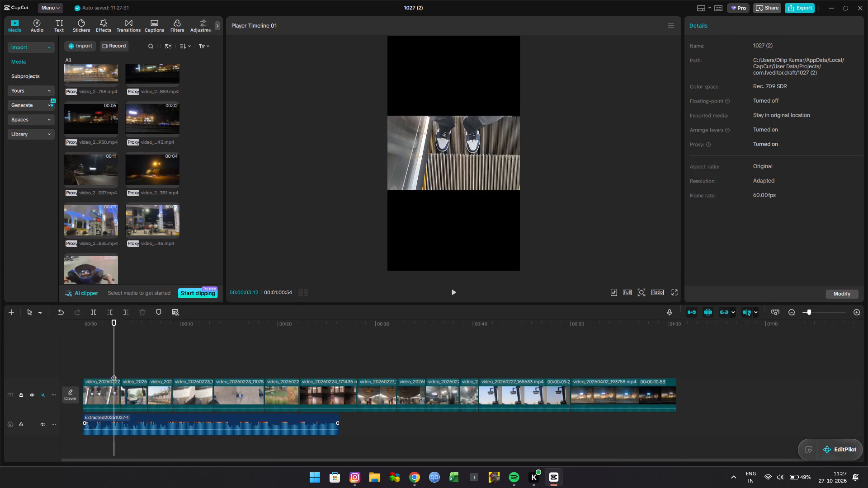
{"action": "left_click", "coordinate": [117, 389]}
{"action": "left_click_drag", "start_coordinate": [119, 391], "coordinate": [113, 391]}
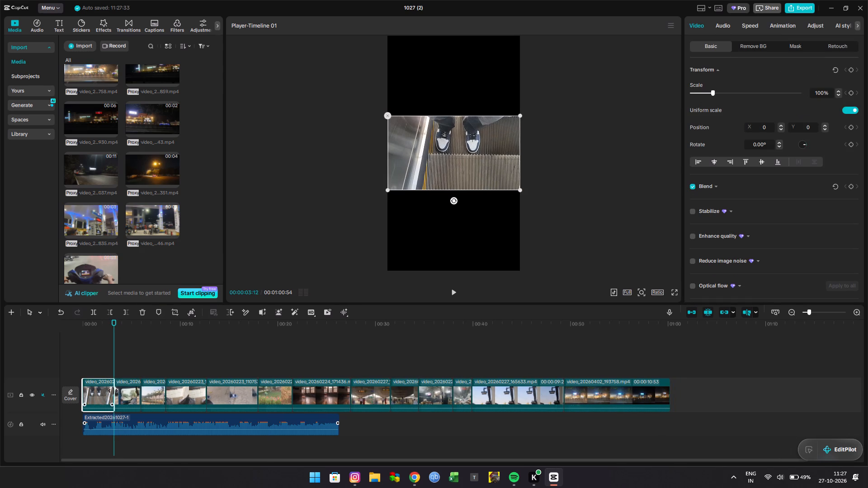
{"action": "left_click_drag", "start_coordinate": [113, 391], "coordinate": [110, 391]}
Preview the opening clips from the start and trim the end of the vehicle-floor clip back to about 11 seconds on the timeline.
{"action": "left_click", "coordinate": [92, 365]}
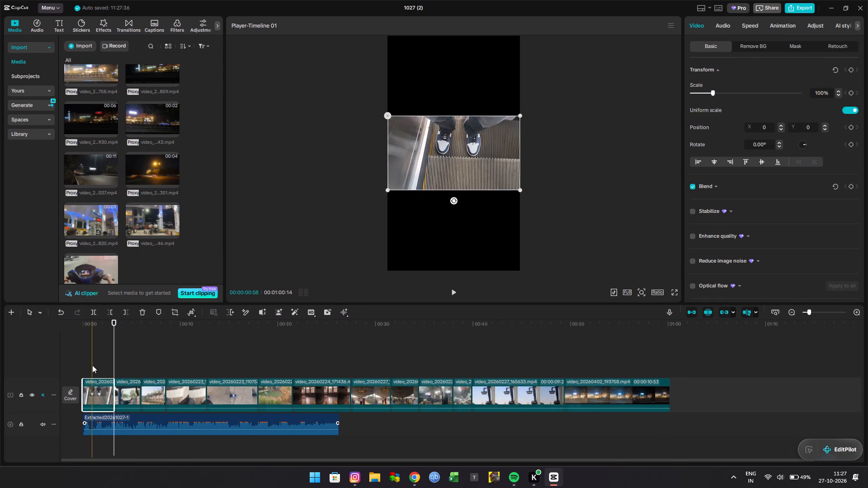
{"action": "left_click_drag", "start_coordinate": [92, 365], "coordinate": [44, 360]}
{"action": "key", "text": "space"}
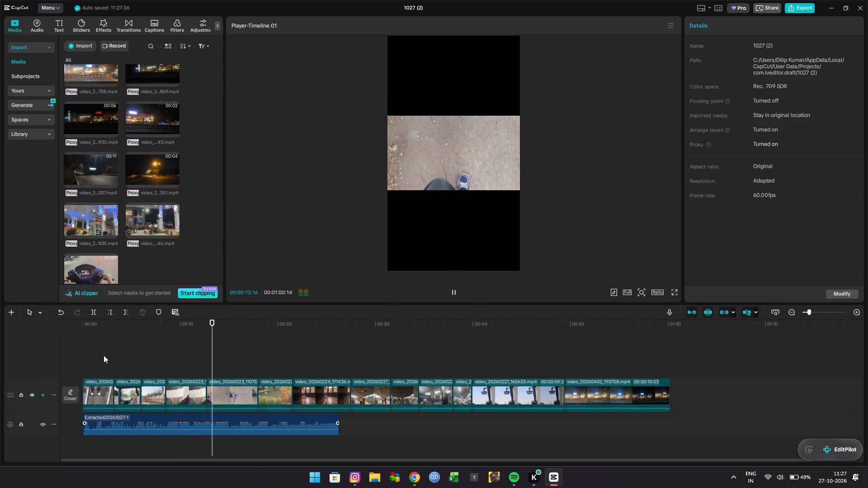
{"action": "double_click", "coordinate": [172, 350]}
{"action": "key", "text": "space"}
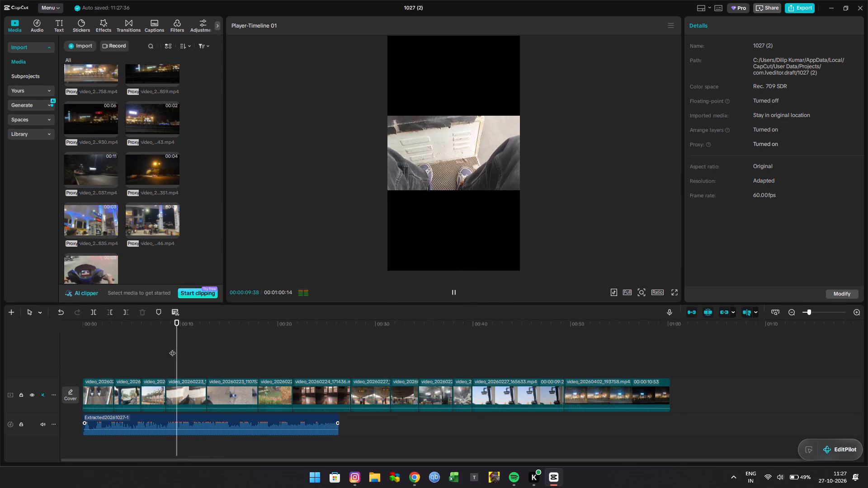
{"action": "key", "text": "space"}
{"action": "left_click", "coordinate": [201, 387]}
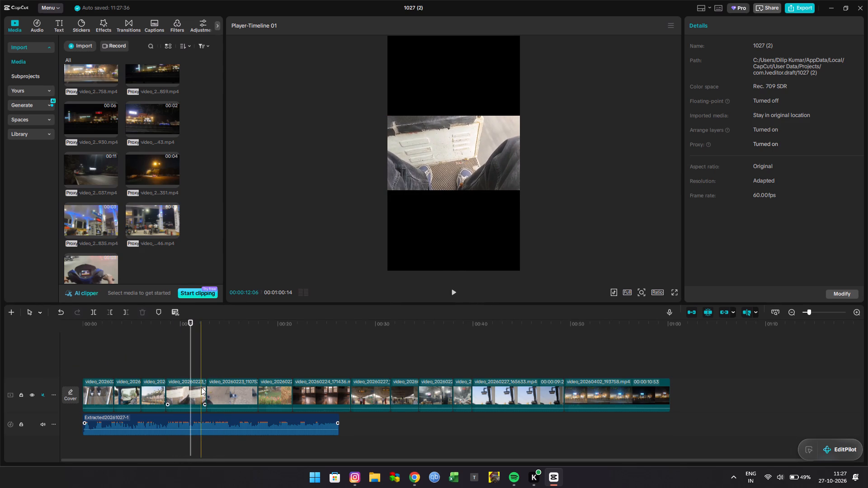
{"action": "left_click_drag", "start_coordinate": [206, 389], "coordinate": [188, 385]}
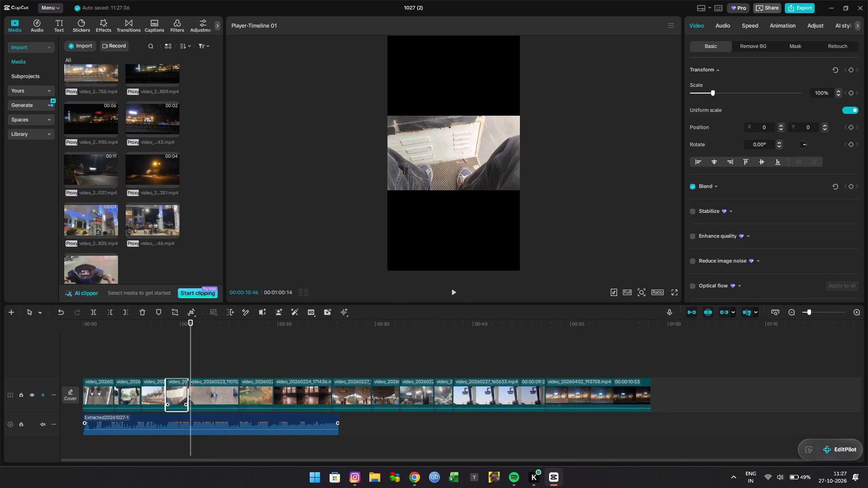
{"action": "left_click_drag", "start_coordinate": [188, 385], "coordinate": [192, 384]}
Play on from the vehicle-floor clip and move the garden clip ahead of the walking-shoe clip, into fifth place.
{"action": "left_click", "coordinate": [167, 348]}
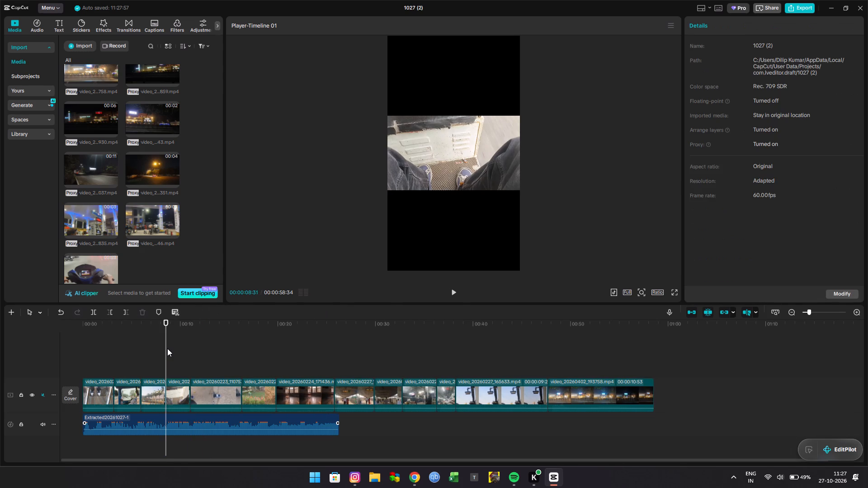
{"action": "key", "text": "space"}
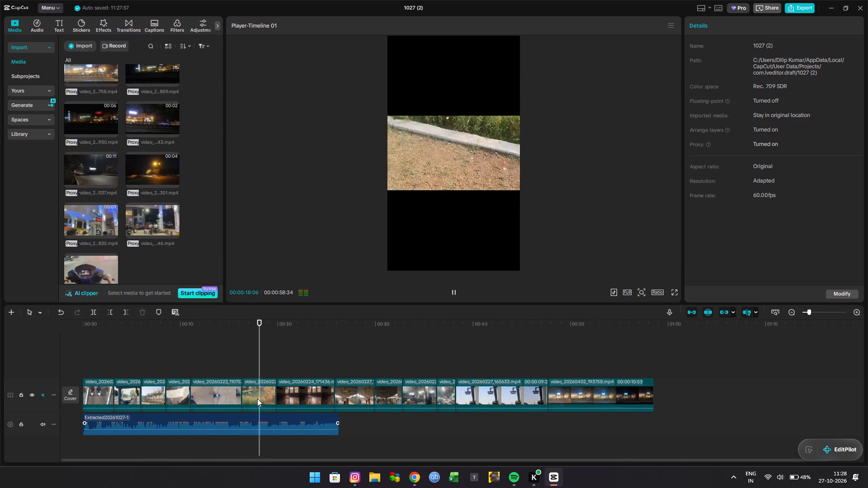
{"action": "key", "text": "space"}
{"action": "left_click_drag", "start_coordinate": [257, 391], "coordinate": [210, 390]}
Replay the cut from the vehicle-floor clip into the garden clip to judge where the garden clip should end.
{"action": "double_click", "coordinate": [184, 357]}
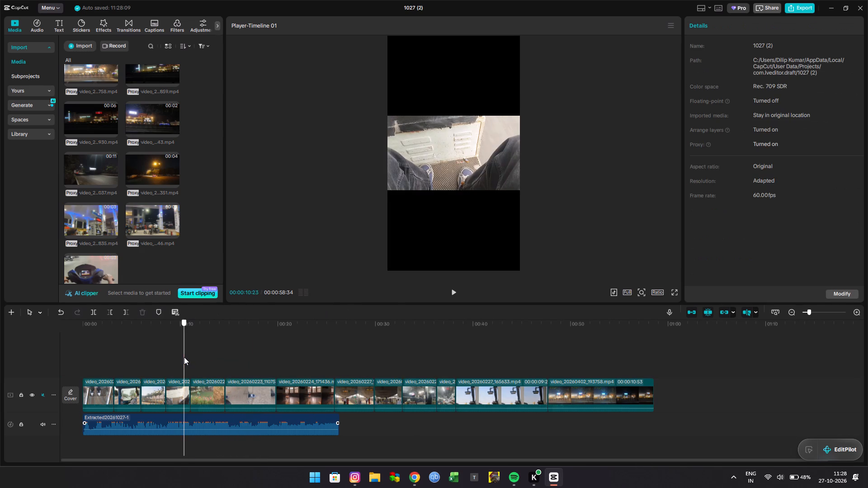
{"action": "key", "text": "space"}
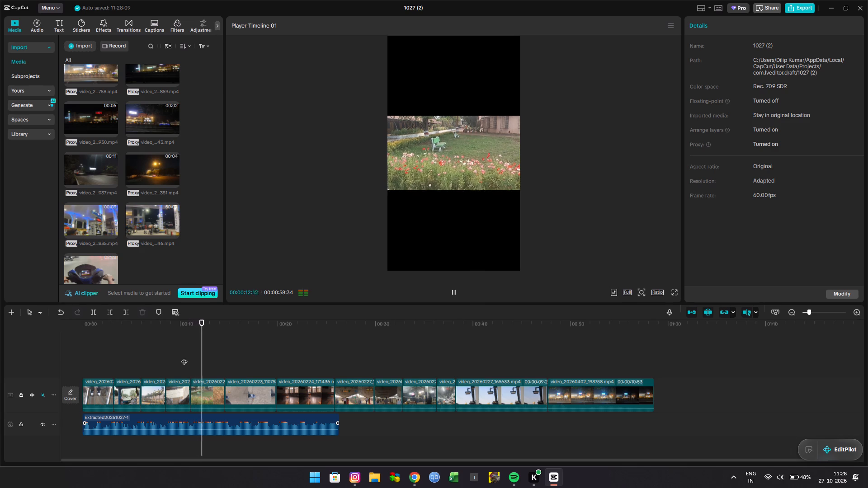
{"action": "double_click", "coordinate": [186, 354]}
{"action": "key", "text": "space"}
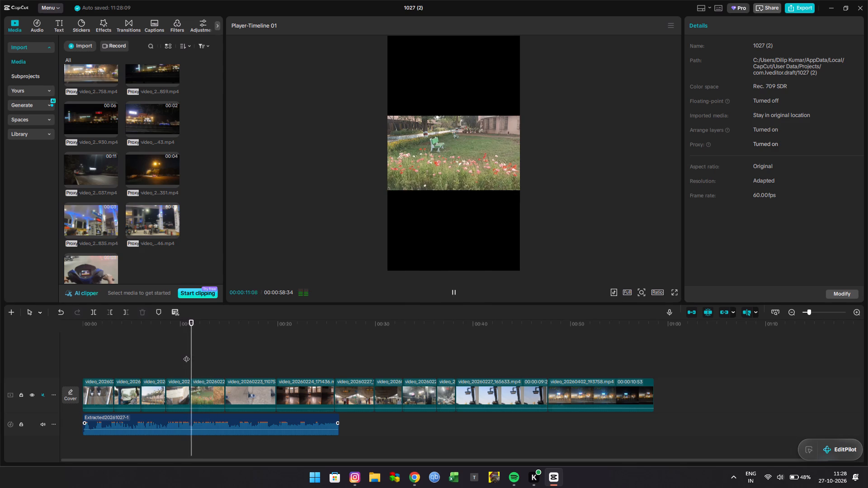
{"action": "key", "text": "space"}
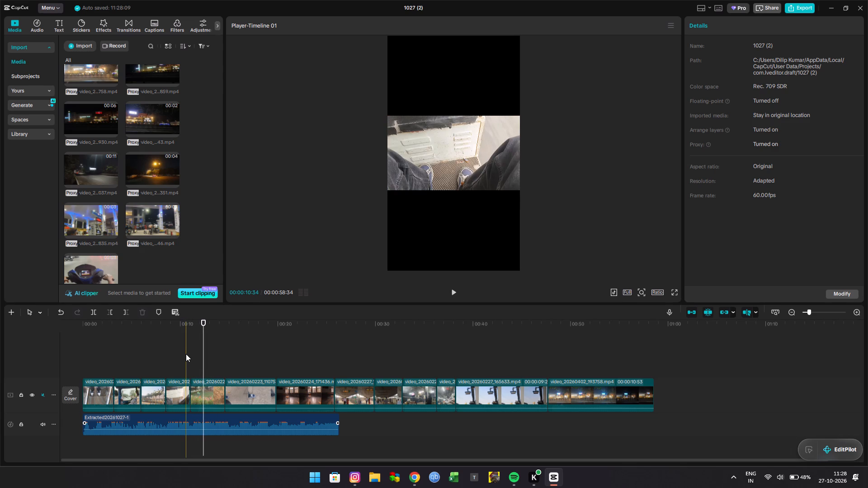
{"action": "key", "text": "Left"}
{"action": "key", "text": "space"}
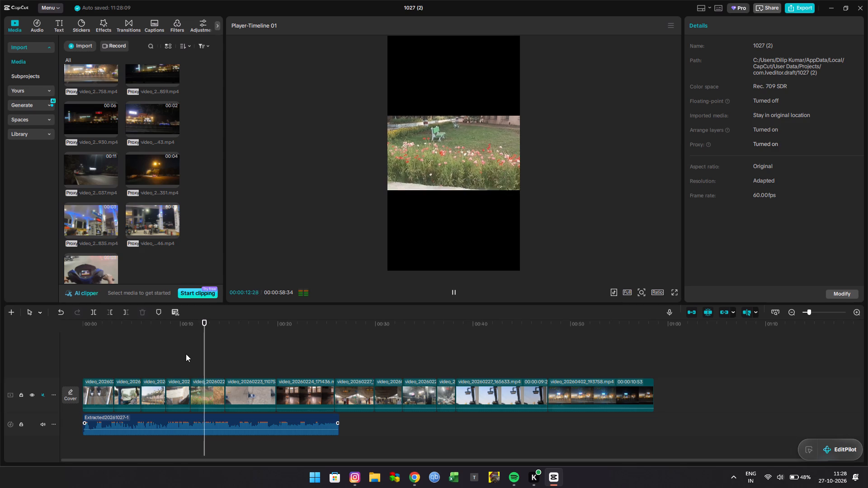
Place the playhead frame by frame at 00:12:21 and trim the end of the garden clip back to it.
{"action": "key", "text": "Left"}
{"action": "key", "text": "Left"}
{"action": "key", "text": "Left"}
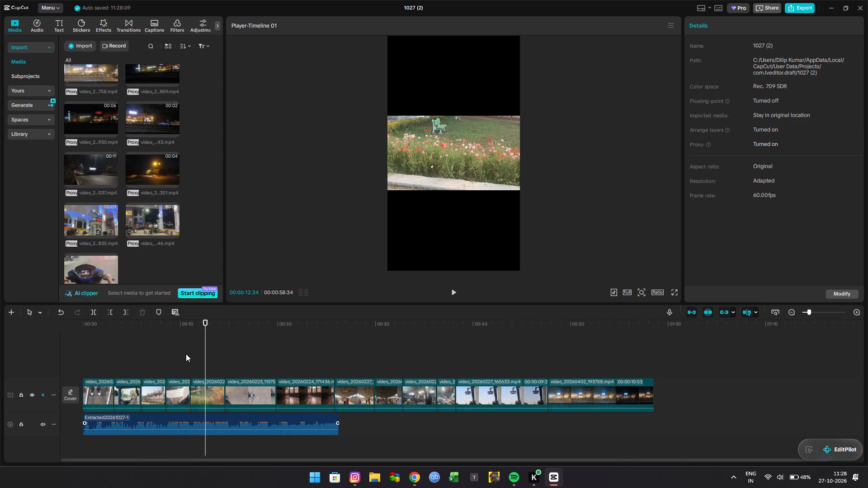
{"action": "key", "text": "Left"}
{"action": "key", "text": "Left"}
{"action": "key", "text": "Left"}
{"action": "key", "text": "Left"}
{"action": "key", "text": "Left"}
{"action": "key", "text": "Left"}
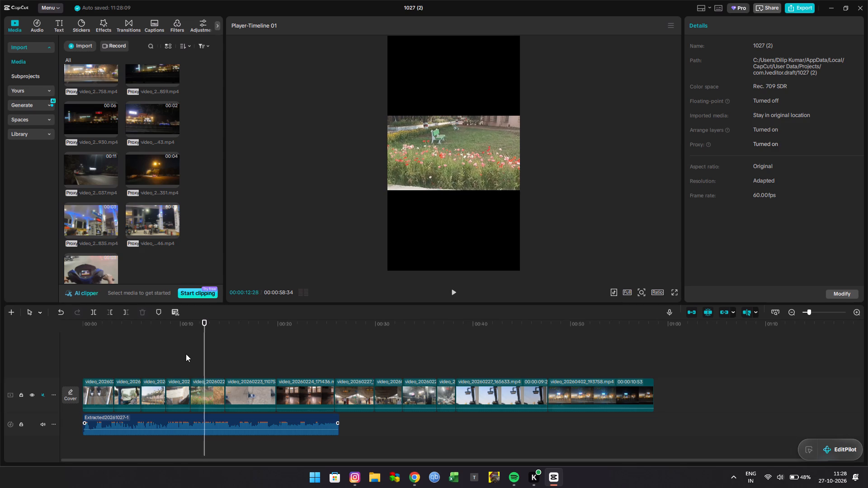
{"action": "key", "text": "Left"}
{"action": "key", "text": "Left"}
{"action": "key", "text": "Left"}
{"action": "key", "text": "Left"}
{"action": "key", "text": "Left"}
{"action": "key", "text": "Left"}
{"action": "key", "text": "Left"}
{"action": "key", "text": "Left"}
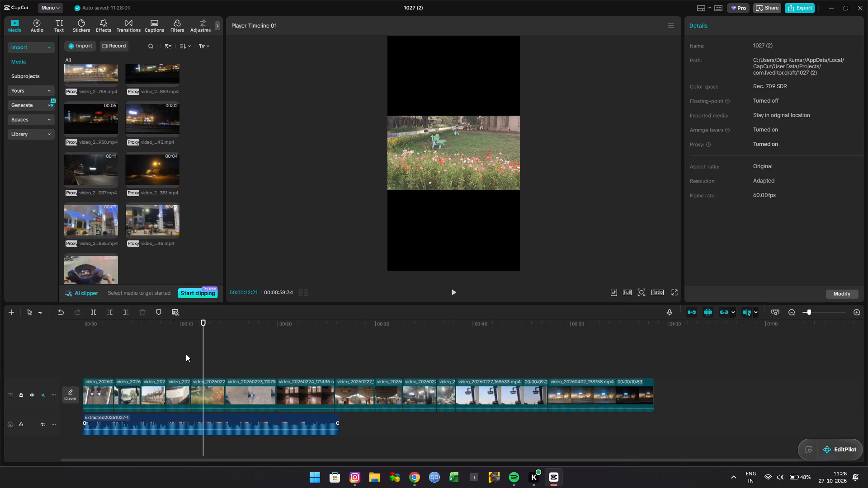
{"action": "key", "text": "Right"}
{"action": "key", "text": "Right"}
{"action": "key", "text": "Left"}
{"action": "left_click", "coordinate": [217, 398]}
{"action": "left_click_drag", "start_coordinate": [225, 388], "coordinate": [204, 388]}
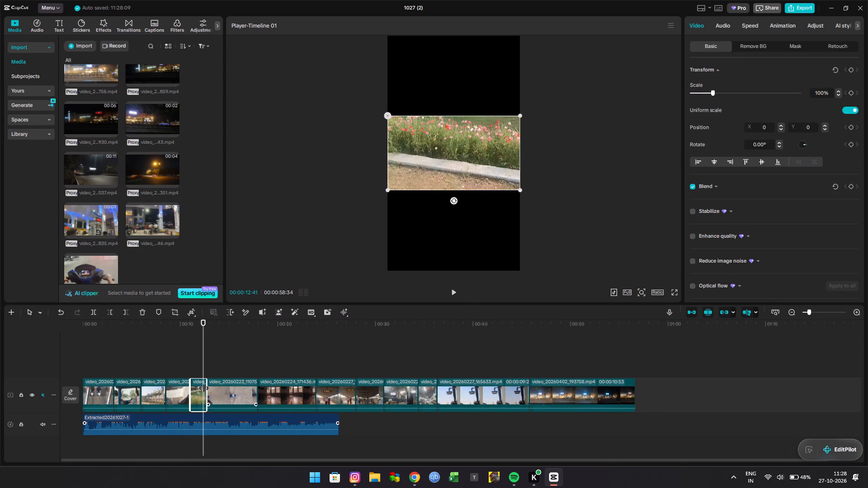
{"action": "left_click_drag", "start_coordinate": [204, 388], "coordinate": [199, 389]}
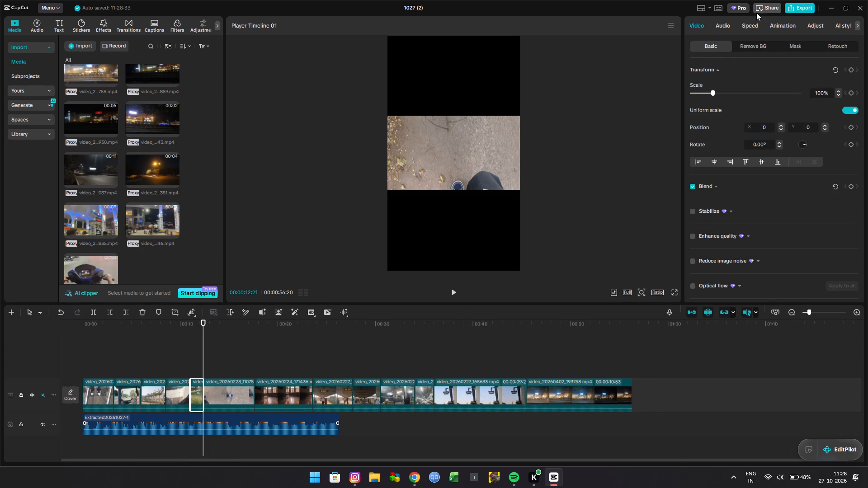
Slow the garden clip to 0.53x and enable smooth slow-mo with the Optical flow method.
{"action": "left_click", "coordinate": [755, 23]}
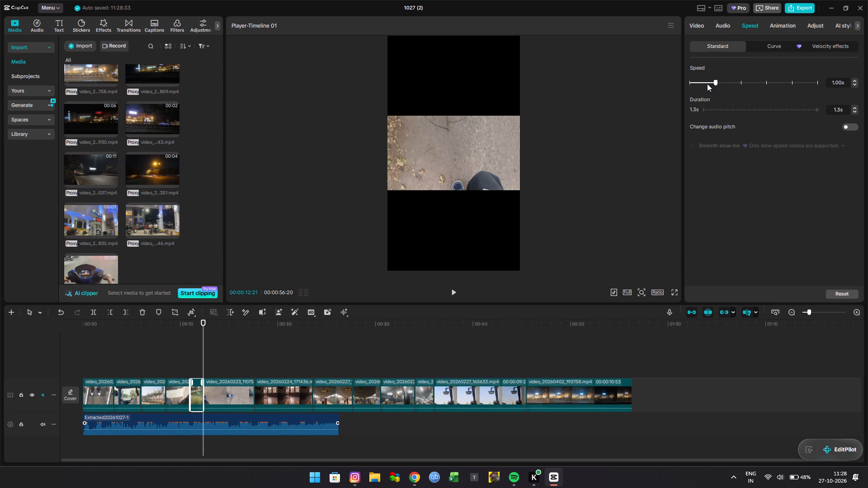
{"action": "left_click", "coordinate": [705, 82]}
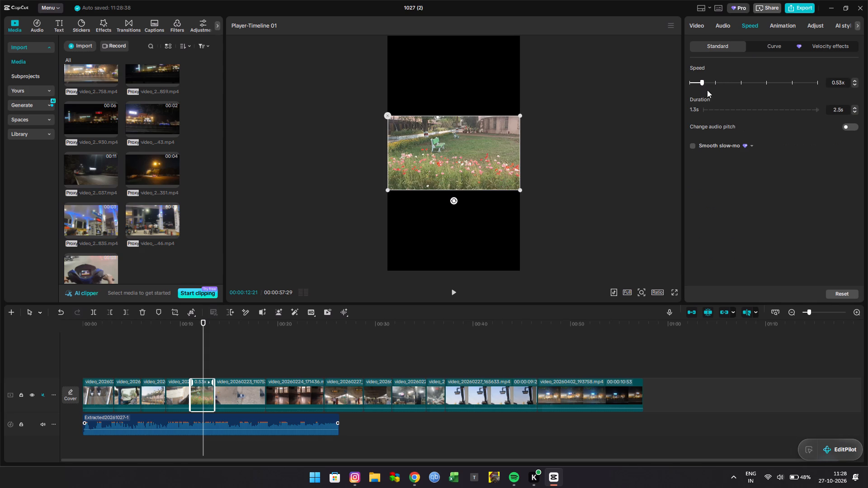
{"action": "left_click", "coordinate": [693, 145]}
{"action": "left_click", "coordinate": [701, 161]}
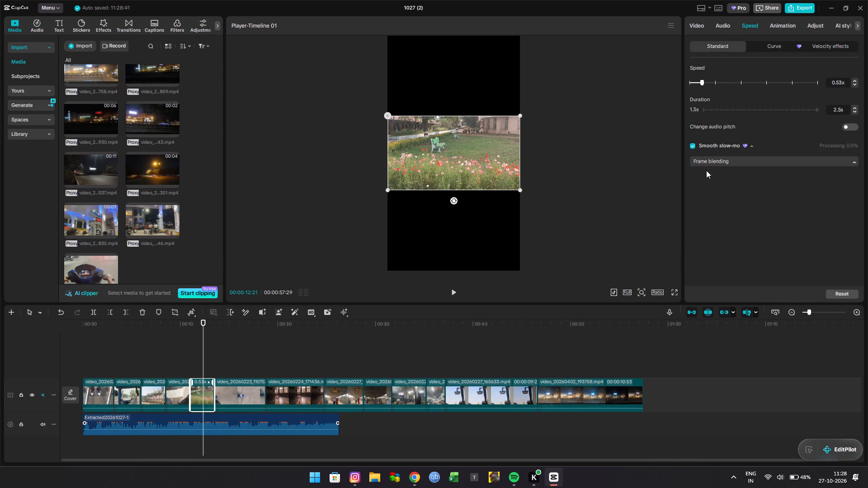
{"action": "left_click", "coordinate": [716, 200]}
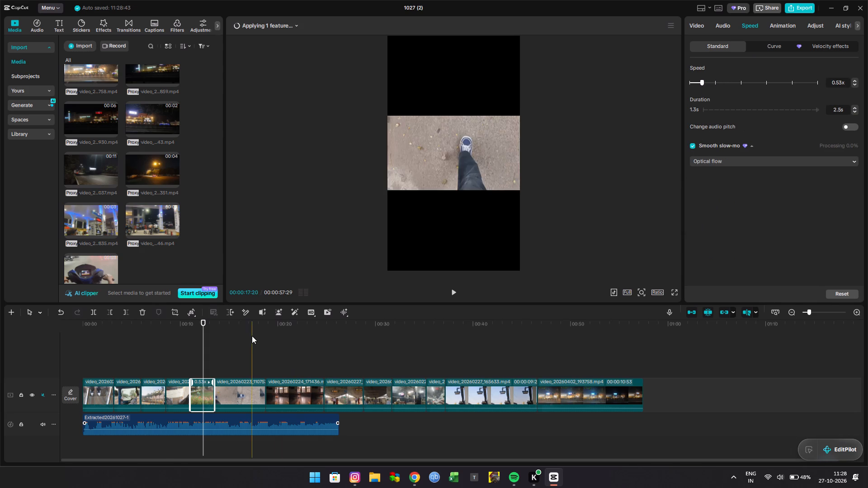
{"action": "left_click", "coordinate": [273, 24]}
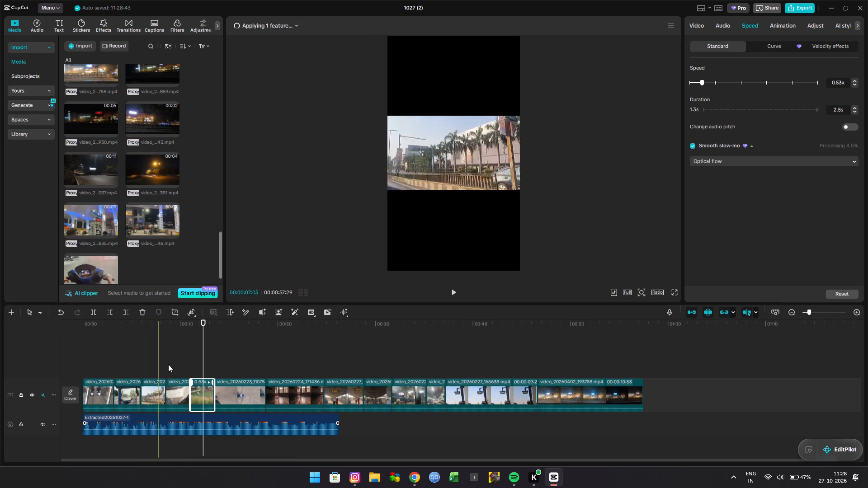
Preview the cut into the slowed garden clip, and replay the opening clips from the start.
{"action": "double_click", "coordinate": [172, 366]}
{"action": "key", "text": "space"}
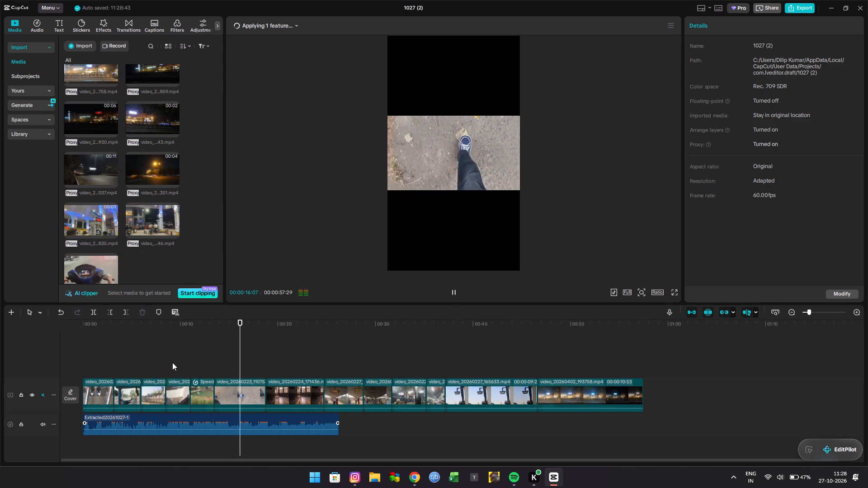
{"action": "left_click", "coordinate": [105, 331]}
{"action": "left_click_drag", "start_coordinate": [105, 331], "coordinate": [0, 348]}
{"action": "key", "text": "space"}
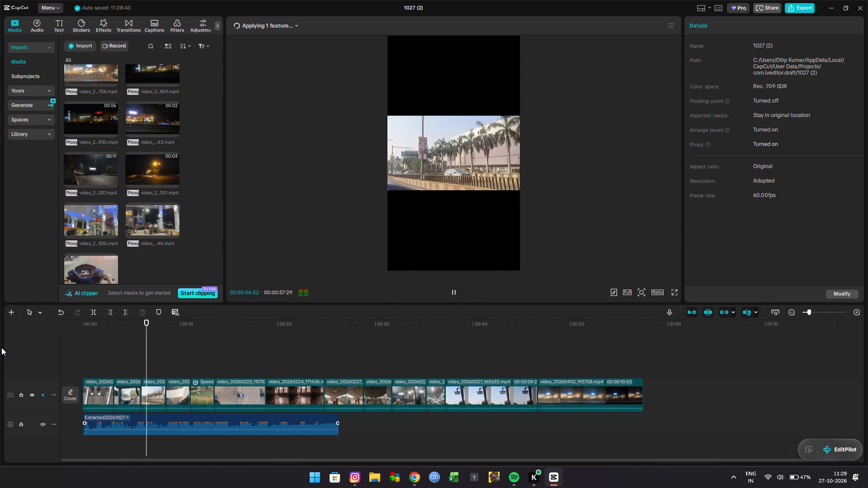
{"action": "key", "text": "space"}
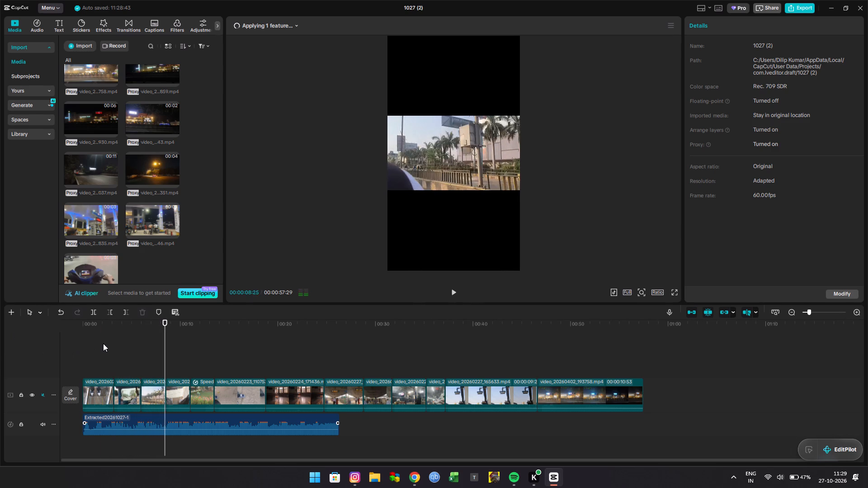
Select the escalator, auto-rickshaw and palm-tree road clips together and set their speed to 0.64x.
{"action": "left_click_drag", "start_coordinate": [101, 344], "coordinate": [161, 401]}
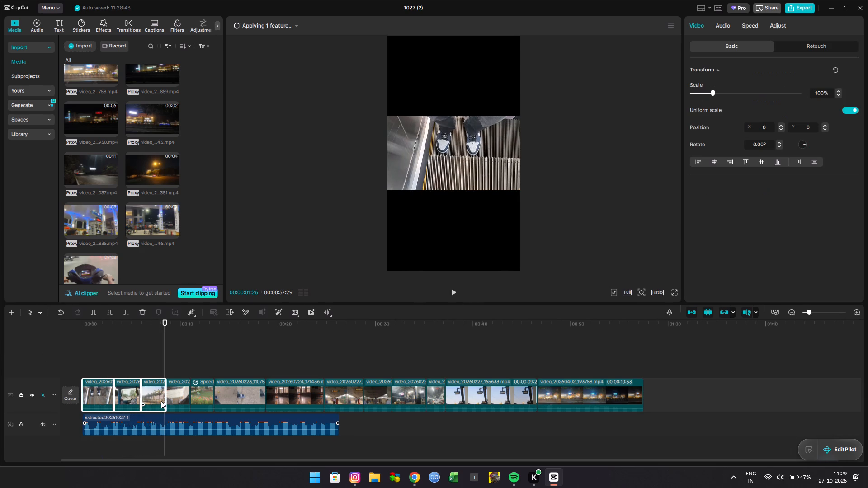
{"action": "left_click", "coordinate": [745, 25]}
{"action": "left_click", "coordinate": [704, 84]}
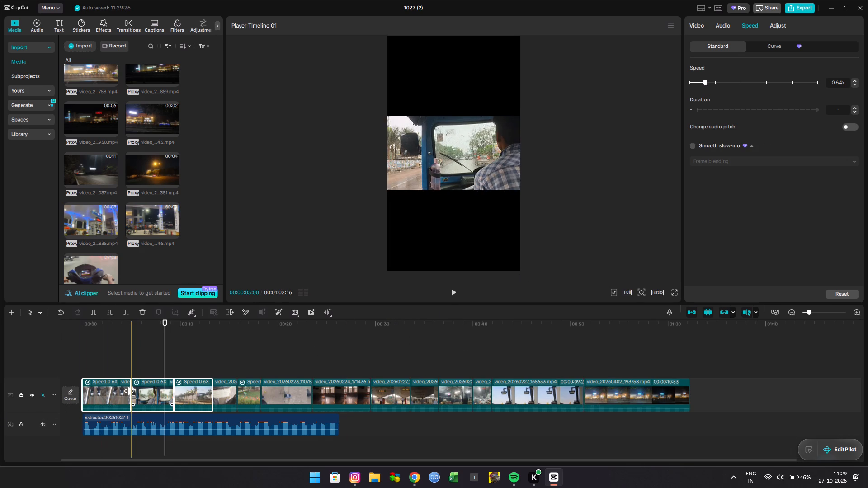
Trim the ends of the three slowed opening clips together so the escalator clip ends at about 3.6 seconds.
{"action": "left_click_drag", "start_coordinate": [132, 394], "coordinate": [113, 401]}
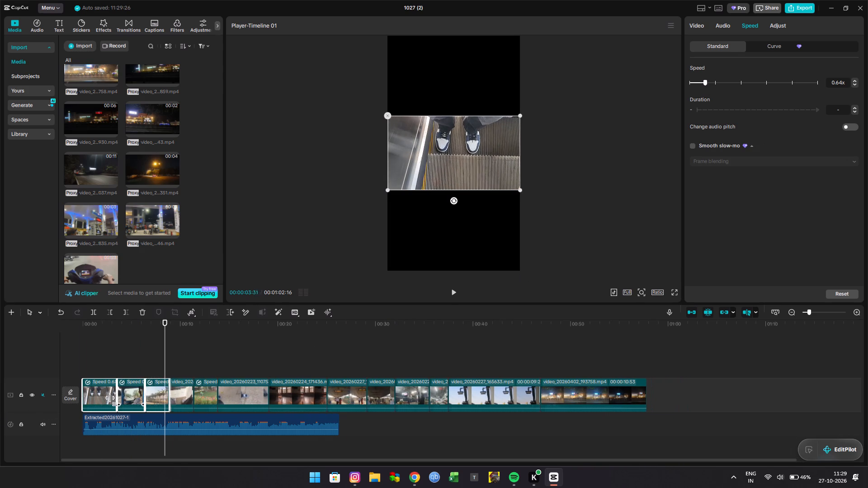
{"action": "left_click_drag", "start_coordinate": [113, 401], "coordinate": [116, 403]}
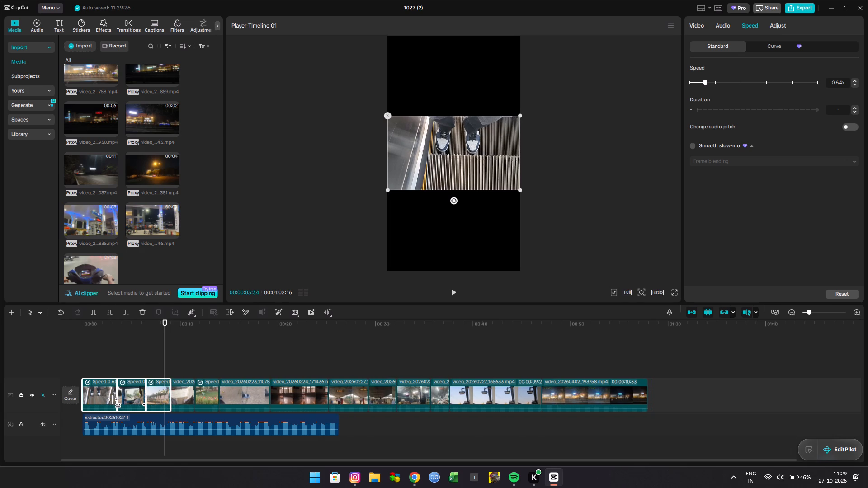
{"action": "left_click_drag", "start_coordinate": [116, 403], "coordinate": [116, 403]}
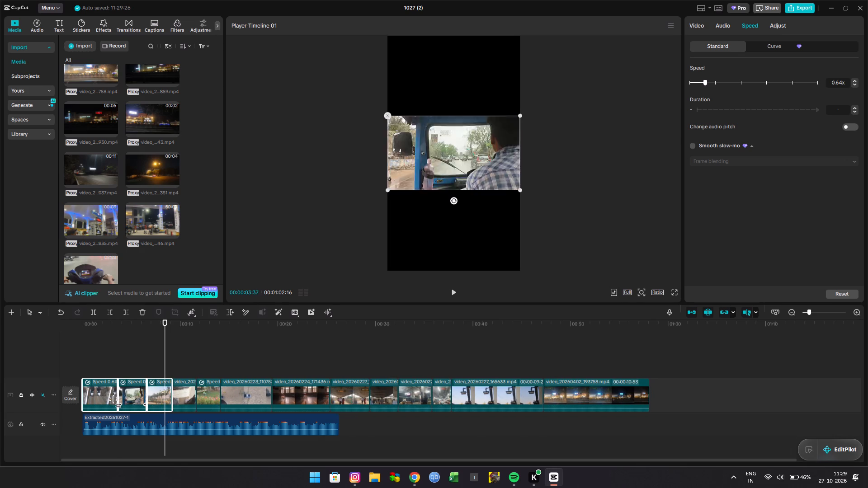
Play the retimed opening from the start through to the garden clip to check its pacing.
{"action": "left_click", "coordinate": [114, 360]}
{"action": "left_click", "coordinate": [114, 360]}
{"action": "left_click_drag", "start_coordinate": [114, 360], "coordinate": [114, 359]}
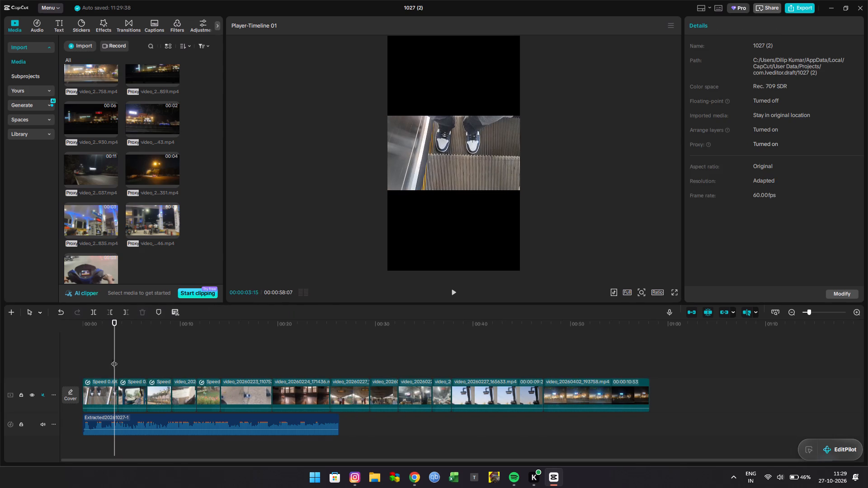
{"action": "left_click_drag", "start_coordinate": [114, 359], "coordinate": [53, 371]}
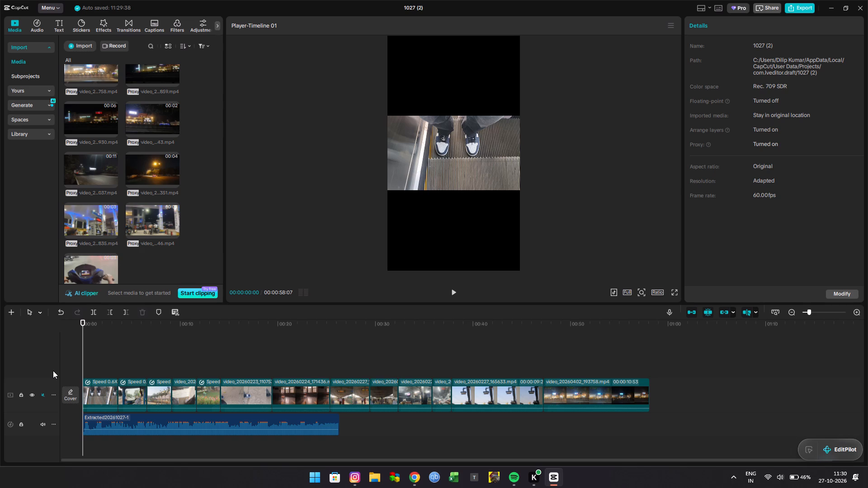
{"action": "key", "text": "space"}
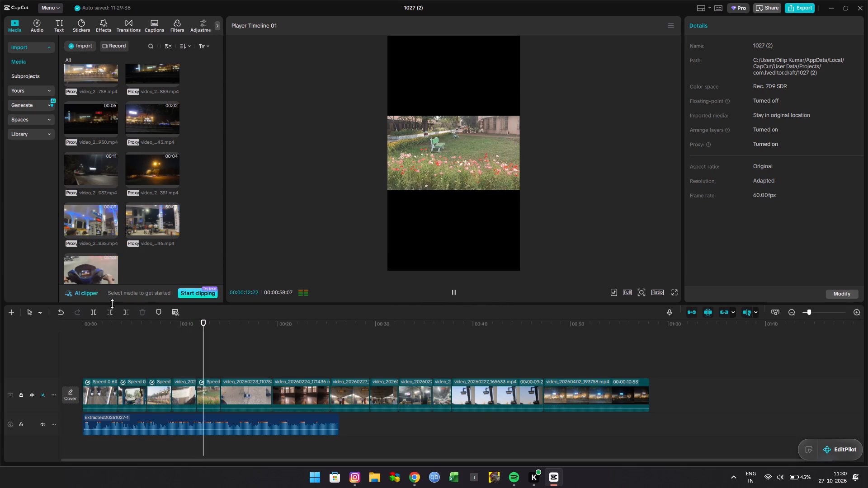
{"action": "left_click", "coordinate": [174, 355]}
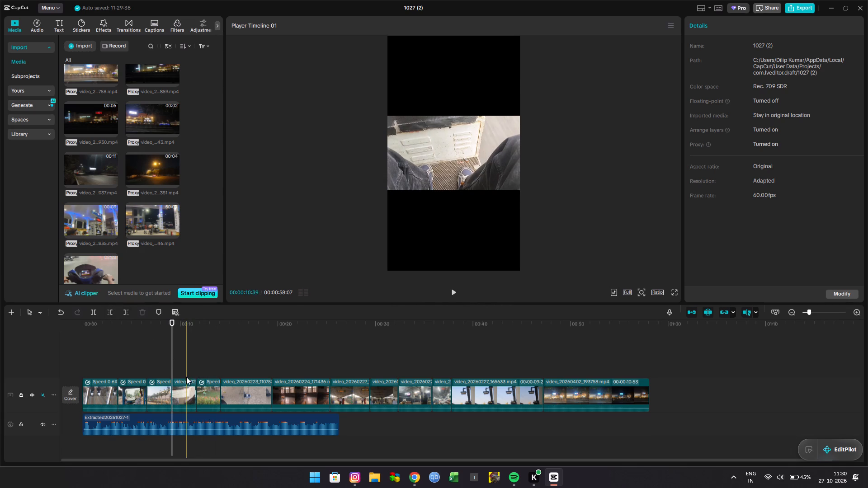
Slow the vehicle-floor clip to 0.66x and enable smooth slow-mo with the Optical flow method.
{"action": "left_click", "coordinate": [185, 384]}
{"action": "left_click", "coordinate": [750, 25]}
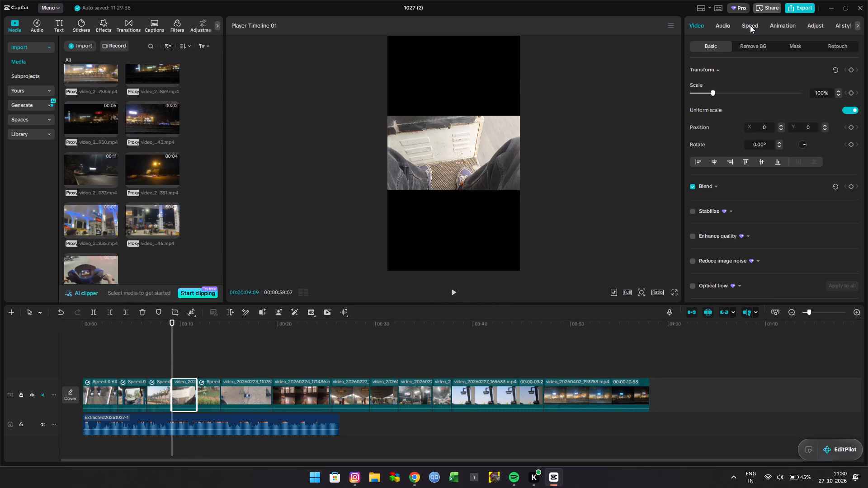
{"action": "left_click", "coordinate": [704, 82]}
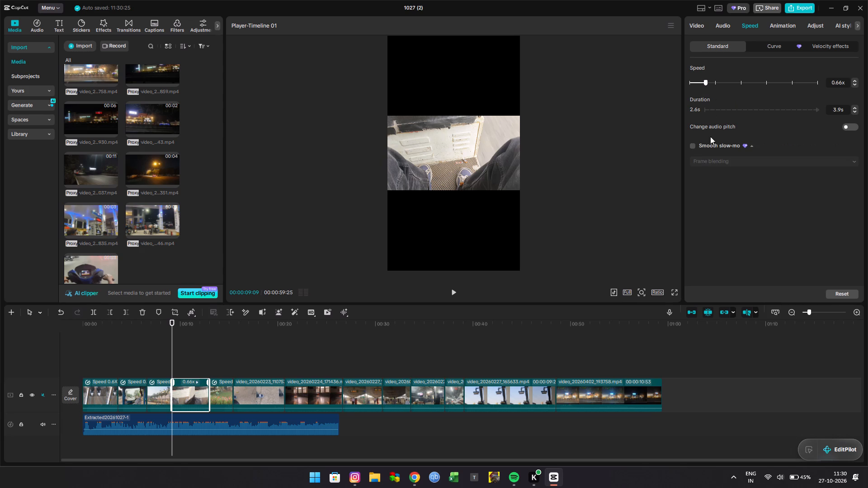
{"action": "left_click", "coordinate": [693, 146]}
{"action": "left_click", "coordinate": [707, 168]}
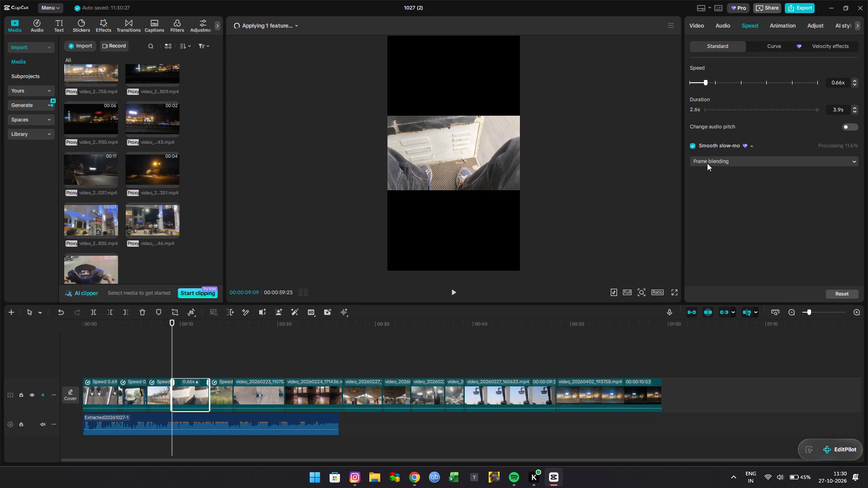
{"action": "left_click", "coordinate": [739, 164]}
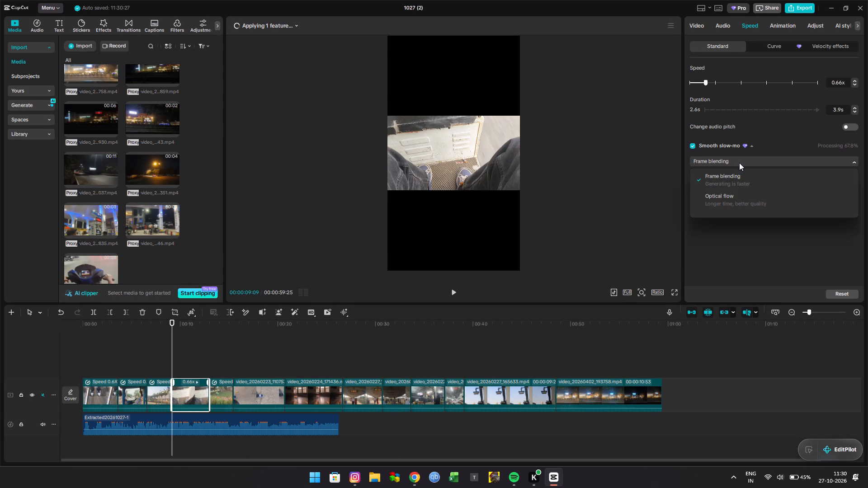
{"action": "left_click", "coordinate": [729, 195]}
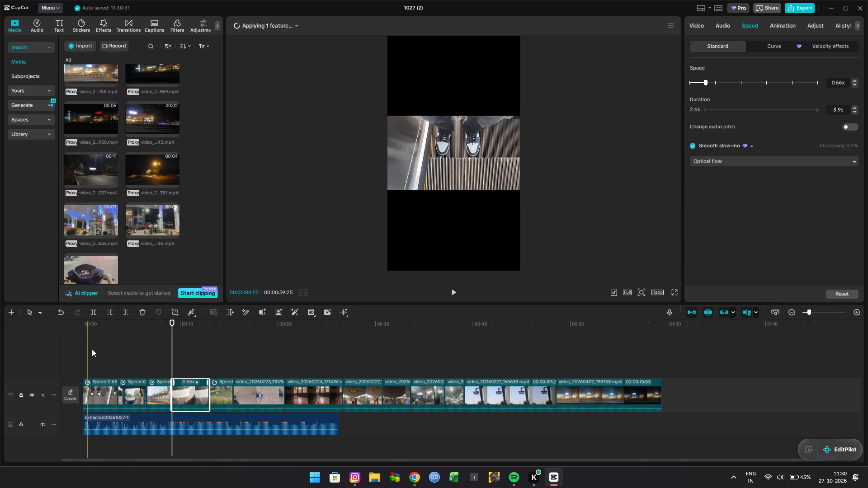
Select the three opening clips together and enable smooth slow-mo on them with the Optical flow method.
{"action": "left_click_drag", "start_coordinate": [95, 345], "coordinate": [162, 395]}
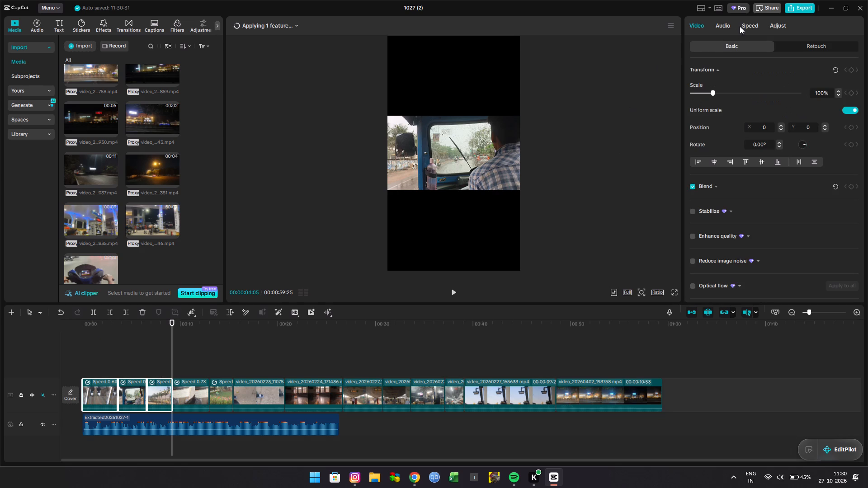
{"action": "left_click", "coordinate": [740, 26]}
{"action": "left_click", "coordinate": [693, 146]}
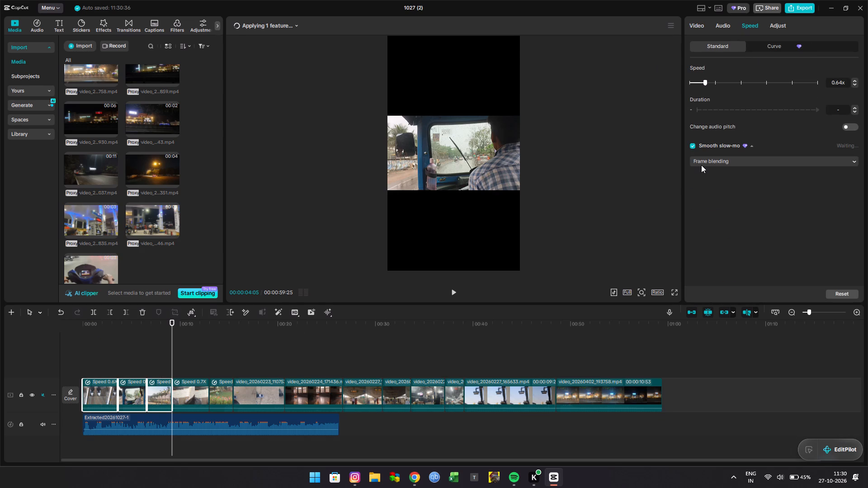
{"action": "left_click", "coordinate": [701, 165]}
{"action": "left_click", "coordinate": [716, 199]}
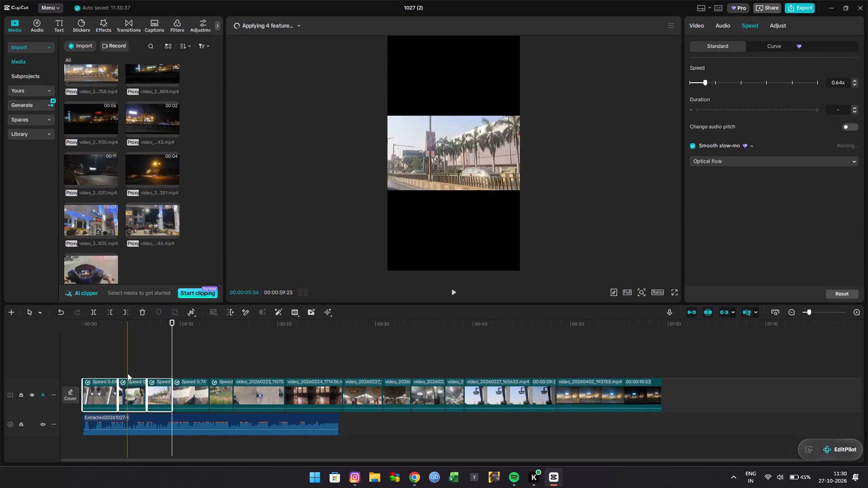
Check the smooth slow-mo processing progress of the queued clips.
{"action": "double_click", "coordinate": [289, 32]}
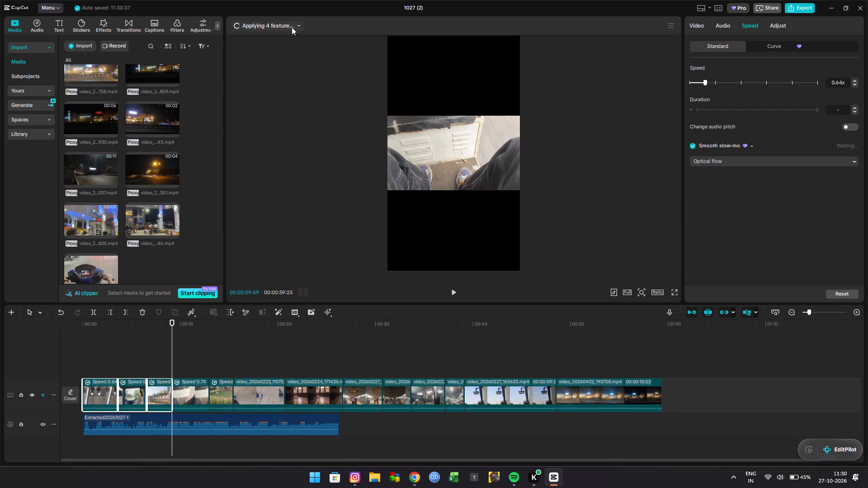
{"action": "left_click", "coordinate": [292, 27]}
{"action": "scroll", "coordinate": [316, 108], "scroll_direction": "down", "scroll_amount": 6}
{"action": "scroll", "coordinate": [316, 108], "scroll_direction": "up", "scroll_amount": 4}
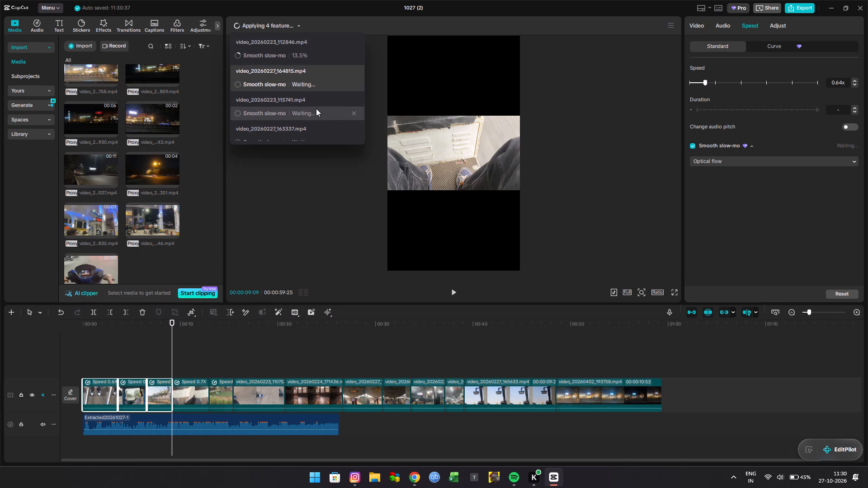
{"action": "scroll", "coordinate": [316, 108], "scroll_direction": "down", "scroll_amount": 2}
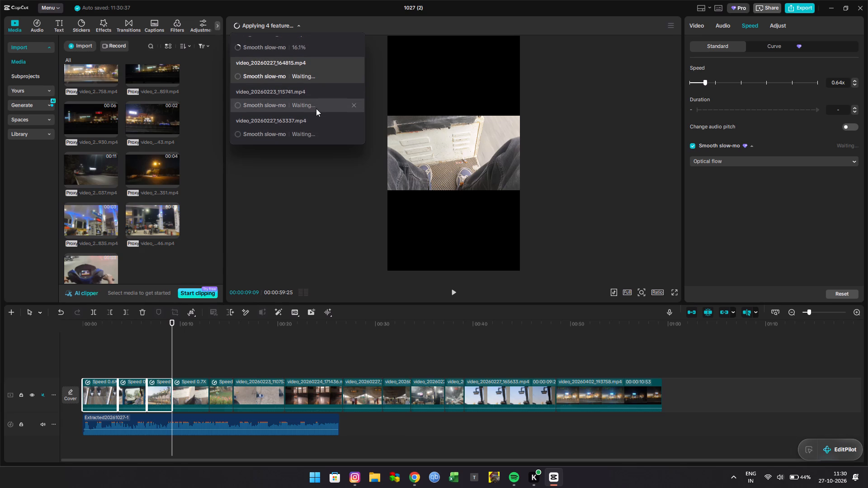
{"action": "scroll", "coordinate": [313, 102], "scroll_direction": "up", "scroll_amount": 3}
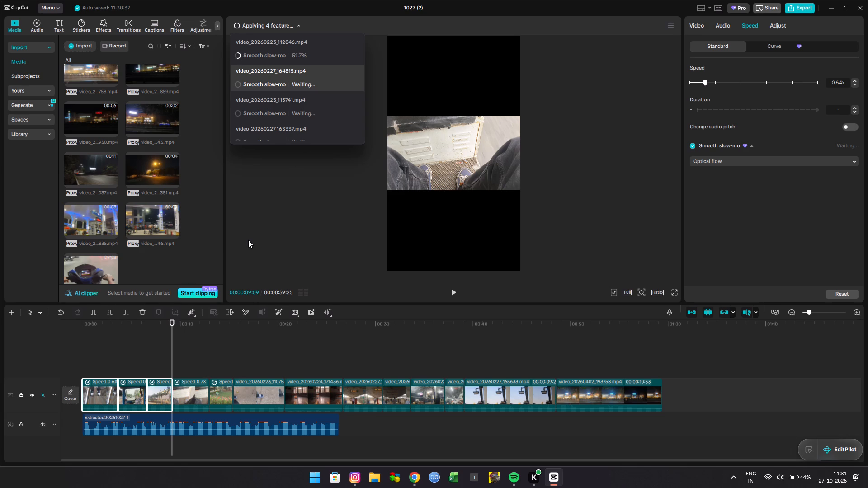
{"action": "scroll", "coordinate": [296, 127], "scroll_direction": "down", "scroll_amount": 7}
{"action": "scroll", "coordinate": [296, 128], "scroll_direction": "up", "scroll_amount": 3}
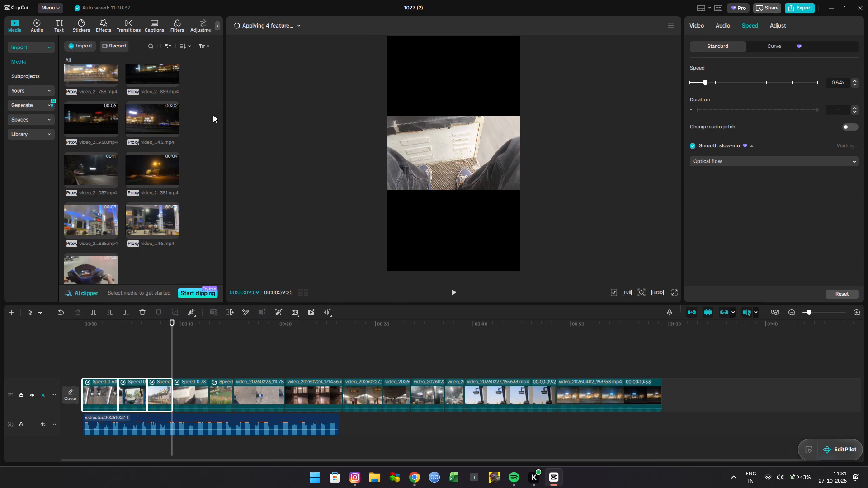
{"action": "left_click", "coordinate": [277, 27]}
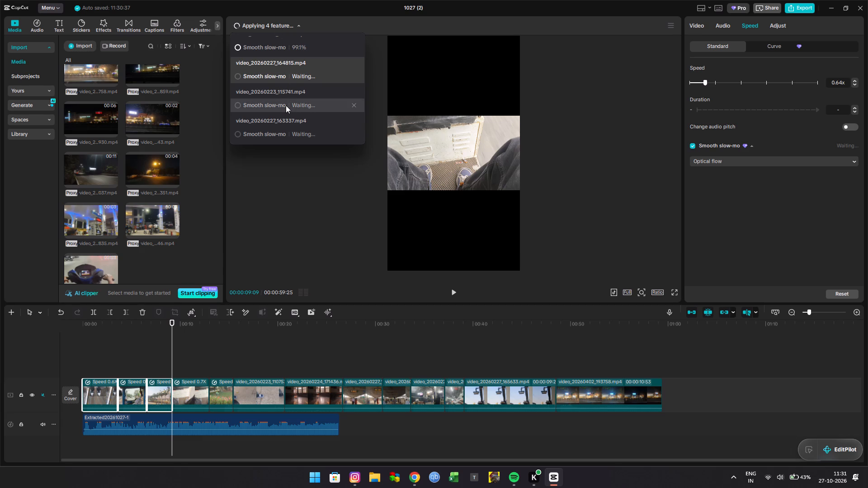
Play the sequence from the start into the walking-feet clip to check the slowed clips against the audio.
{"action": "double_click", "coordinate": [143, 339]}
{"action": "left_click_drag", "start_coordinate": [143, 339], "coordinate": [142, 339]}
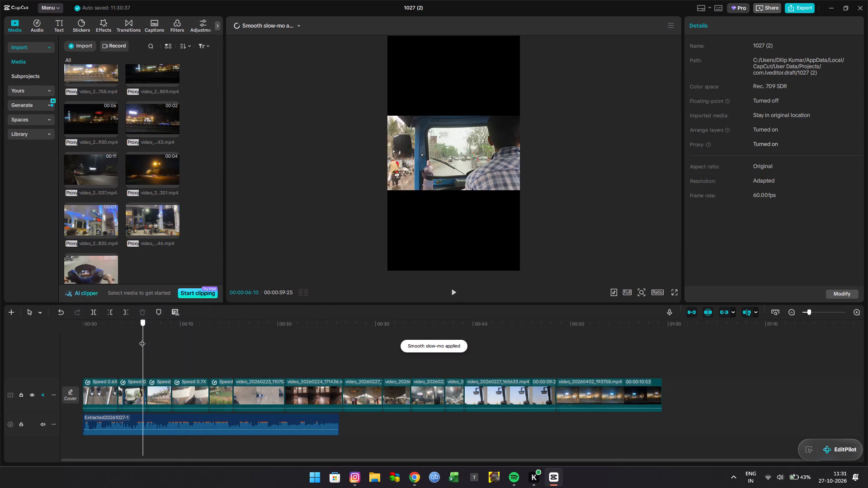
{"action": "left_click_drag", "start_coordinate": [142, 339], "coordinate": [0, 379]}
{"action": "key", "text": "space"}
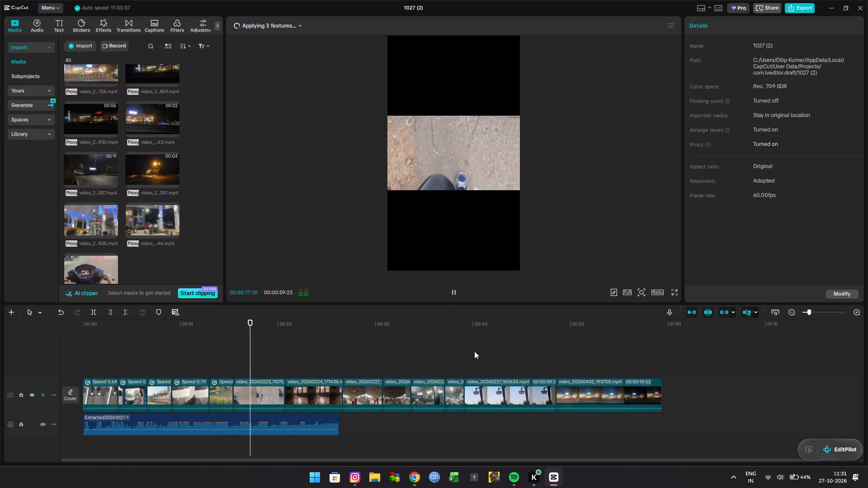
Trim the end of the garden clip slightly to about 15.1 seconds on the timeline and replay the cut.
{"action": "left_click", "coordinate": [229, 391]}
{"action": "left_click", "coordinate": [232, 392]}
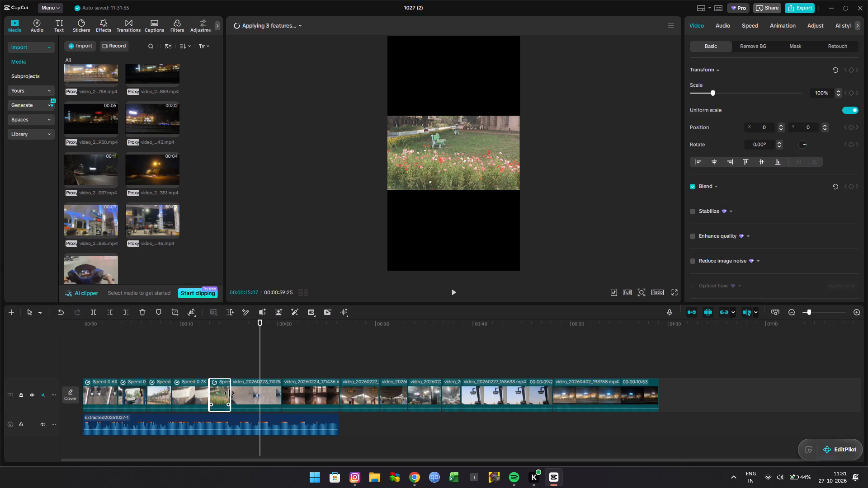
{"action": "left_click", "coordinate": [218, 362]}
{"action": "key", "text": "space"}
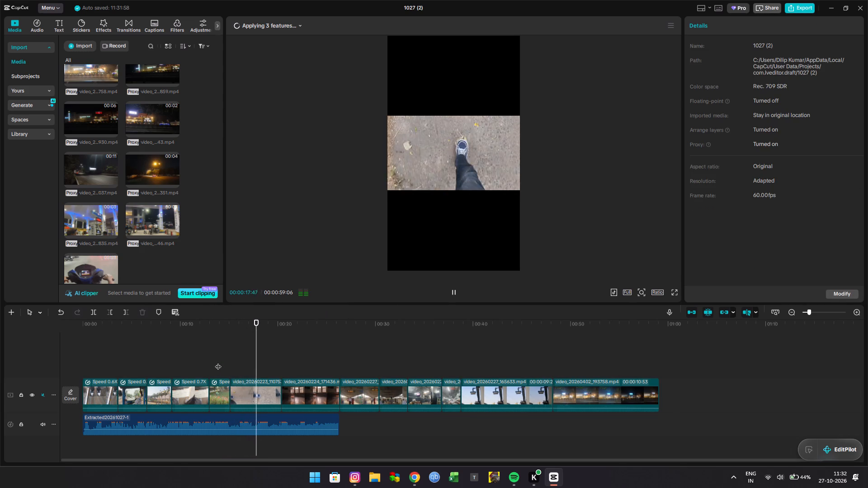
{"action": "key", "text": "space"}
Trim the end of the walking-feet clip so that it lasts 1.8 seconds.
{"action": "left_click", "coordinate": [265, 396]}
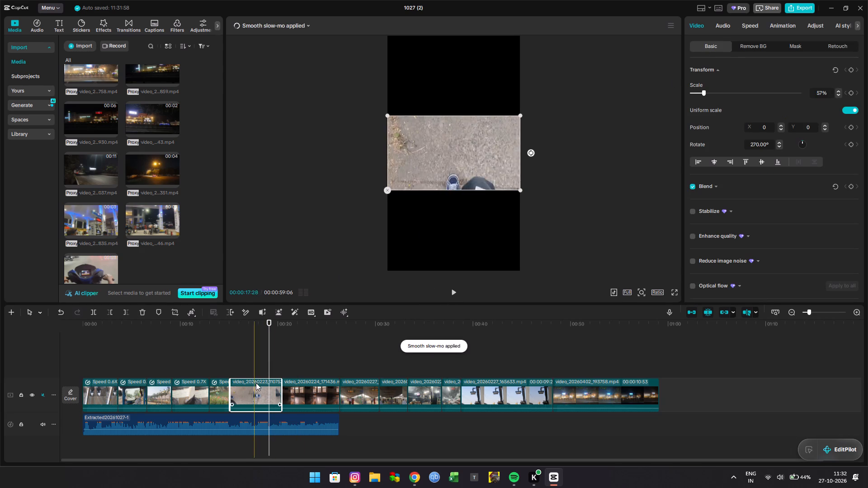
{"action": "left_click_drag", "start_coordinate": [282, 390], "coordinate": [255, 391]}
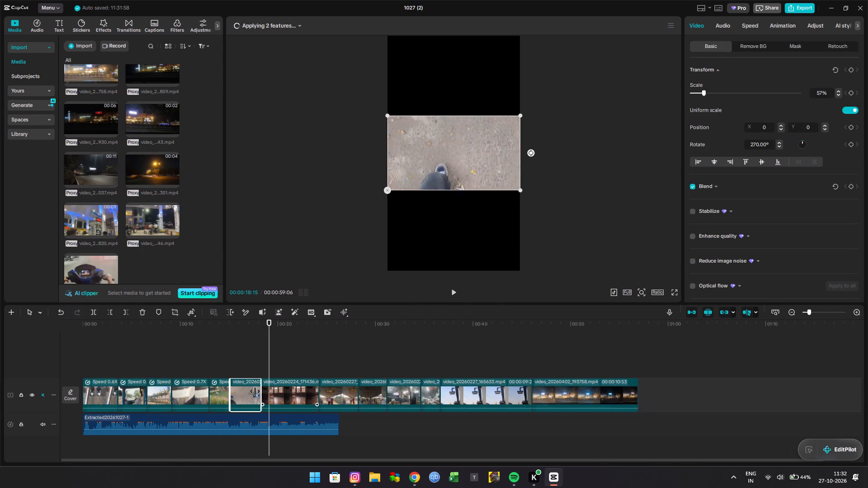
{"action": "left_click_drag", "start_coordinate": [255, 391], "coordinate": [253, 394]}
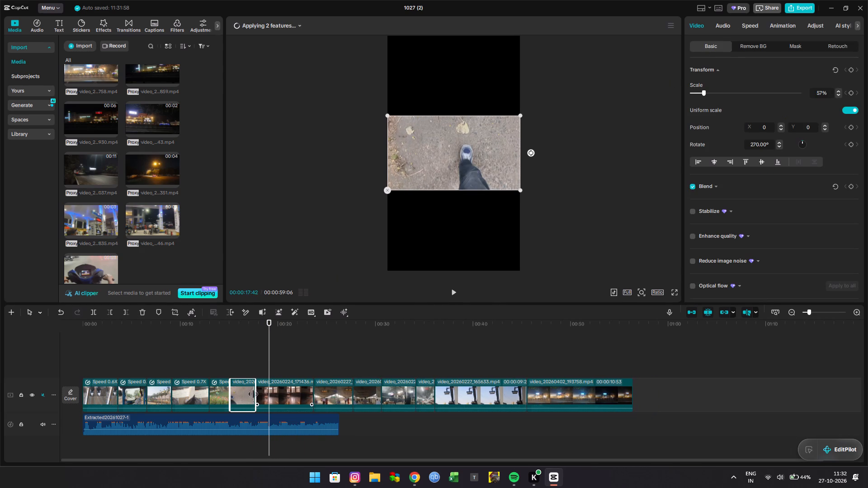
{"action": "left_click_drag", "start_coordinate": [253, 394], "coordinate": [241, 401]}
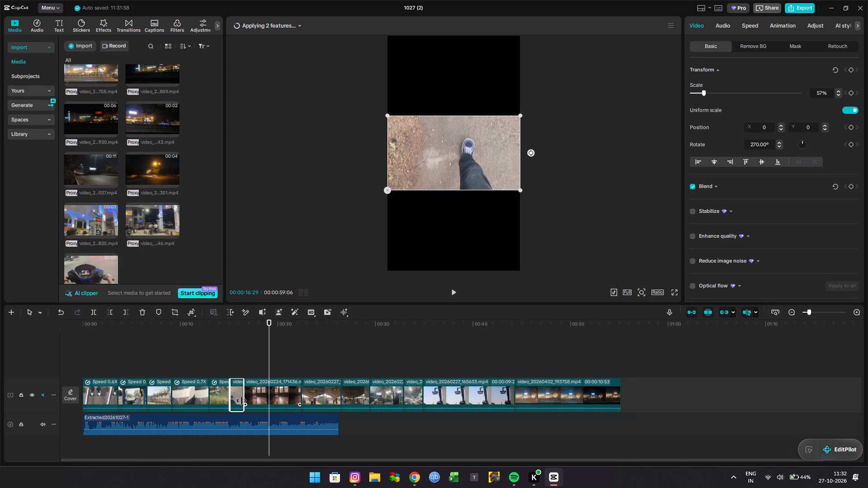
{"action": "left_click_drag", "start_coordinate": [241, 401], "coordinate": [245, 402]}
Slow the walking-feet clip to 0.67x and enable smooth slow-mo with the Optical flow method.
{"action": "left_click", "coordinate": [748, 24]}
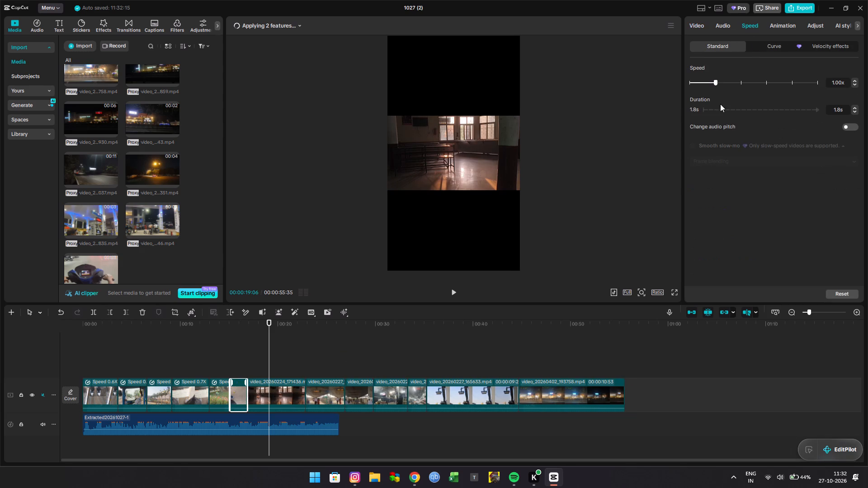
{"action": "left_click", "coordinate": [708, 84]}
{"action": "left_click", "coordinate": [691, 148]}
{"action": "left_click", "coordinate": [699, 164]}
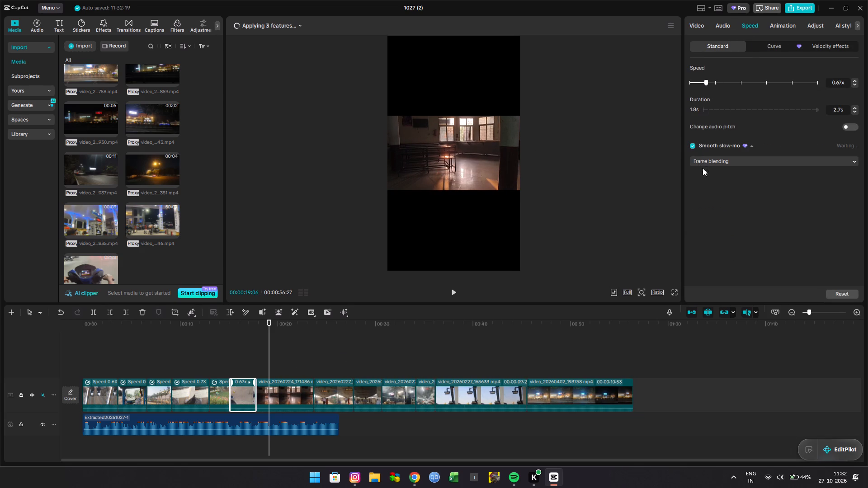
{"action": "left_click", "coordinate": [713, 196]}
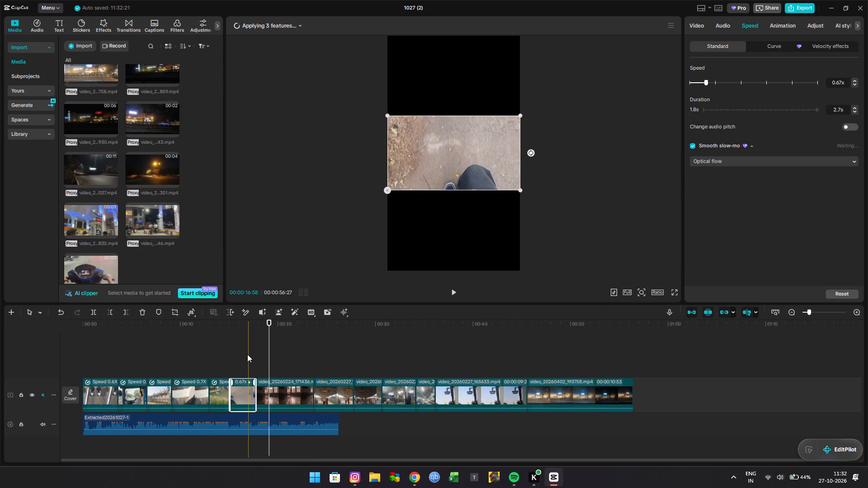
Play from the start of the slowed walking-feet clip into the following clips to check its pacing.
{"action": "left_click", "coordinate": [231, 355]}
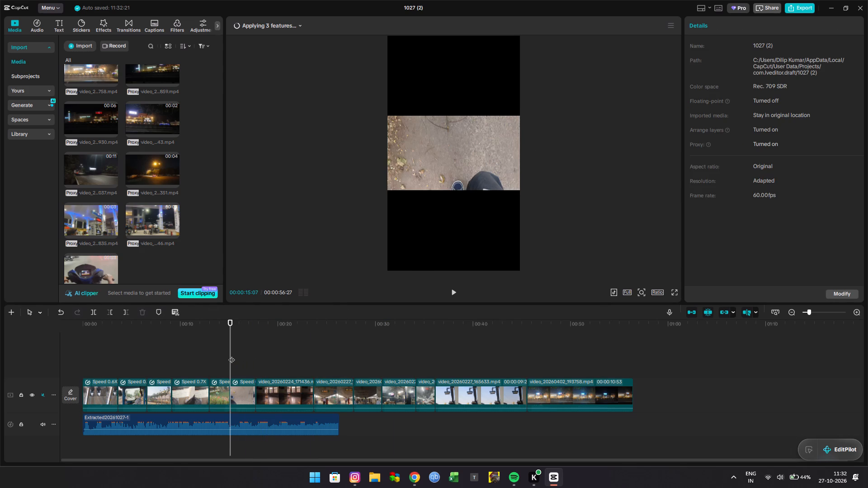
{"action": "key", "text": "space"}
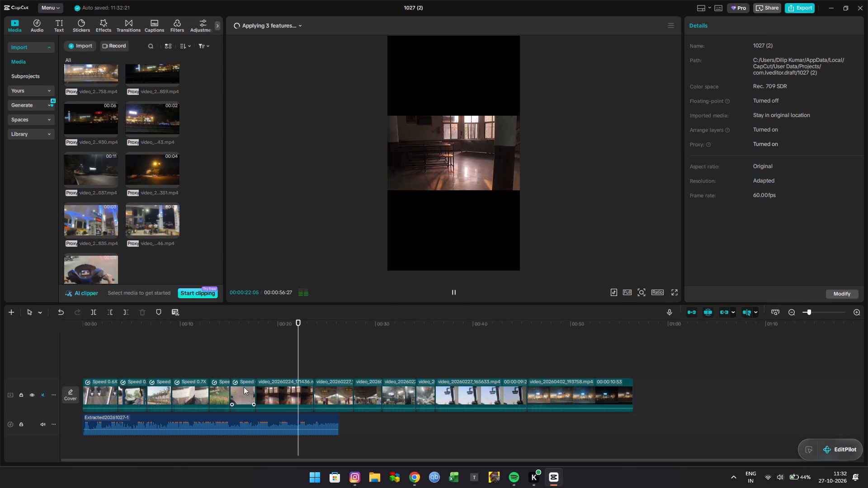
{"action": "left_click", "coordinate": [232, 355]}
{"action": "key", "text": "space"}
{"action": "key", "text": "space"}
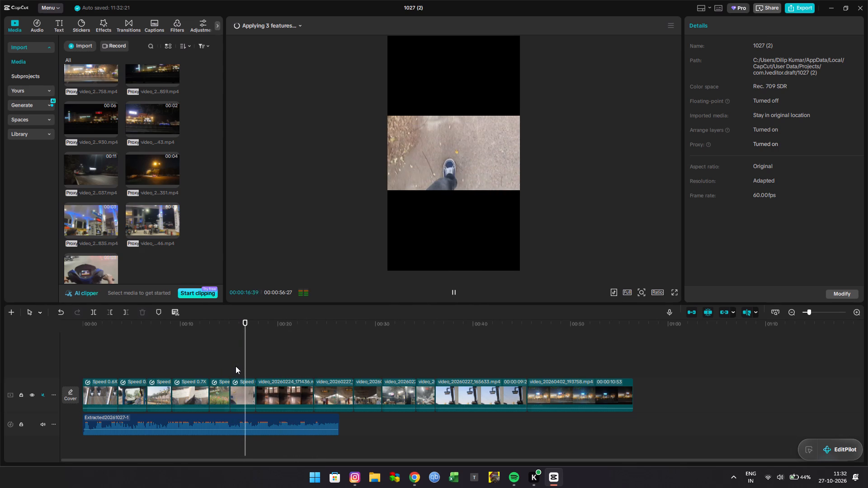
Set the walking-feet clip's speed to 0.82x.
{"action": "left_click", "coordinate": [245, 389]}
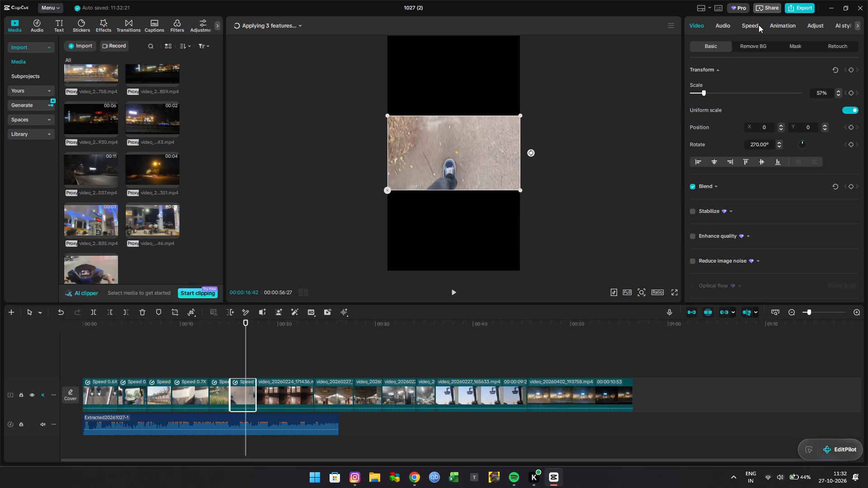
{"action": "left_click", "coordinate": [759, 24]}
{"action": "left_click", "coordinate": [709, 82]}
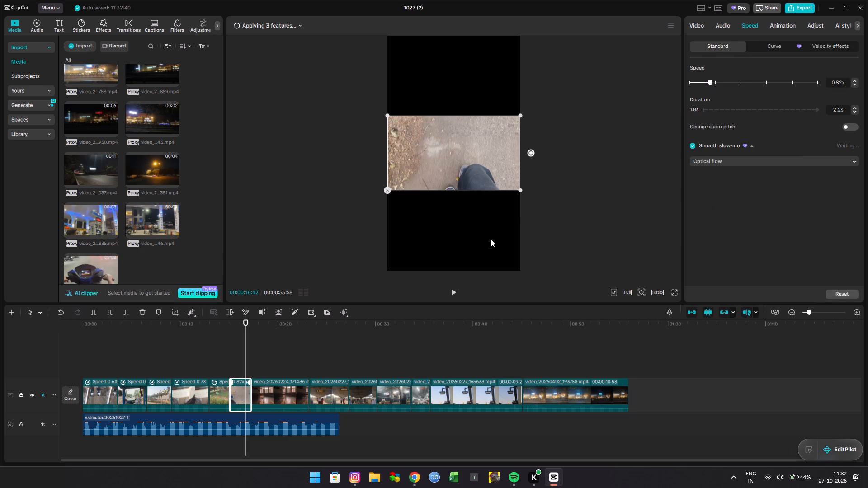
Replay the transition from the garden clip to the walking-feet clip and continue through to the railway platform clip.
{"action": "double_click", "coordinate": [223, 358]}
{"action": "key", "text": "space"}
{"action": "key", "text": "space"}
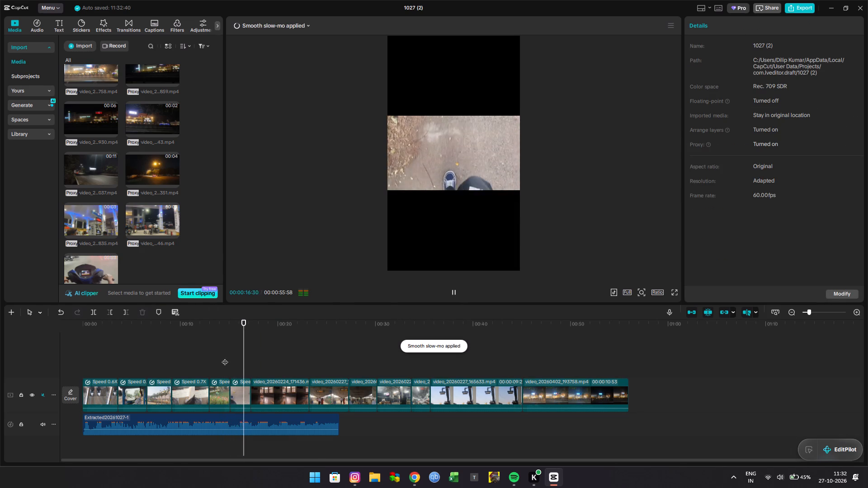
{"action": "left_click", "coordinate": [231, 360]}
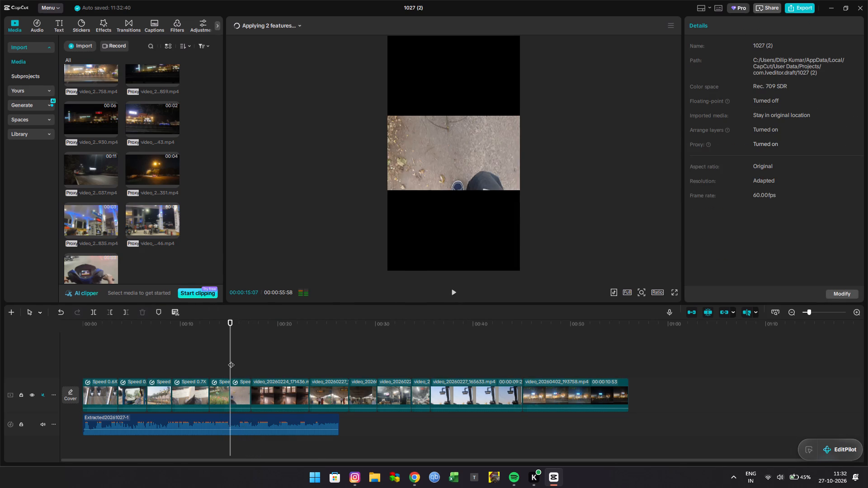
{"action": "key", "text": "space"}
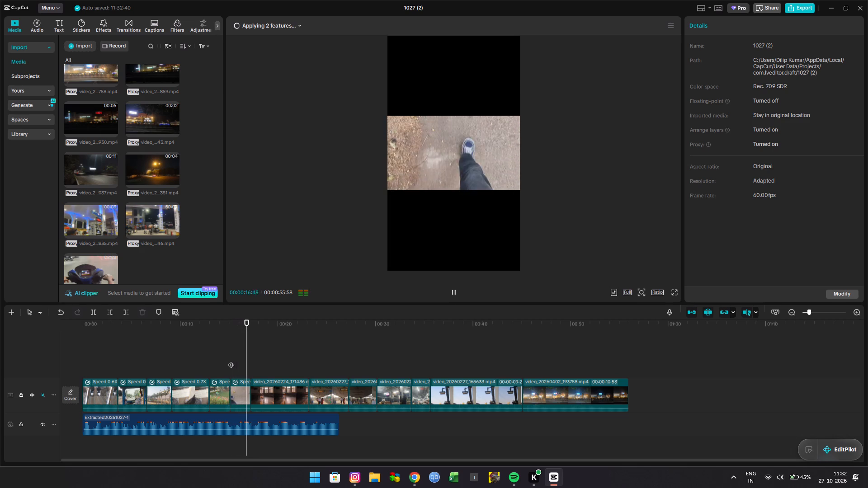
{"action": "key", "text": "space"}
{"action": "key", "text": "space"}
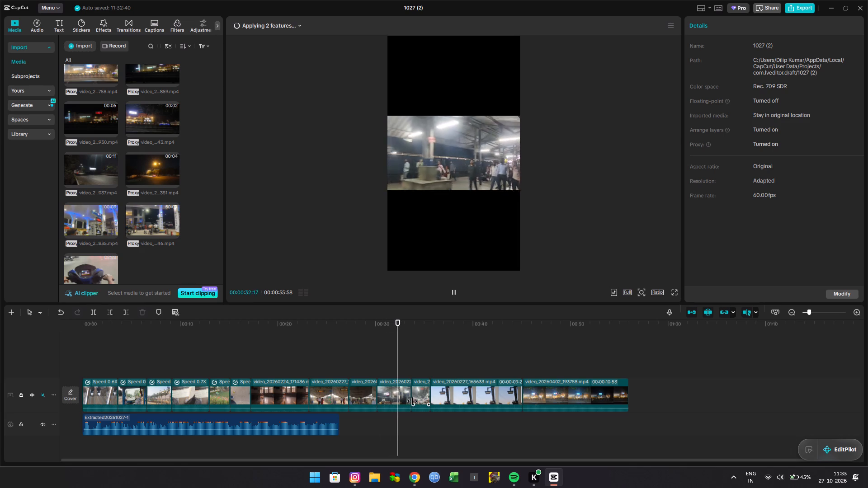
Move the railway platform clip at about 32 seconds to between the walking-feet clip and the classroom clip.
{"action": "left_click_drag", "start_coordinate": [397, 394], "coordinate": [280, 402]}
{"action": "key", "text": "space"}
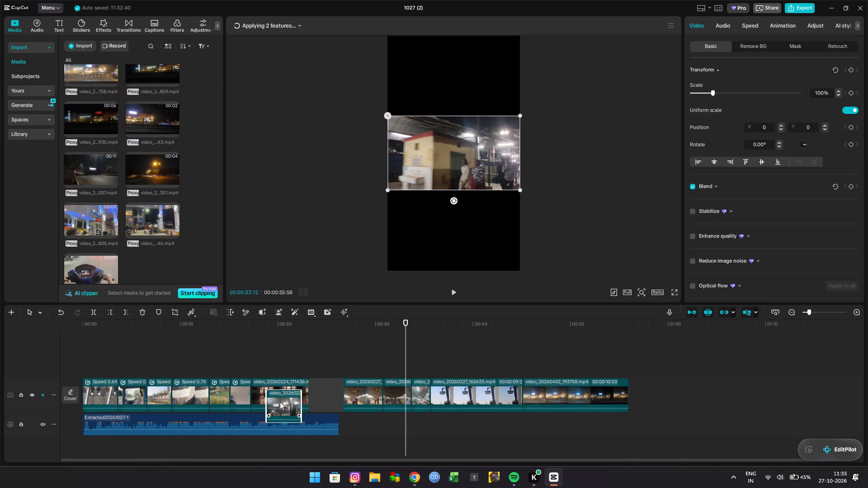
{"action": "left_click_drag", "start_coordinate": [280, 402], "coordinate": [269, 394]}
Play the reordered section from the walking-feet clip through the platform and classroom clips.
{"action": "double_click", "coordinate": [241, 355]}
{"action": "key", "text": "space"}
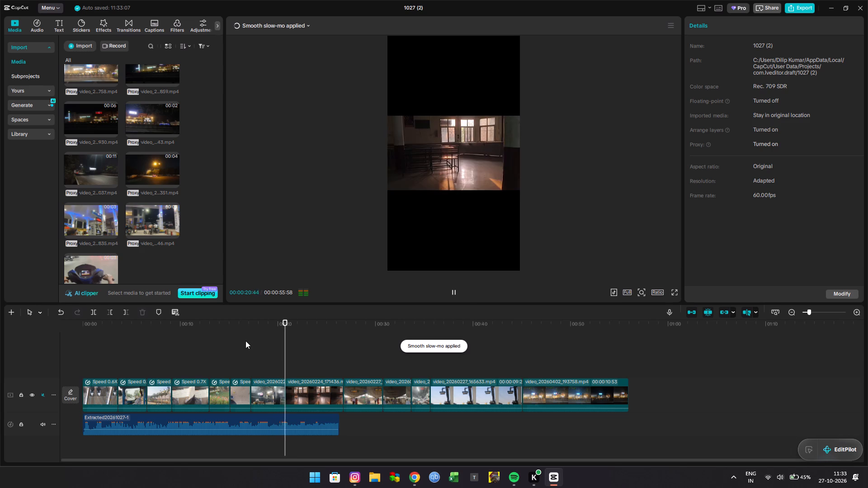
Return the playhead to the garden clip and check the remaining smooth slow-mo processing.
{"action": "left_click", "coordinate": [286, 19]}
{"action": "left_click", "coordinate": [285, 23]}
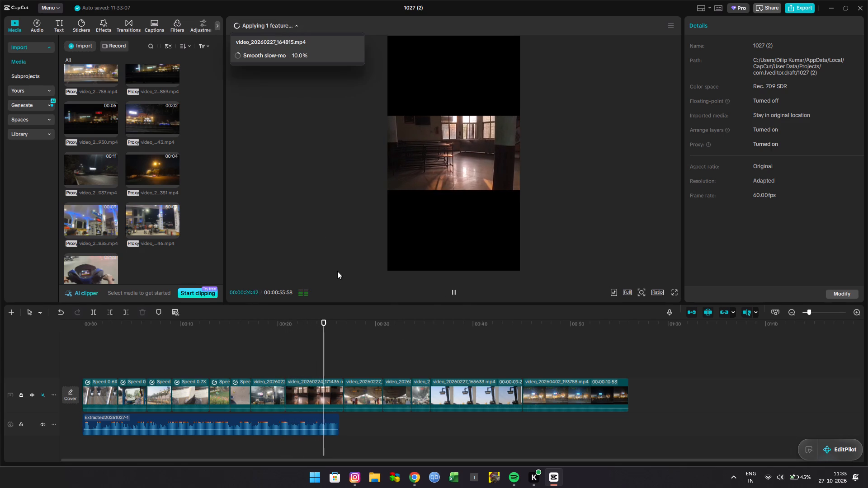
{"action": "left_click", "coordinate": [222, 339]}
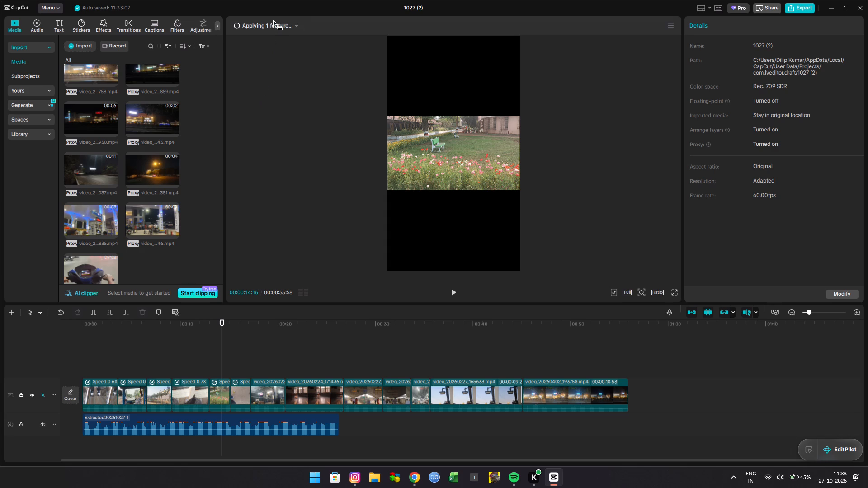
{"action": "left_click", "coordinate": [273, 19]}
{"action": "left_click", "coordinate": [273, 22]}
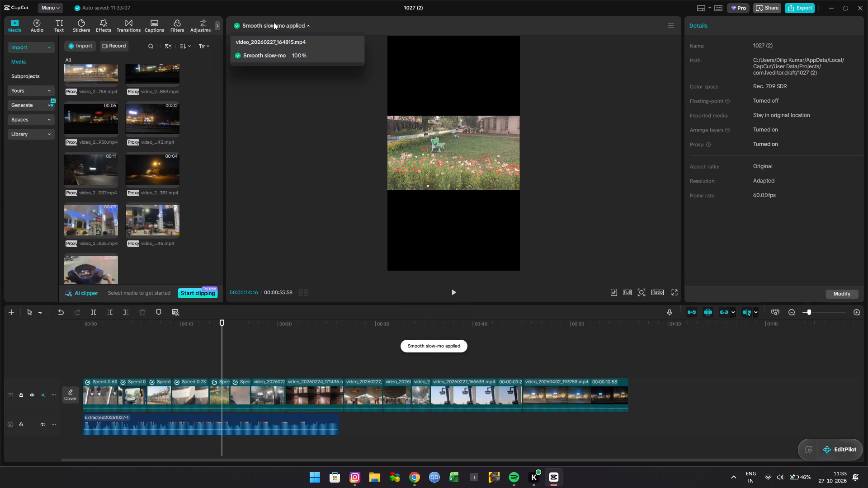
Play the edit from the start through to the classroom clip, and replay its opening section up to the auto-rickshaw clip.
{"action": "left_click", "coordinate": [177, 338]}
{"action": "left_click_drag", "start_coordinate": [177, 336], "coordinate": [0, 341]}
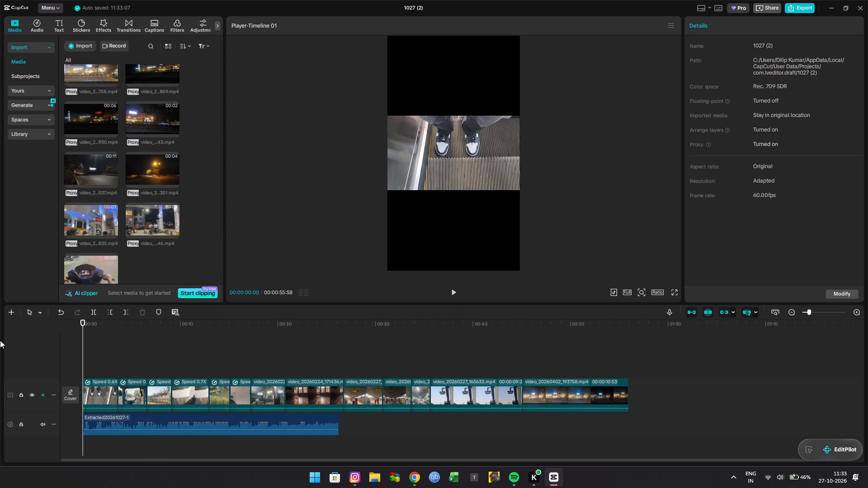
{"action": "key", "text": "space"}
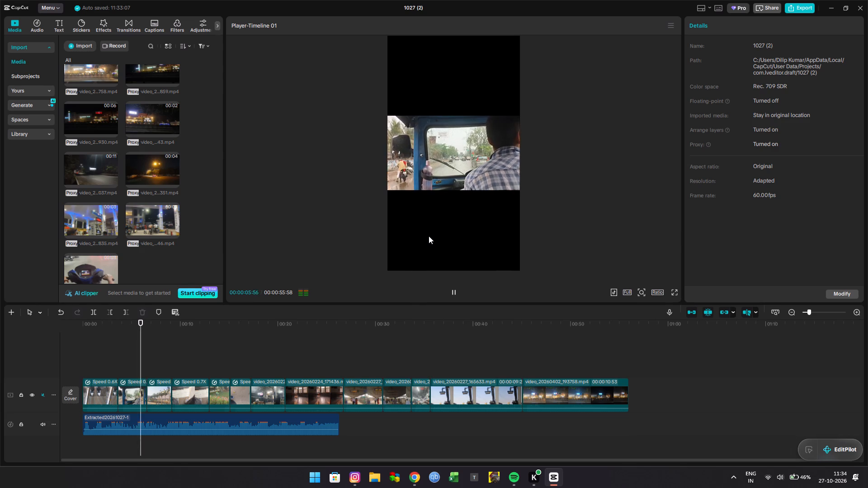
{"action": "key", "text": "space"}
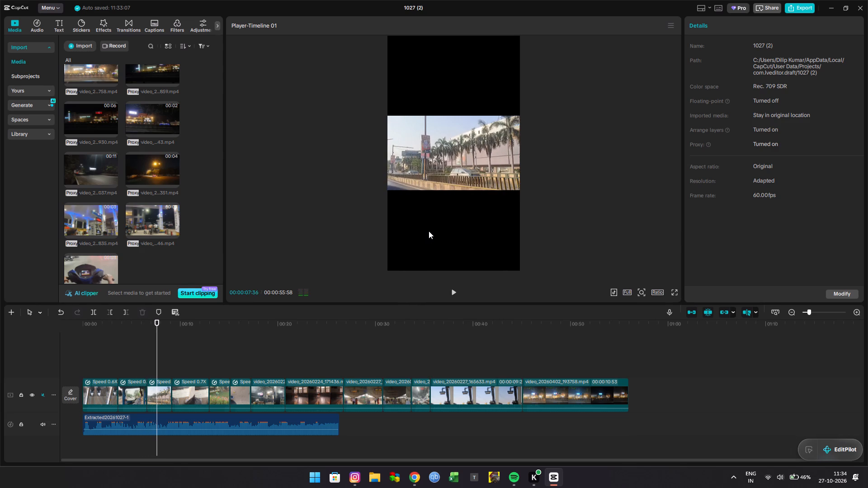
{"action": "key", "text": "space"}
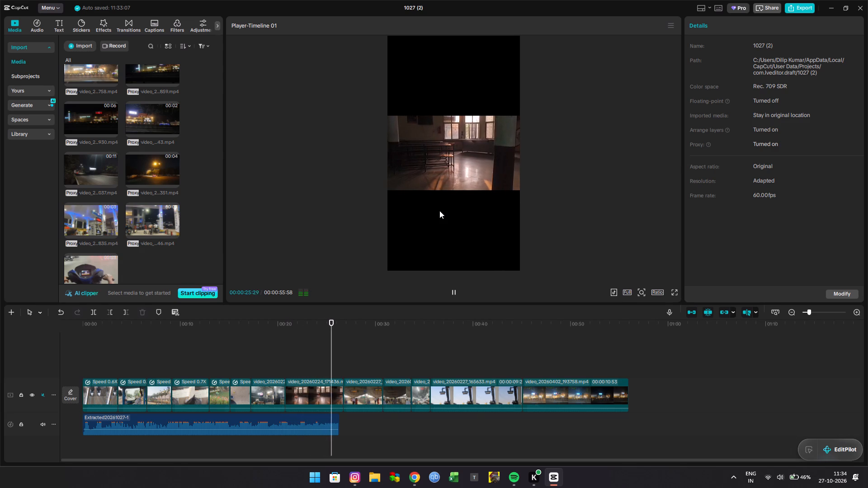
{"action": "left_click", "coordinate": [91, 361]}
{"action": "left_click_drag", "start_coordinate": [91, 361], "coordinate": [46, 371]}
{"action": "key", "text": "space"}
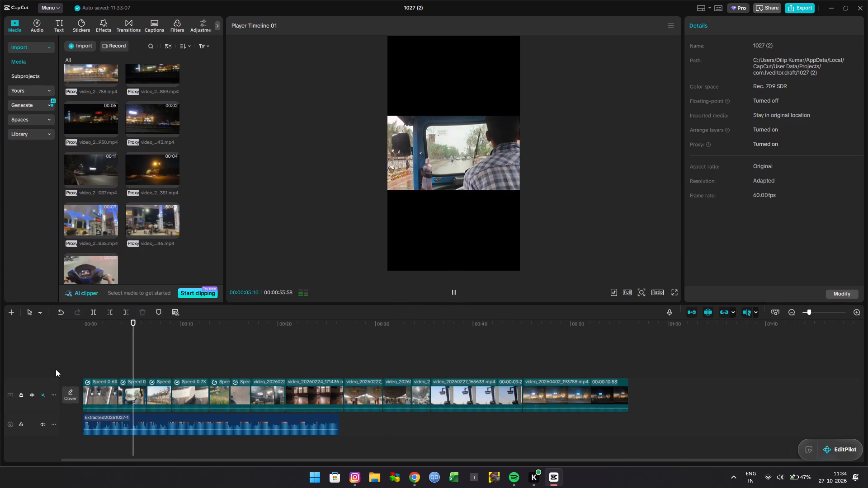
{"action": "key", "text": "space"}
Set the speed of the escalator, auto-rickshaw, palm-lined road, vehicle-floor feet and walking-feet clips to 0.80x together, leaving out the garden clip.
{"action": "left_click_drag", "start_coordinate": [94, 351], "coordinate": [207, 407]}
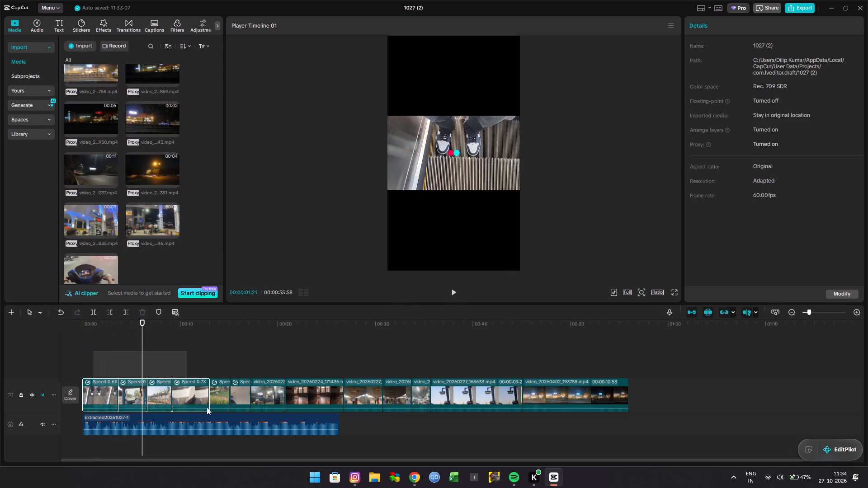
{"action": "left_click_drag", "start_coordinate": [207, 407], "coordinate": [263, 400]}
{"action": "left_click_drag", "start_coordinate": [263, 400], "coordinate": [254, 400]}
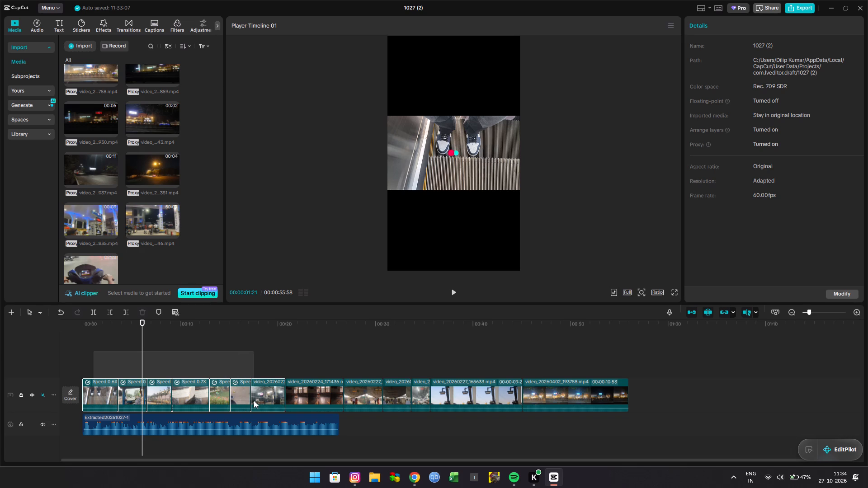
{"action": "left_click_drag", "start_coordinate": [254, 400], "coordinate": [242, 400]}
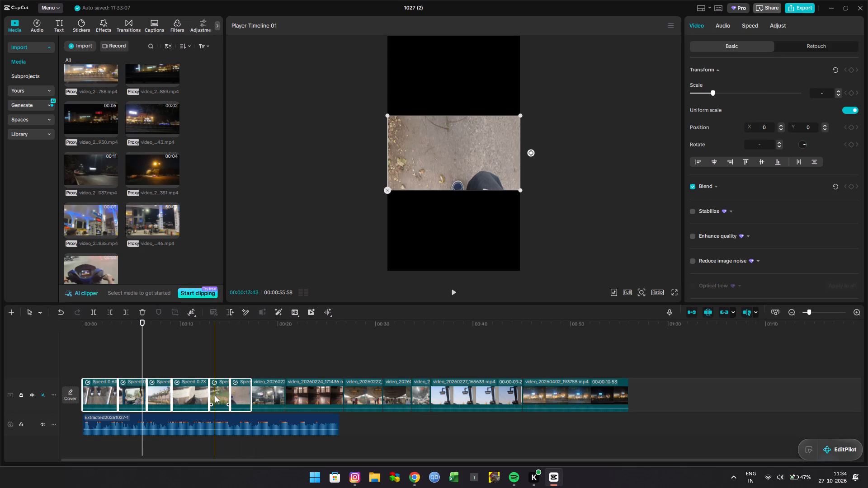
{"action": "left_click", "coordinate": [215, 395], "text": "ctrl"}
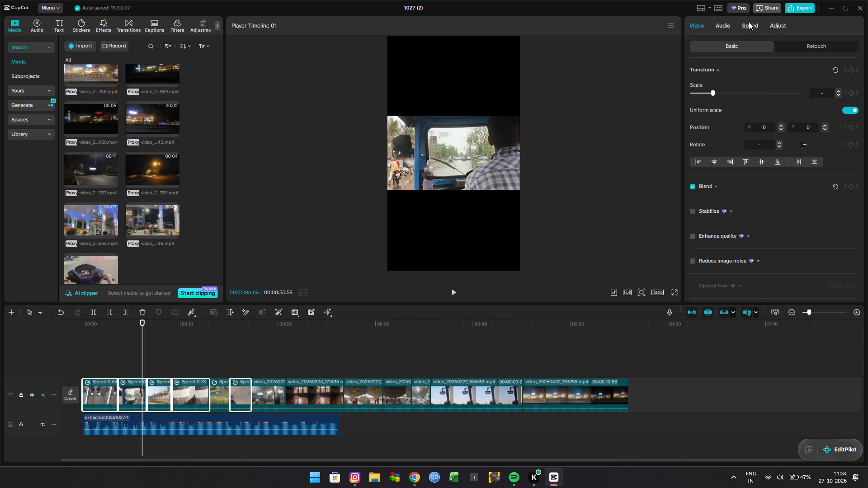
{"action": "left_click", "coordinate": [754, 21]}
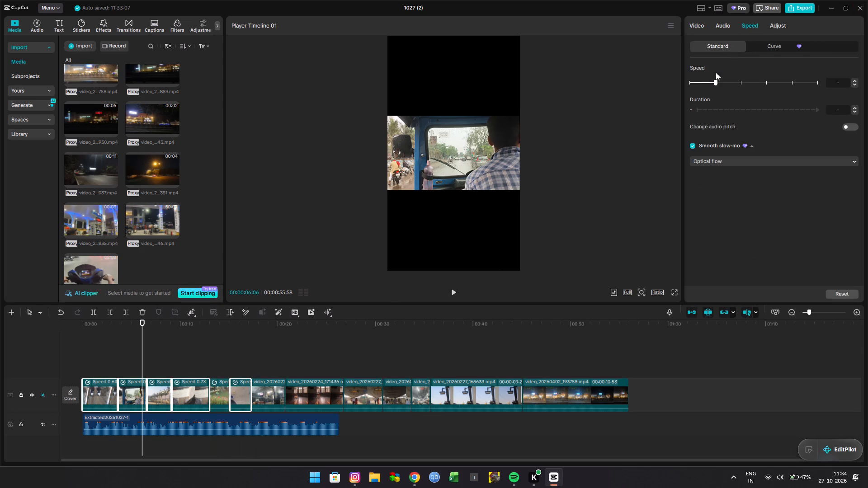
{"action": "left_click", "coordinate": [714, 82]}
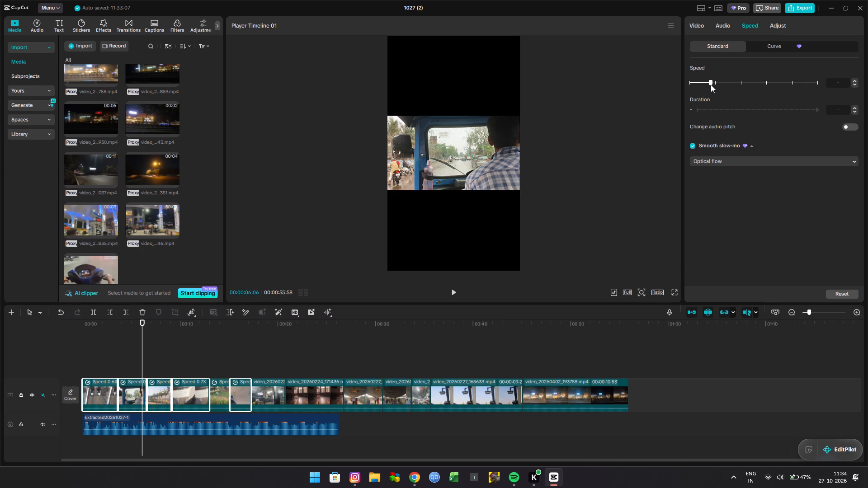
{"action": "left_click", "coordinate": [711, 84]}
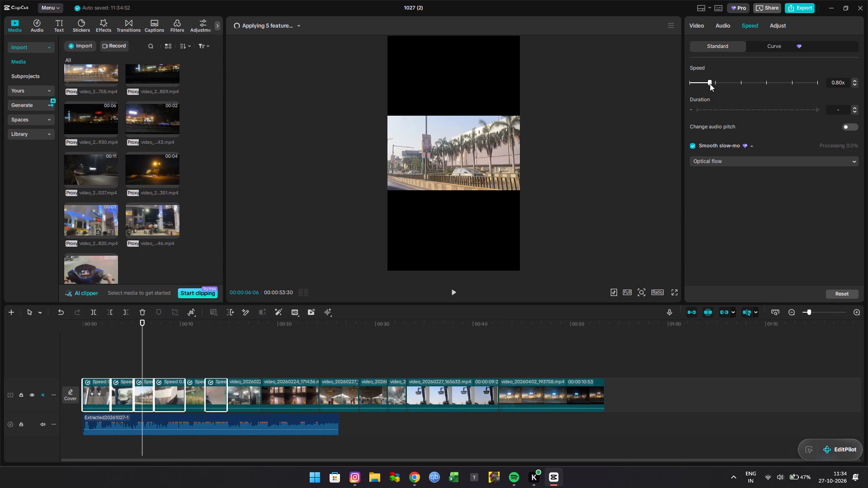
Play the retimed sequence from the beginning through to the railway platform clip.
{"action": "double_click", "coordinate": [100, 360]}
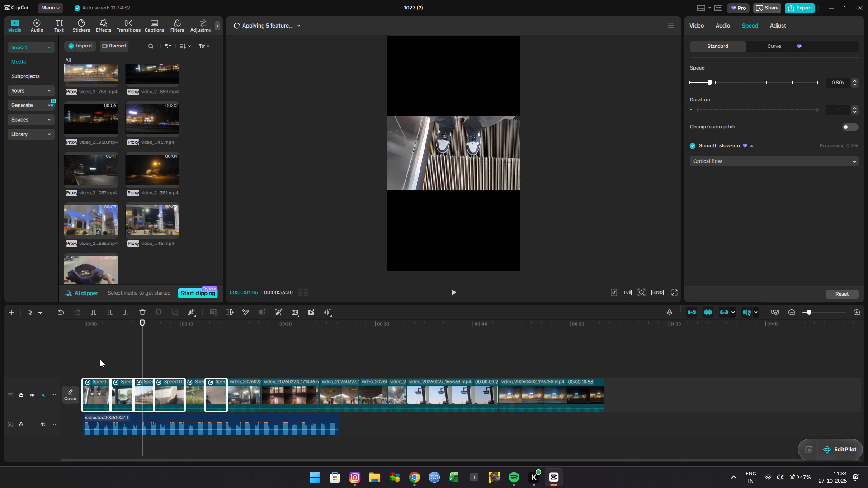
{"action": "left_click_drag", "start_coordinate": [100, 359], "coordinate": [4, 356]}
{"action": "key", "text": "space"}
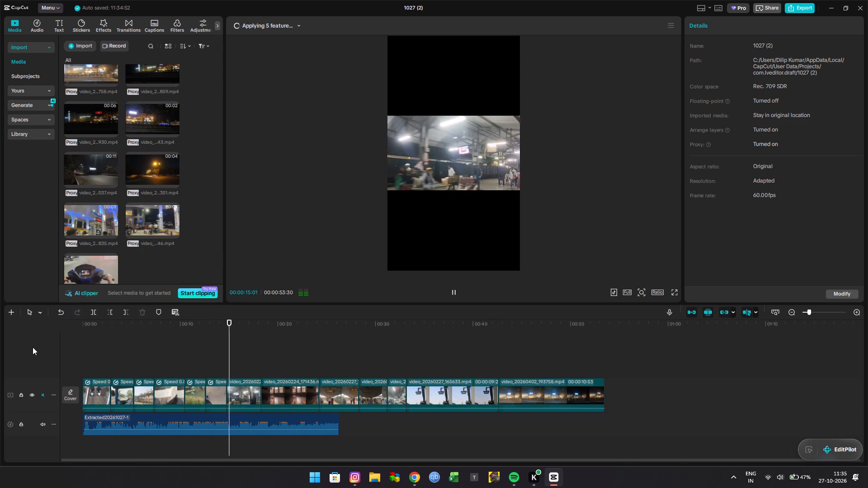
Set the walking-feet clip's speed to 1.00x.
{"action": "left_click", "coordinate": [218, 389]}
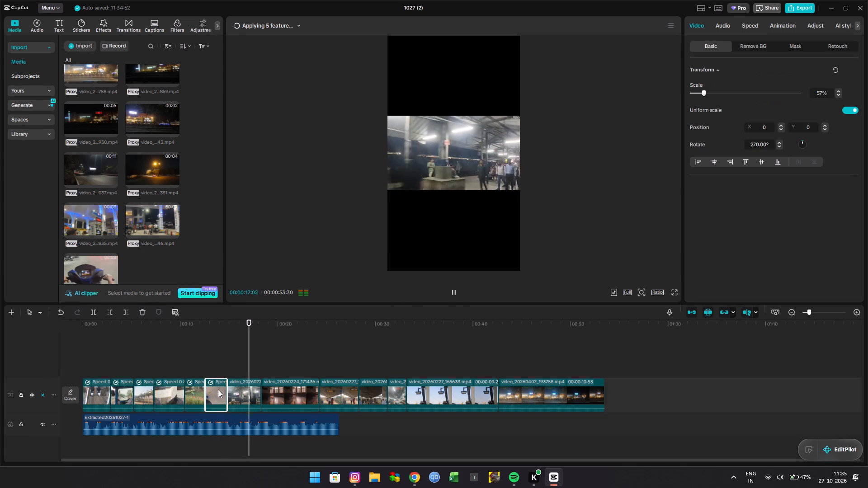
{"action": "left_click", "coordinate": [741, 25]}
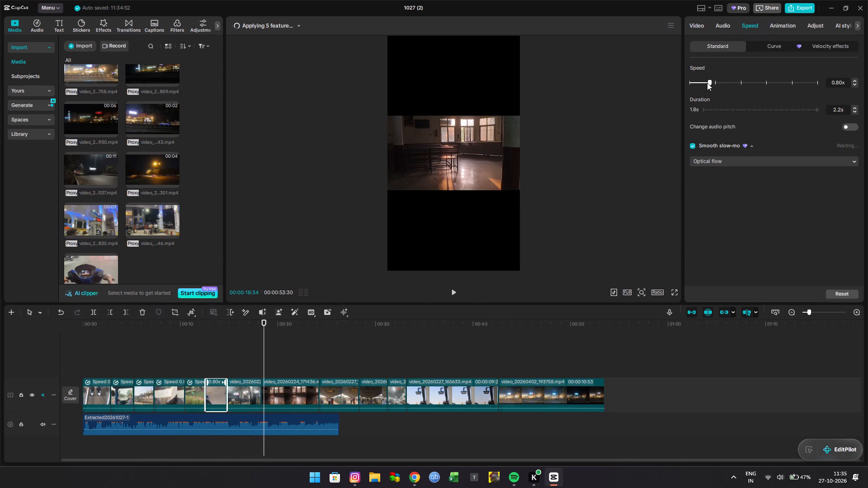
{"action": "left_click", "coordinate": [715, 80]}
Play on from the garden clip, sampling the station walkway, lamp-post and night-street clips farther along the timeline.
{"action": "left_click", "coordinate": [198, 349]}
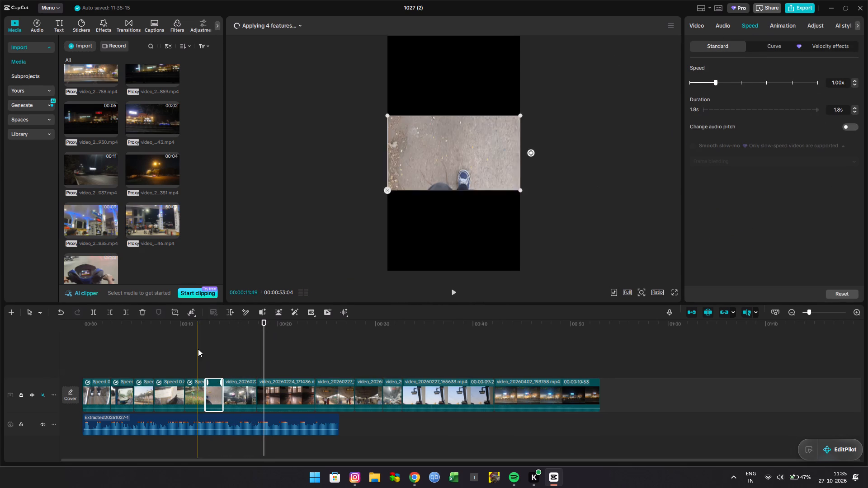
{"action": "key", "text": "space"}
{"action": "key", "text": "space"}
{"action": "key", "text": "space"}
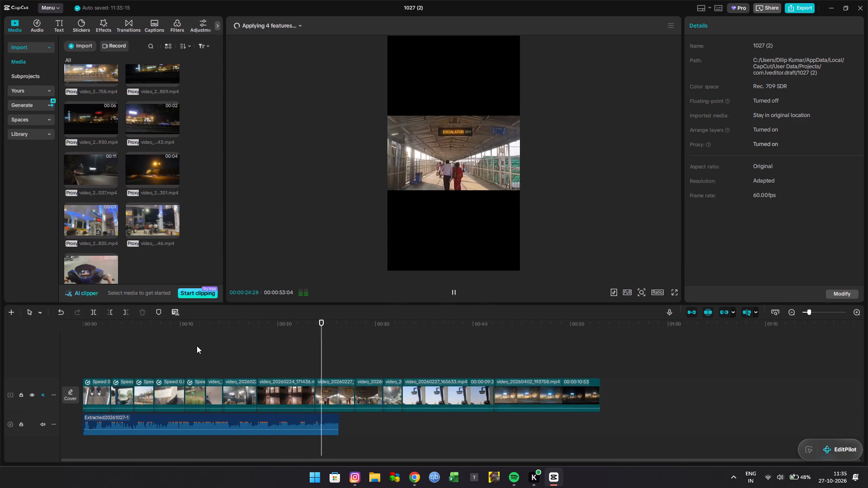
{"action": "left_click", "coordinate": [360, 360]}
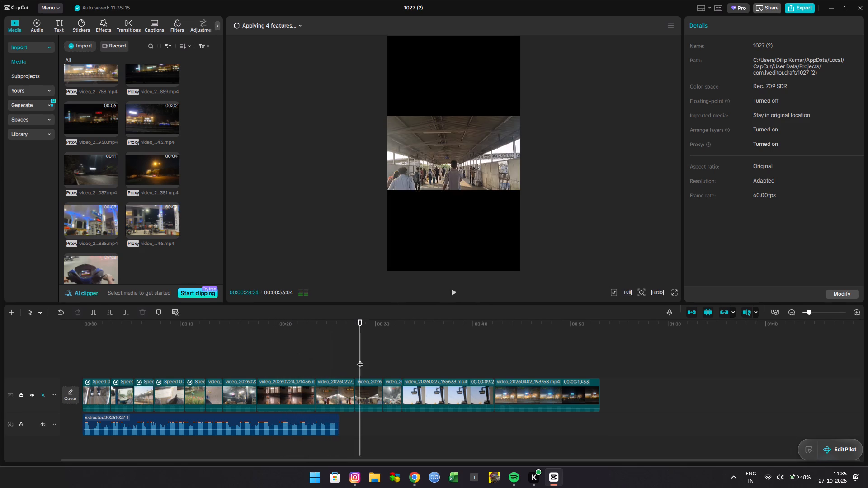
{"action": "key", "text": "space"}
{"action": "left_click", "coordinate": [394, 371]}
{"action": "key", "text": "space"}
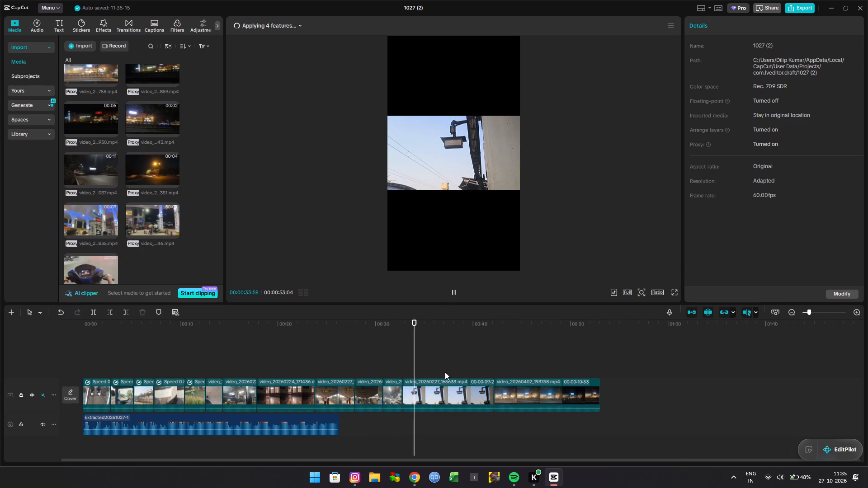
{"action": "left_click", "coordinate": [514, 364]}
{"action": "key", "text": "space"}
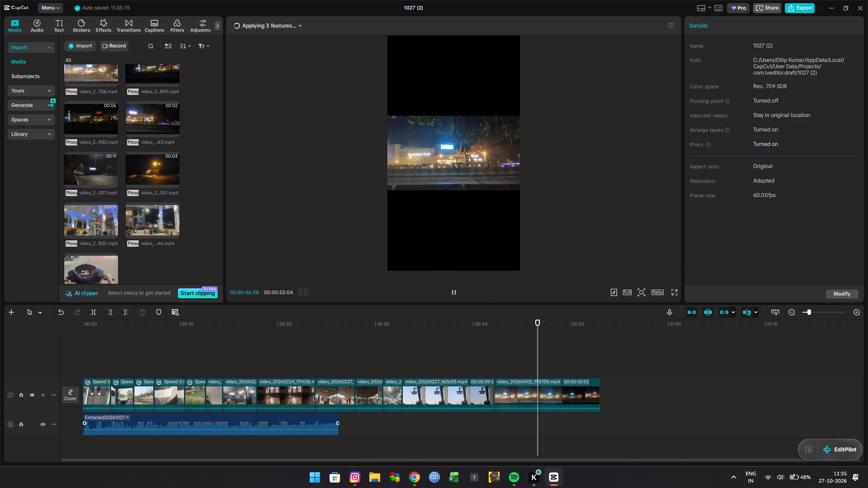
Move the station walkway clip to between the railway platform clip and the classroom clip.
{"action": "left_click_drag", "start_coordinate": [342, 390], "coordinate": [284, 387]}
{"action": "key", "text": "space"}
Play the edit again from the beginning to review the opening clips against the audio.
{"action": "left_click", "coordinate": [239, 344]}
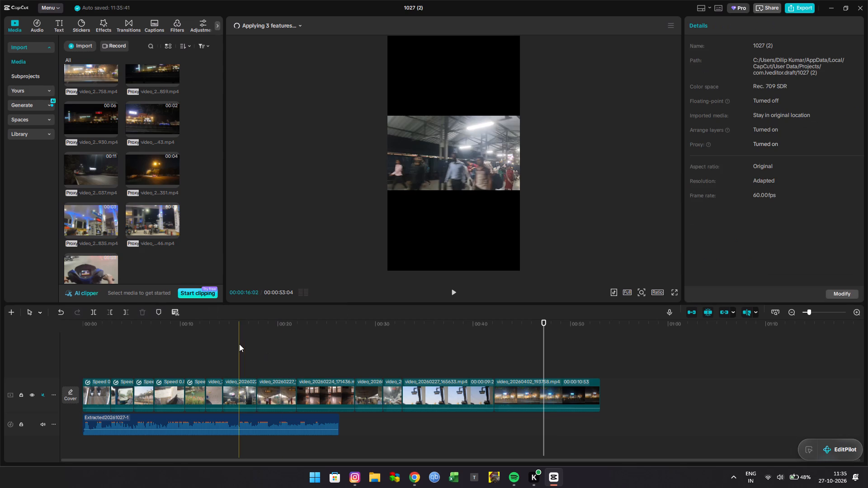
{"action": "left_click_drag", "start_coordinate": [239, 344], "coordinate": [36, 398]}
{"action": "key", "text": "space"}
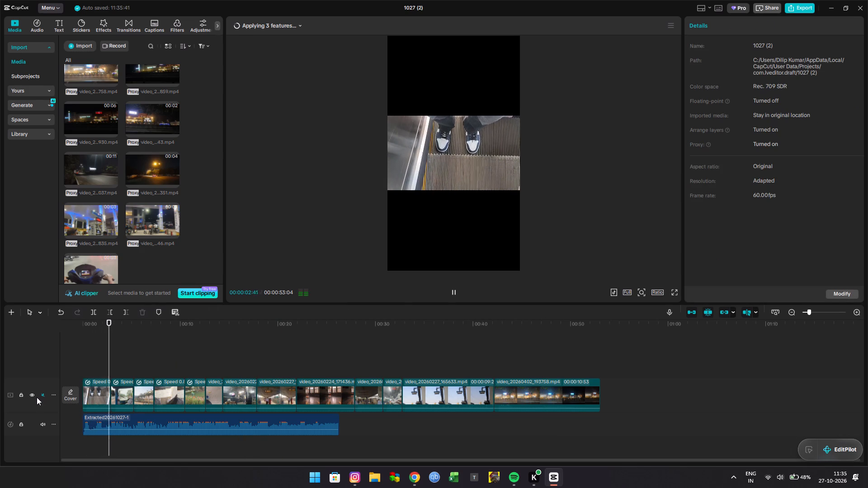
Extend the end of the auto-rickshaw clip to about 5.8 seconds on the timeline.
{"action": "left_click", "coordinate": [126, 393]}
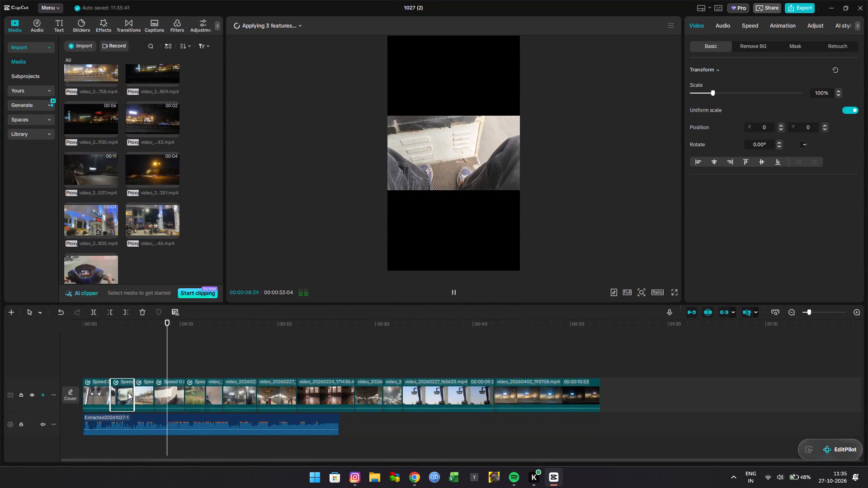
{"action": "left_click", "coordinate": [134, 394]}
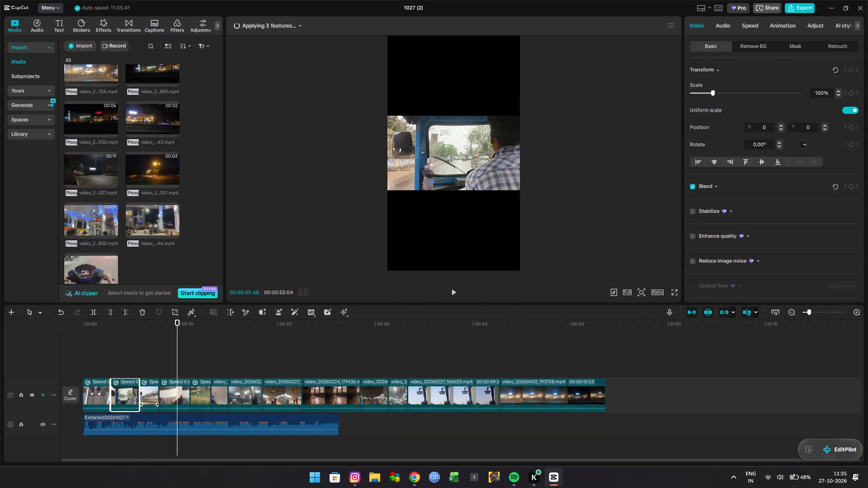
Extend the end of the palm-lined road clip to about 8.7 seconds on the timeline.
{"action": "left_click", "coordinate": [149, 395]}
{"action": "left_click_drag", "start_coordinate": [159, 395], "coordinate": [163, 395]}
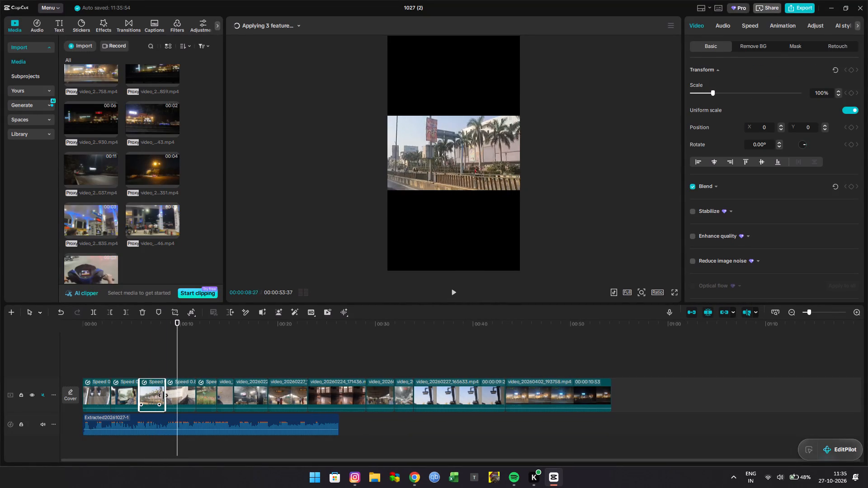
{"action": "left_click_drag", "start_coordinate": [163, 395], "coordinate": [165, 396]}
{"action": "left_click", "coordinate": [145, 361]}
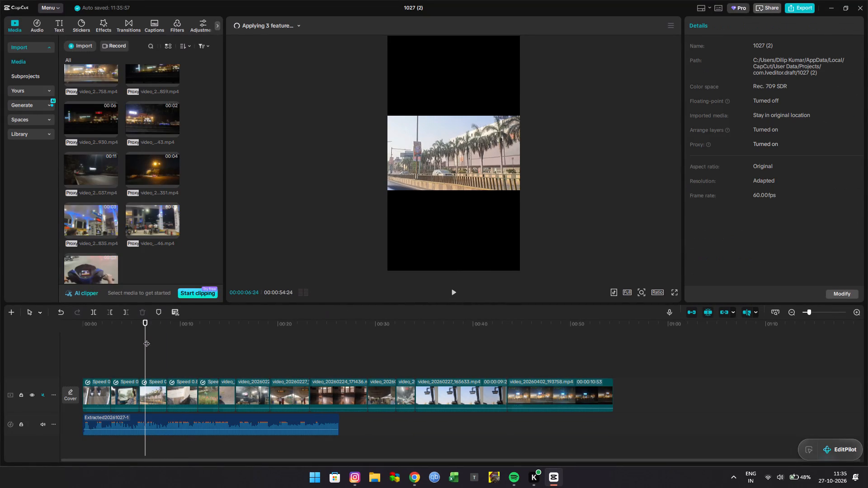
Trim the end of the vehicle-floor feet clip slightly, to about 11.7 seconds on the timeline.
{"action": "left_click", "coordinate": [194, 394]}
{"action": "left_click", "coordinate": [176, 347]}
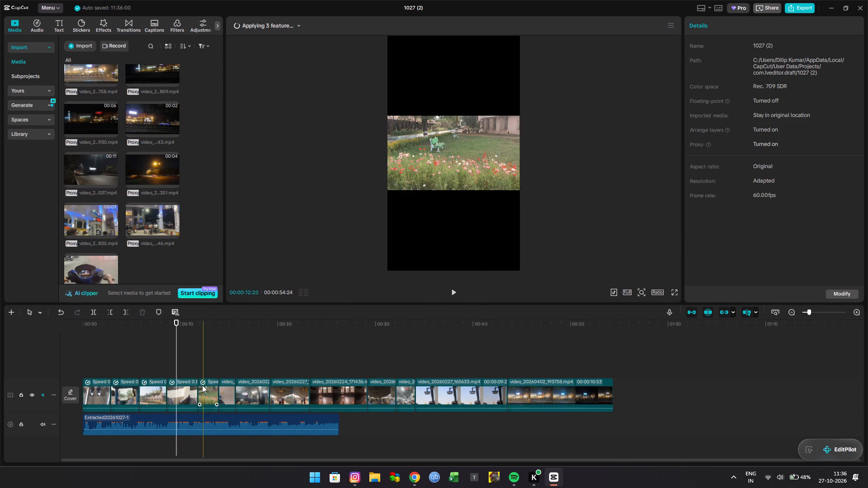
{"action": "left_click", "coordinate": [180, 393]}
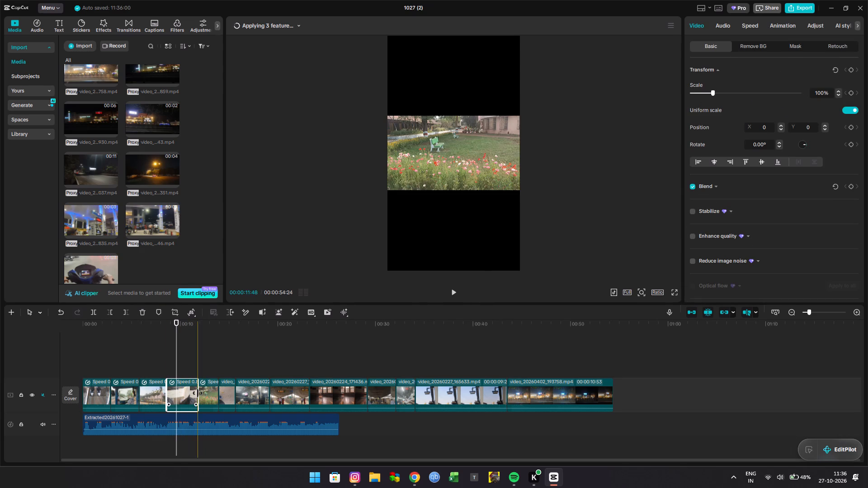
{"action": "left_click", "coordinate": [198, 393]}
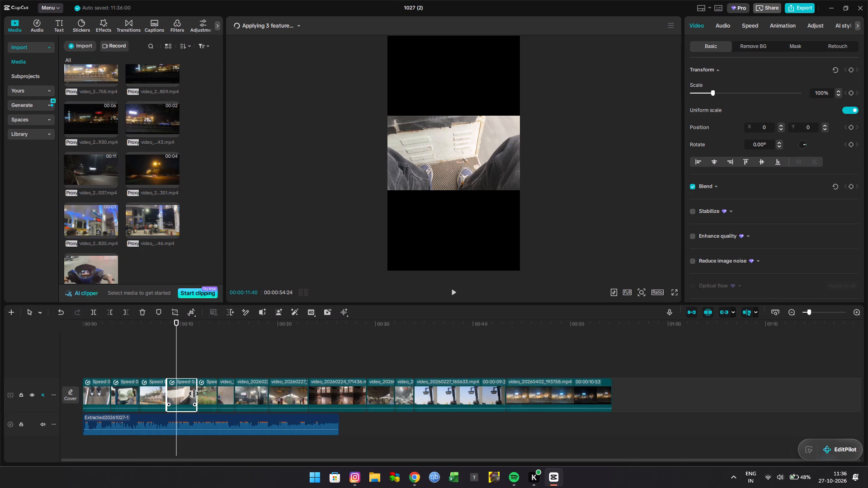
{"action": "left_click", "coordinate": [185, 349]}
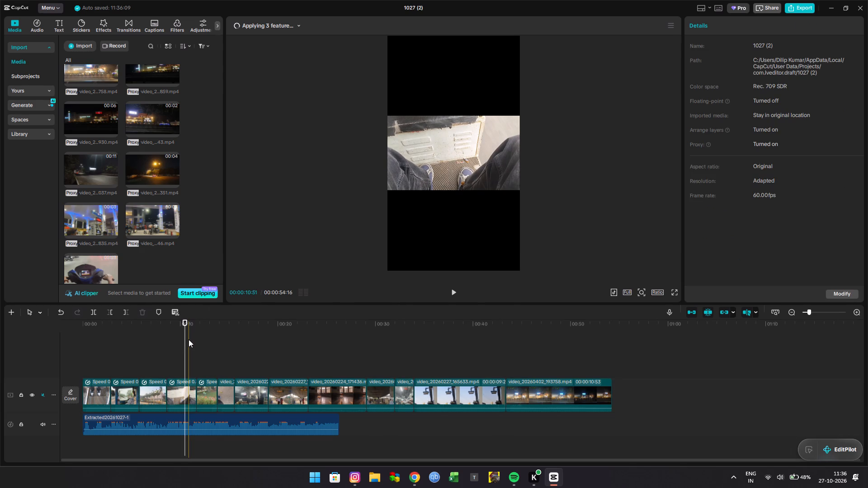
Trim the end of the palm-lined road clip slightly, to about 8.6 seconds on the timeline.
{"action": "left_click", "coordinate": [158, 399]}
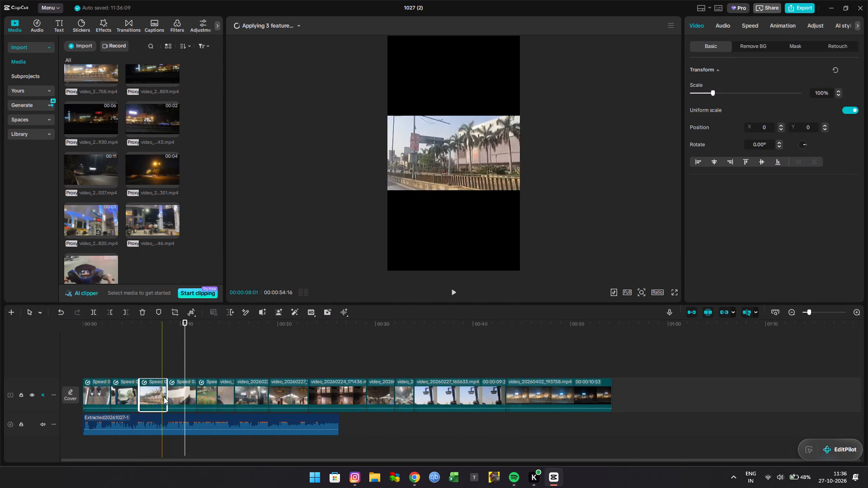
{"action": "left_click", "coordinate": [166, 396]}
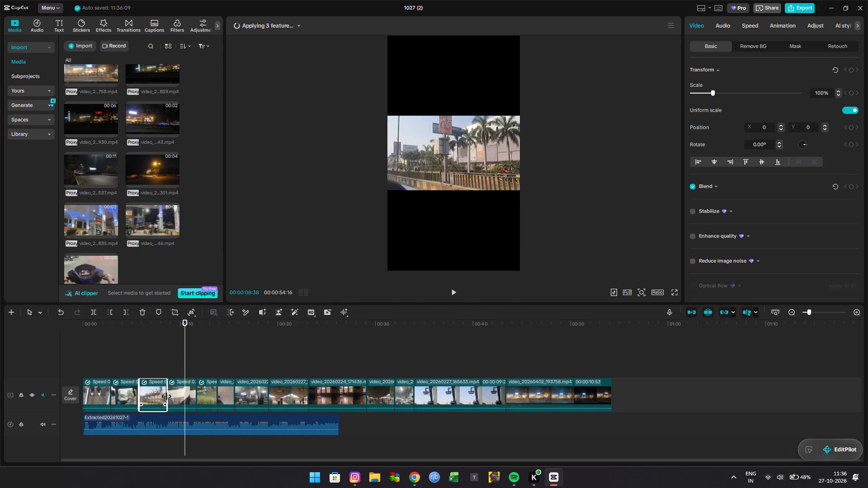
{"action": "left_click", "coordinate": [193, 352]}
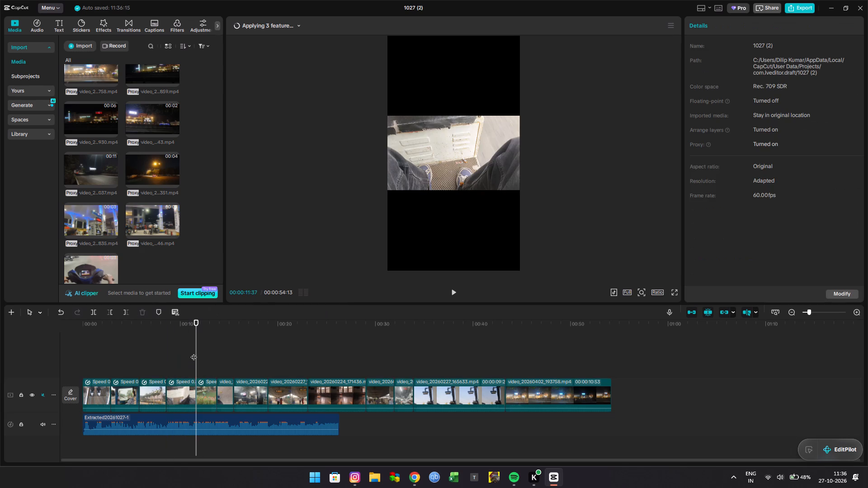
Extend the end of the walking-feet clip to about 16.3 seconds on the timeline.
{"action": "left_click", "coordinate": [222, 393]}
{"action": "left_click", "coordinate": [224, 353]}
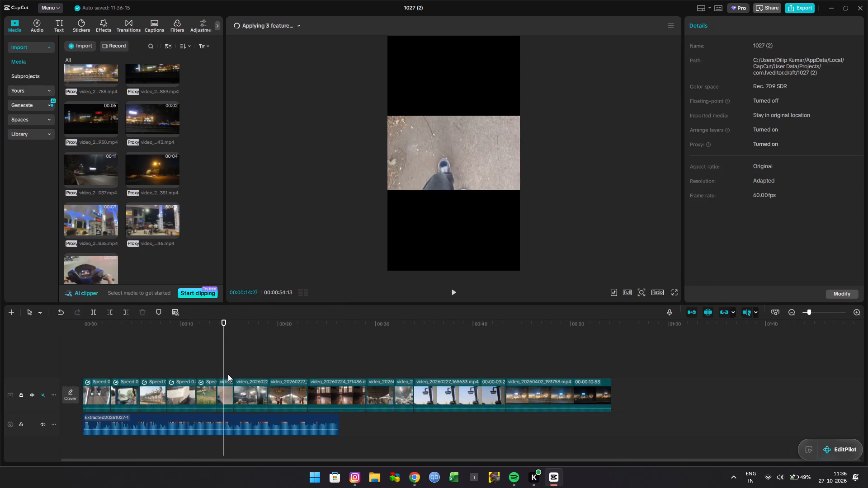
{"action": "left_click", "coordinate": [226, 395]}
{"action": "left_click_drag", "start_coordinate": [233, 395], "coordinate": [237, 395]}
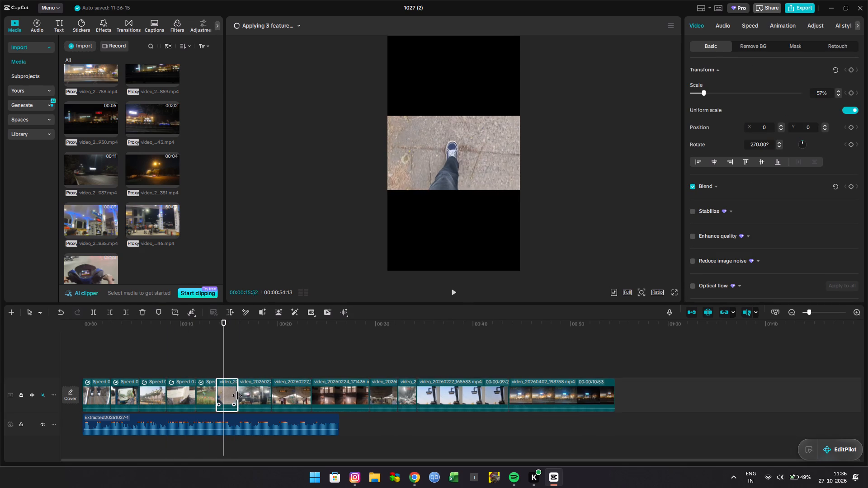
{"action": "left_click_drag", "start_coordinate": [237, 395], "coordinate": [241, 395]}
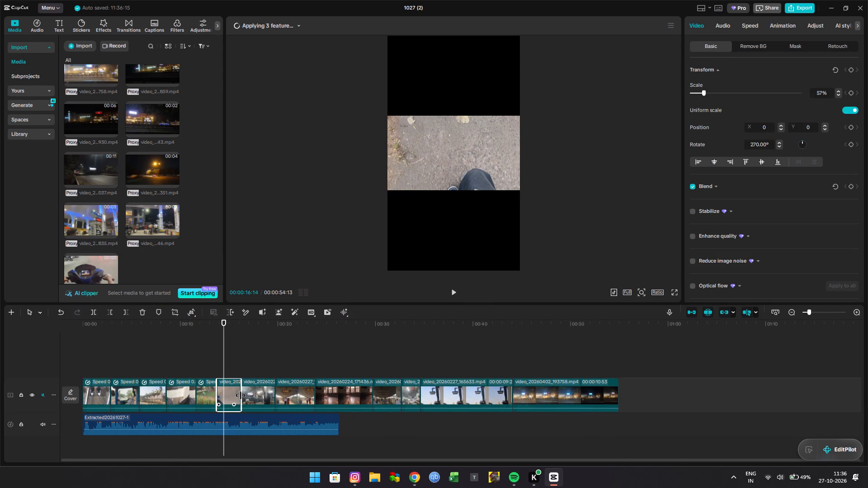
{"action": "left_click_drag", "start_coordinate": [241, 395], "coordinate": [241, 395]}
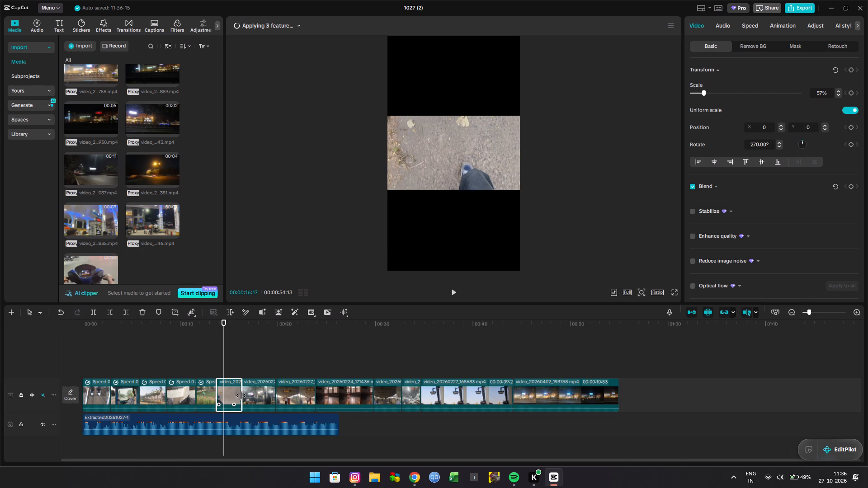
{"action": "left_click_drag", "start_coordinate": [241, 395], "coordinate": [241, 395]}
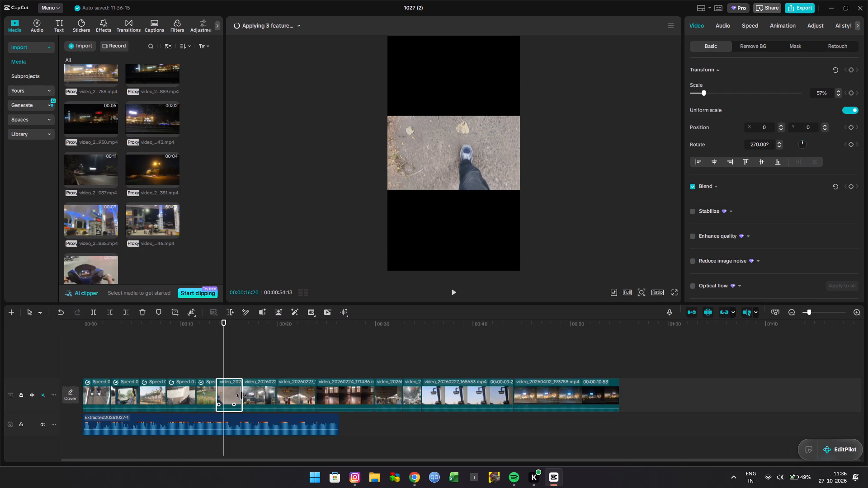
{"action": "left_click_drag", "start_coordinate": [241, 395], "coordinate": [241, 395]}
{"action": "left_click", "coordinate": [235, 358]}
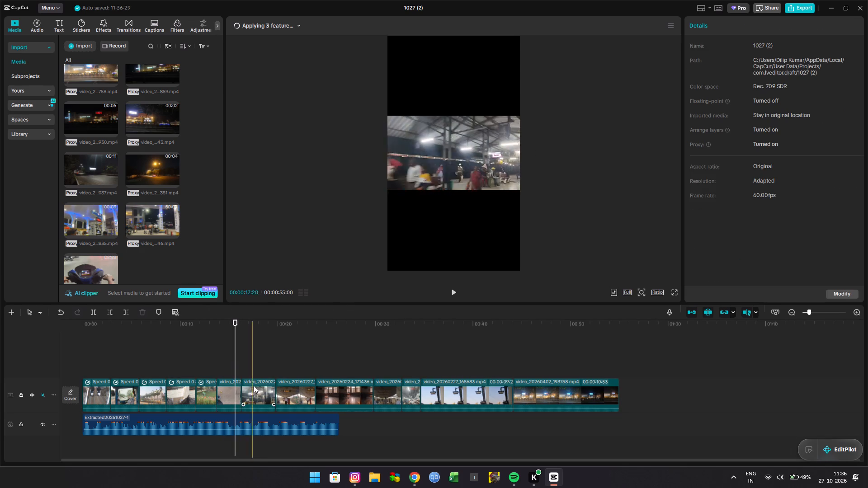
Trim the end of the moving-train platform view clip, right after the walking-feet clip, to about 18.8 seconds on the timeline.
{"action": "left_click", "coordinate": [260, 391]}
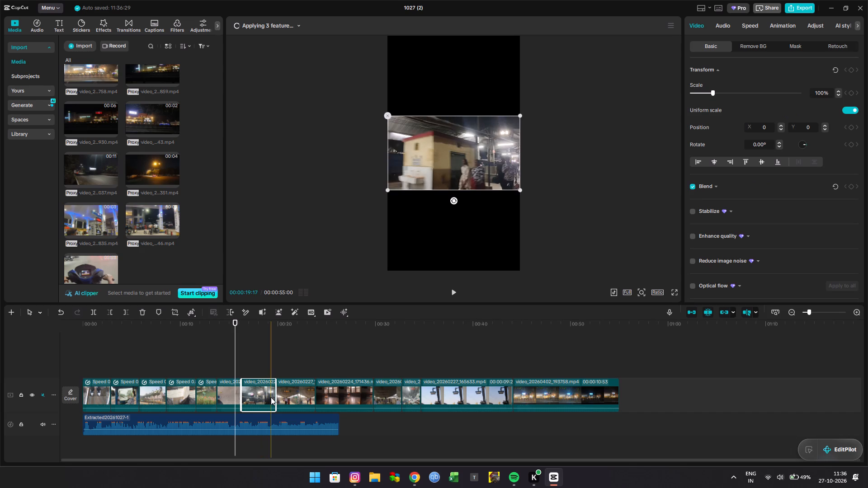
{"action": "left_click_drag", "start_coordinate": [275, 396], "coordinate": [261, 396]}
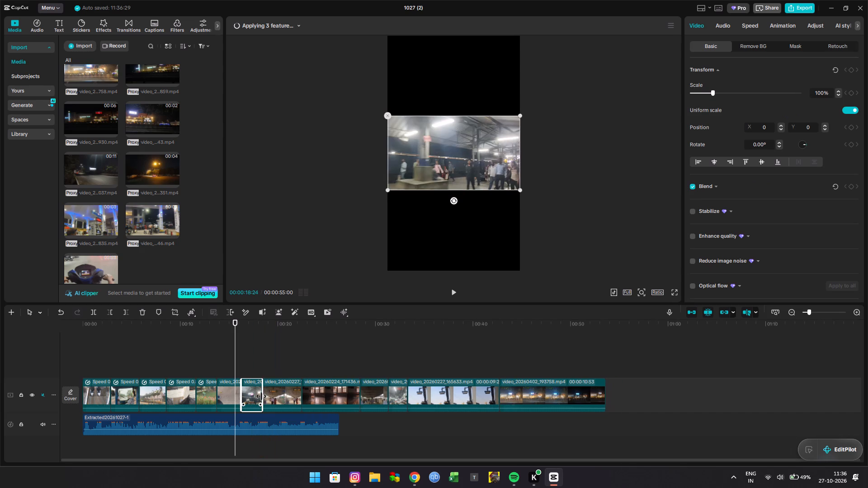
{"action": "left_click_drag", "start_coordinate": [261, 396], "coordinate": [265, 396]}
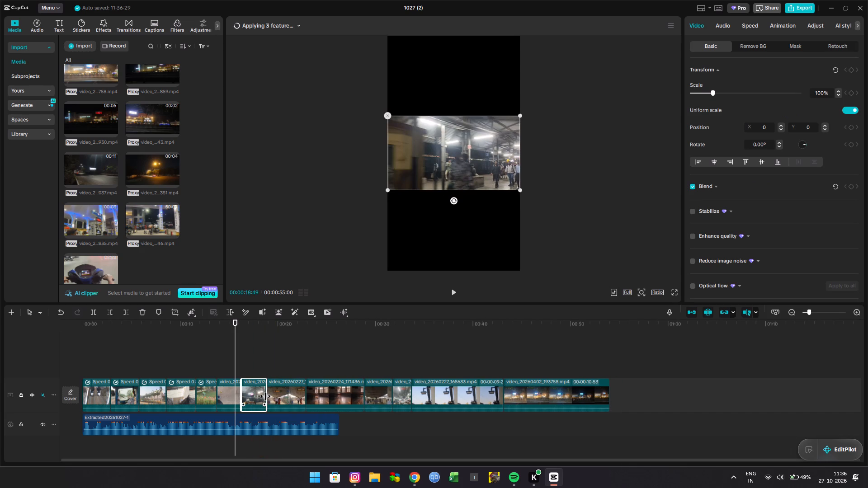
{"action": "left_click_drag", "start_coordinate": [265, 396], "coordinate": [266, 396]}
Extend the end of the walking-feet clip slightly, to about 16.5 seconds on the timeline.
{"action": "left_click", "coordinate": [235, 395]}
{"action": "left_click", "coordinate": [242, 394]}
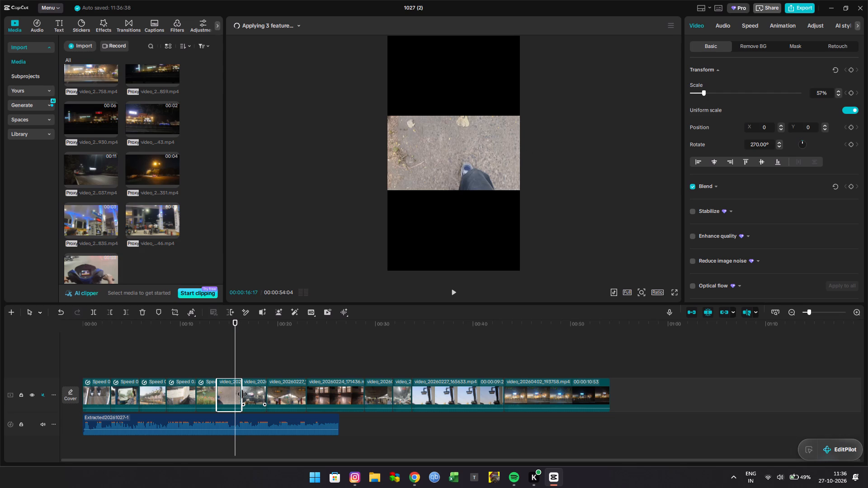
Extend the end of the moving-train platform view clip to about 19.4 seconds on the timeline.
{"action": "left_click", "coordinate": [254, 394]}
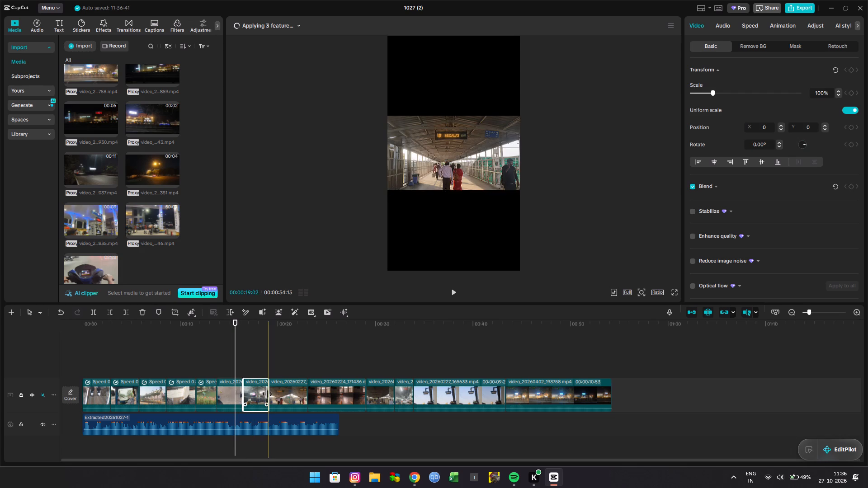
{"action": "left_click", "coordinate": [268, 394]}
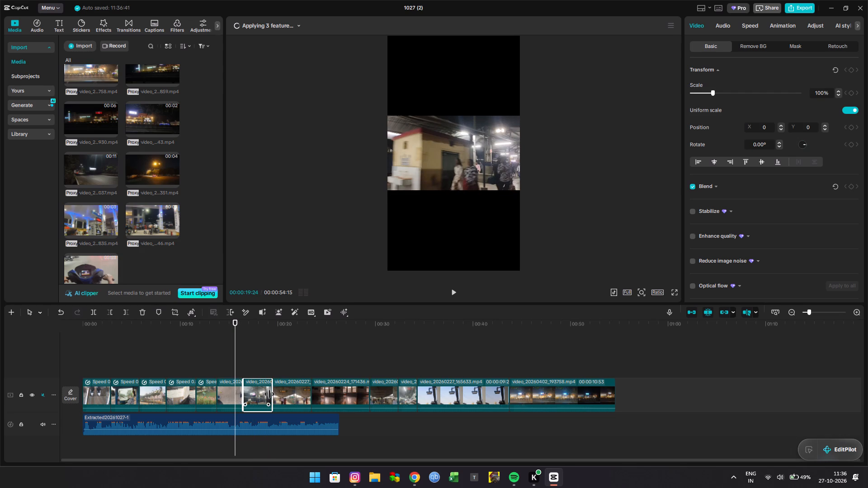
Trim the end of the station footbridge clip to about 22.6 seconds on the timeline.
{"action": "left_click", "coordinate": [292, 399]}
{"action": "left_click_drag", "start_coordinate": [311, 395], "coordinate": [309, 395]}
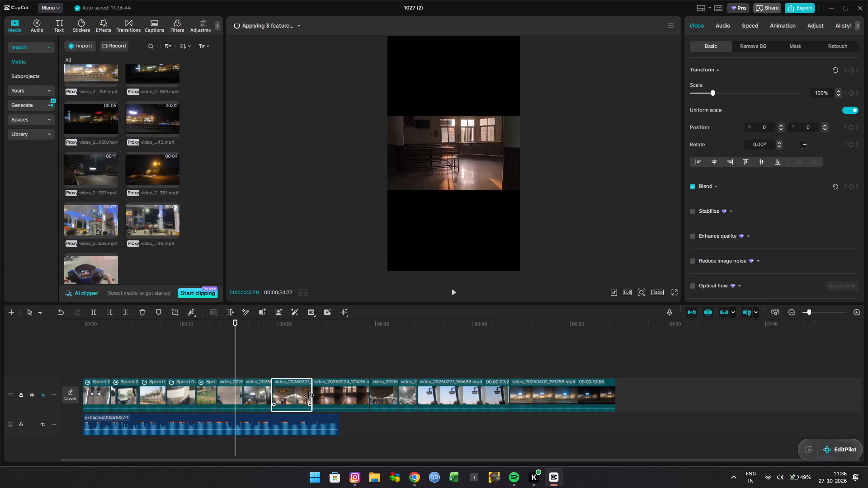
{"action": "left_click_drag", "start_coordinate": [309, 395], "coordinate": [303, 395]}
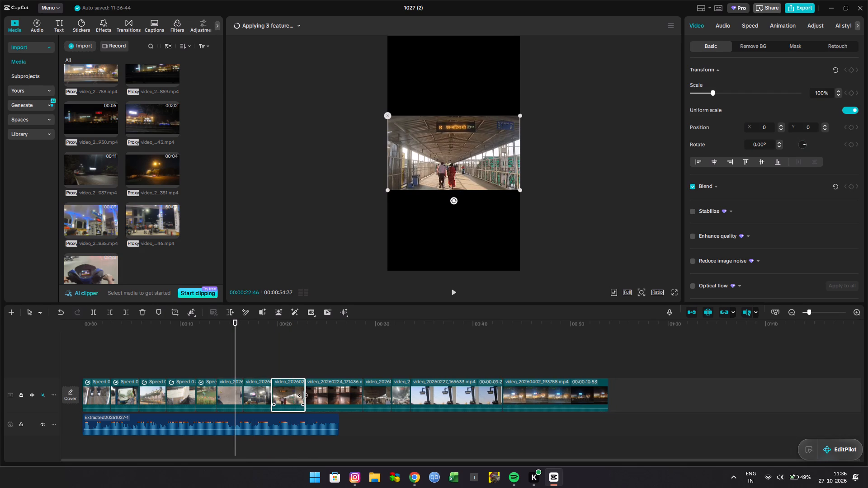
{"action": "left_click_drag", "start_coordinate": [303, 395], "coordinate": [302, 395]}
Play the sequence from the start to check the trimmed clips against the extracted audio.
{"action": "double_click", "coordinate": [243, 353]}
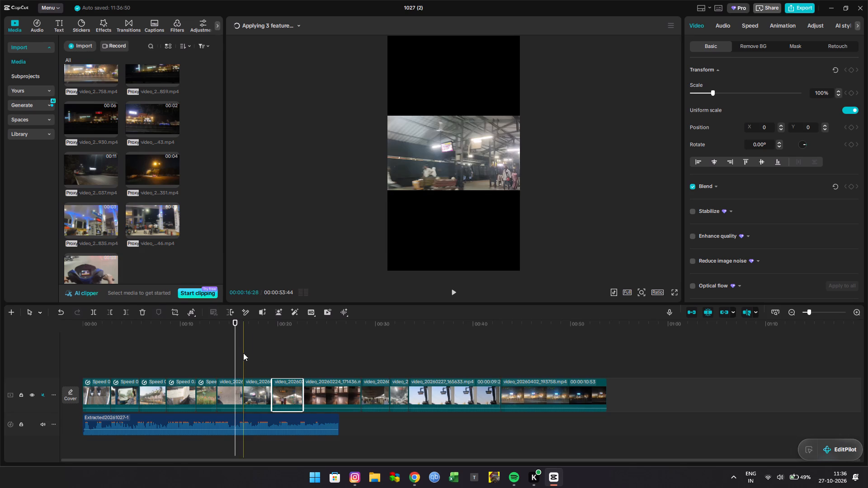
{"action": "left_click_drag", "start_coordinate": [243, 352], "coordinate": [0, 362]}
{"action": "key", "text": "space"}
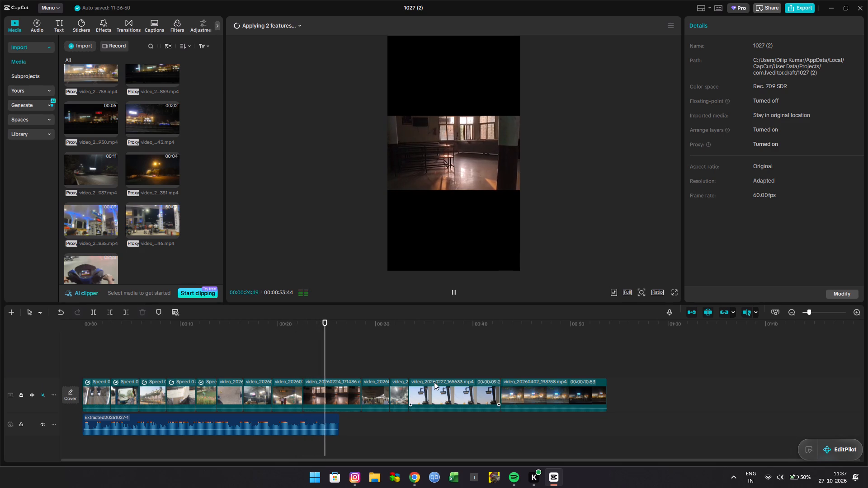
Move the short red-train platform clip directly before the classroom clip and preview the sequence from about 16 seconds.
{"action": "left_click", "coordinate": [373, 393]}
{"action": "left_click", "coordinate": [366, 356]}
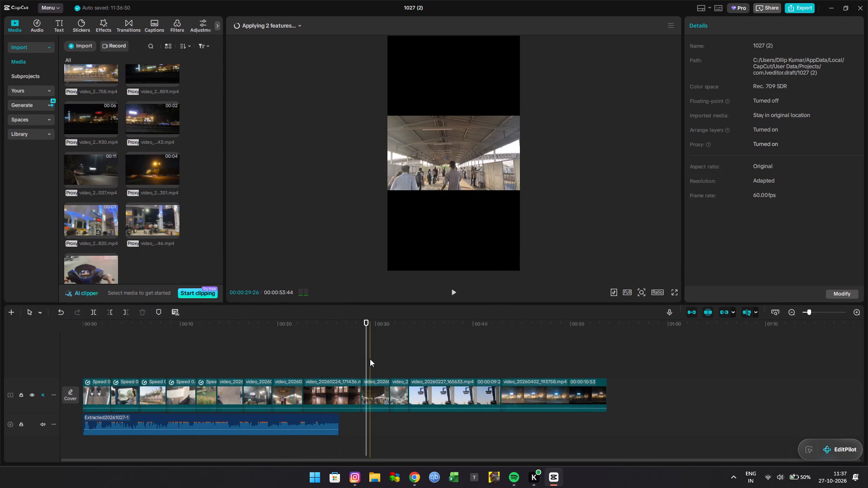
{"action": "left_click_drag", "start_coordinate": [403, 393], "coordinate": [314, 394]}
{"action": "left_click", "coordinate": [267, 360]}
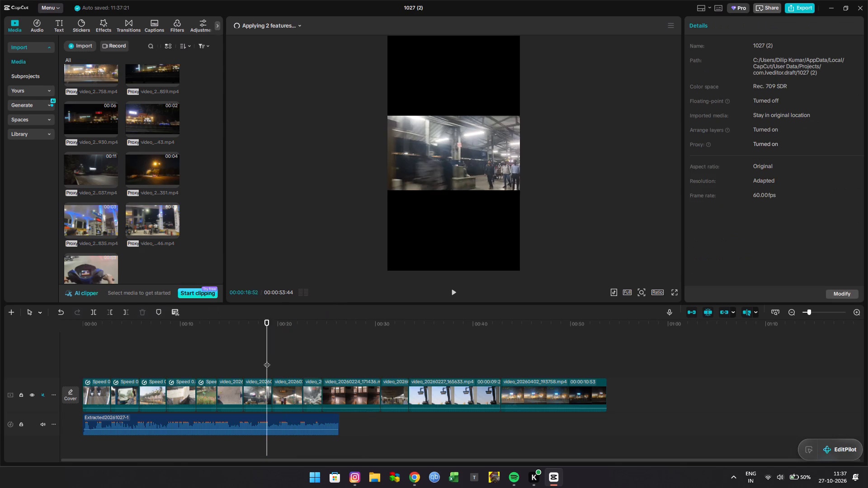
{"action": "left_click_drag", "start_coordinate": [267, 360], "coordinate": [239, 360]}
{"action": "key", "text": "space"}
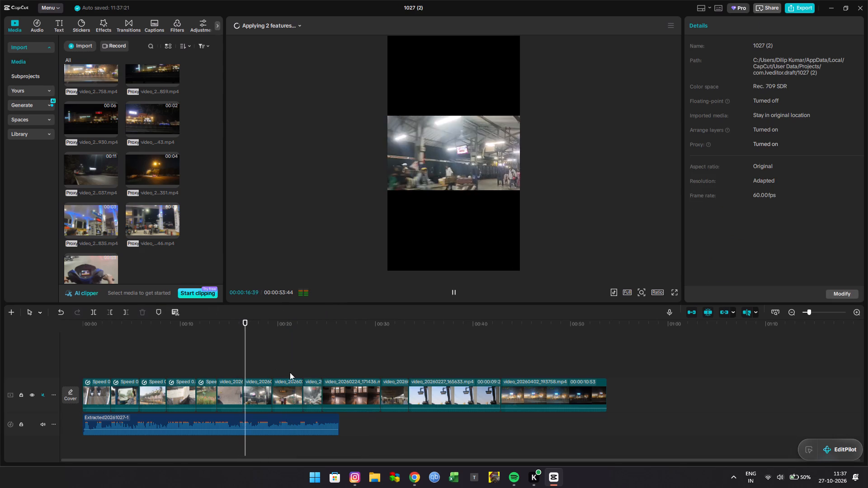
Move the short red-train platform clip directly after the walking-feet clip, at about 16.5 seconds on the timeline.
{"action": "left_click_drag", "start_coordinate": [310, 399], "coordinate": [241, 390]}
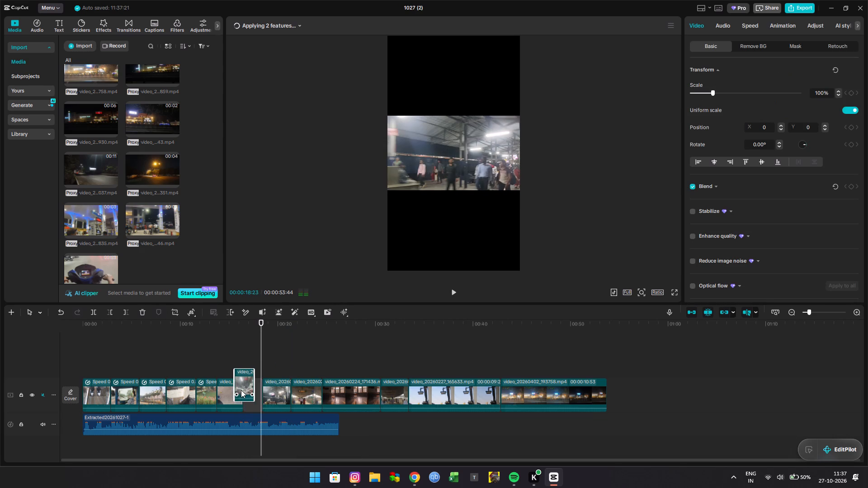
{"action": "left_click_drag", "start_coordinate": [241, 390], "coordinate": [245, 395]}
Move the station footbridge clip directly after the red-train platform clip and preview the new order.
{"action": "left_click_drag", "start_coordinate": [307, 396], "coordinate": [283, 384]}
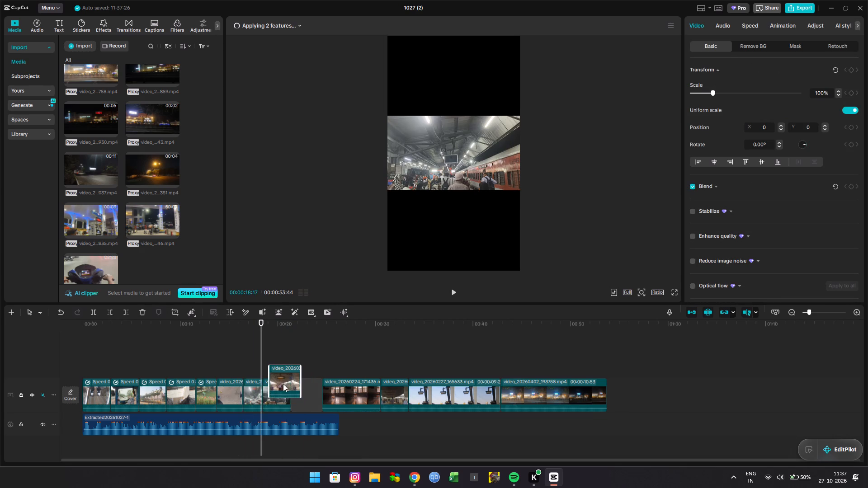
{"action": "left_click_drag", "start_coordinate": [283, 384], "coordinate": [274, 389]}
{"action": "left_click", "coordinate": [232, 362]}
{"action": "key", "text": "space"}
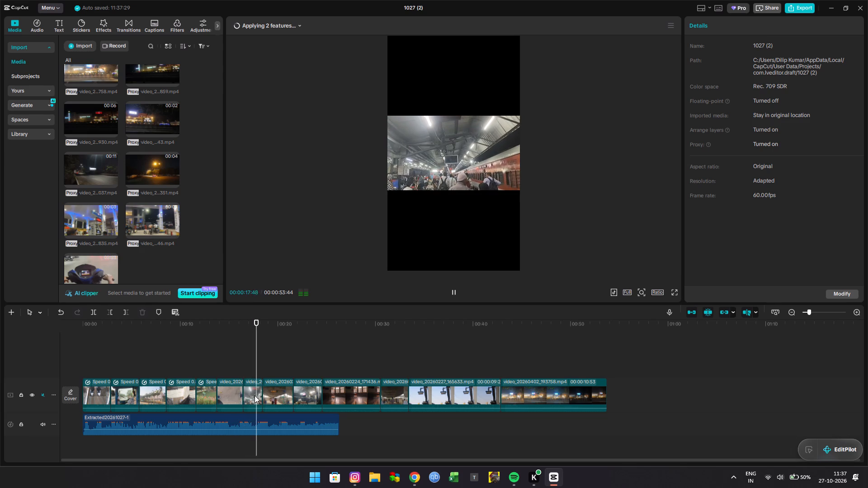
Slow the red-train platform and footbridge clips together to 0.75x speed and enable smooth slow-mo for both.
{"action": "left_click", "coordinate": [255, 395]}
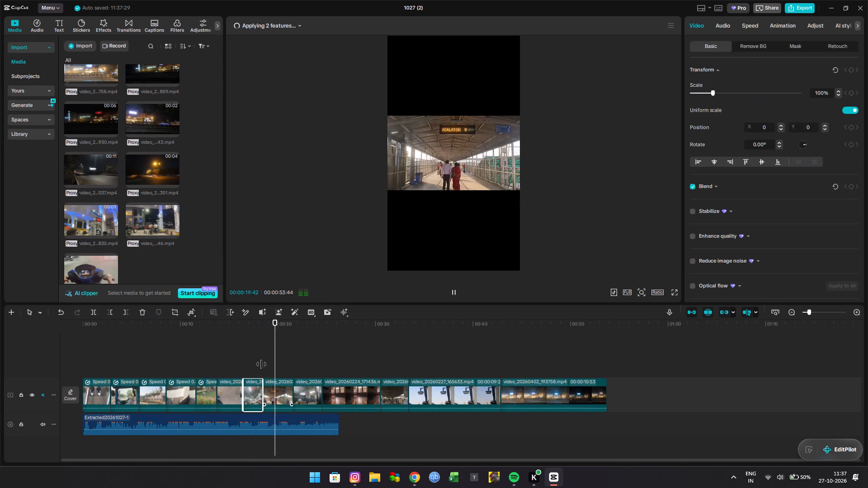
{"action": "left_click", "coordinate": [261, 364]}
{"action": "left_click", "coordinate": [255, 366]}
{"action": "left_click_drag", "start_coordinate": [252, 362], "coordinate": [266, 392]}
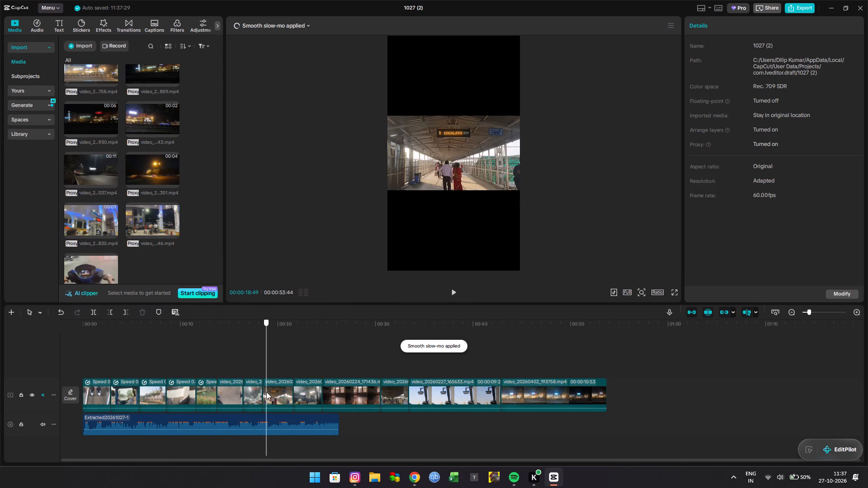
{"action": "left_click_drag", "start_coordinate": [266, 392], "coordinate": [266, 392]}
{"action": "left_click_drag", "start_coordinate": [248, 367], "coordinate": [274, 394]}
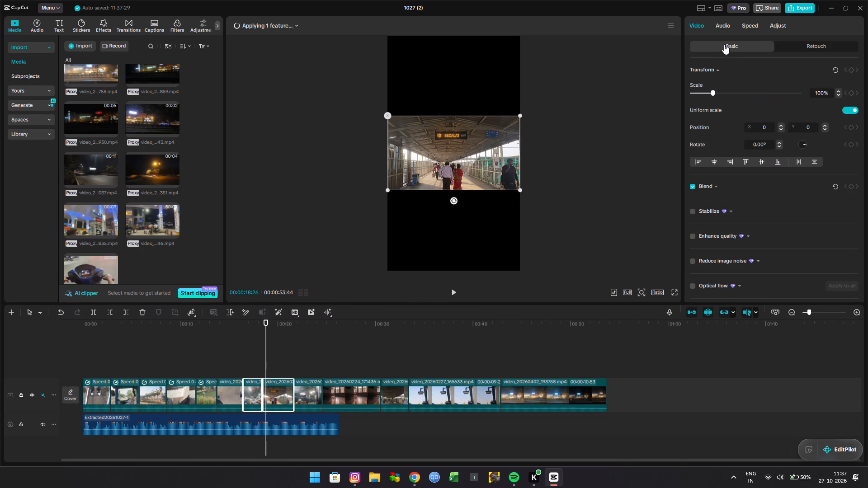
{"action": "left_click", "coordinate": [741, 23]}
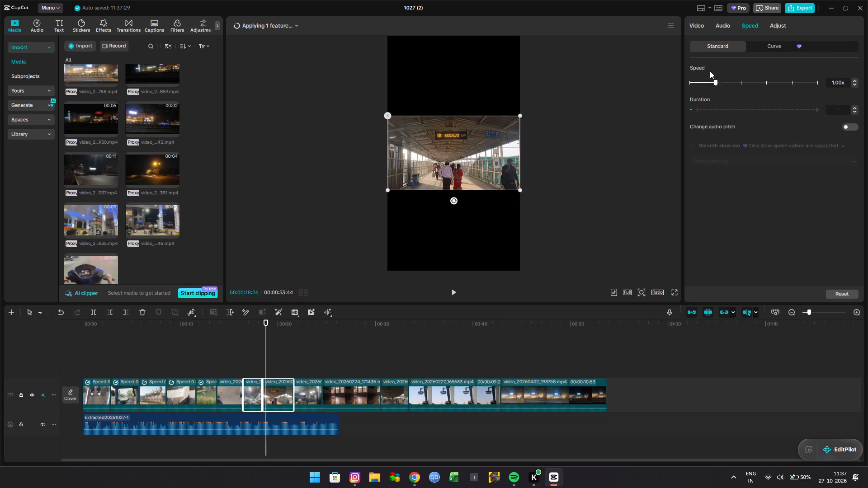
{"action": "left_click", "coordinate": [705, 80]}
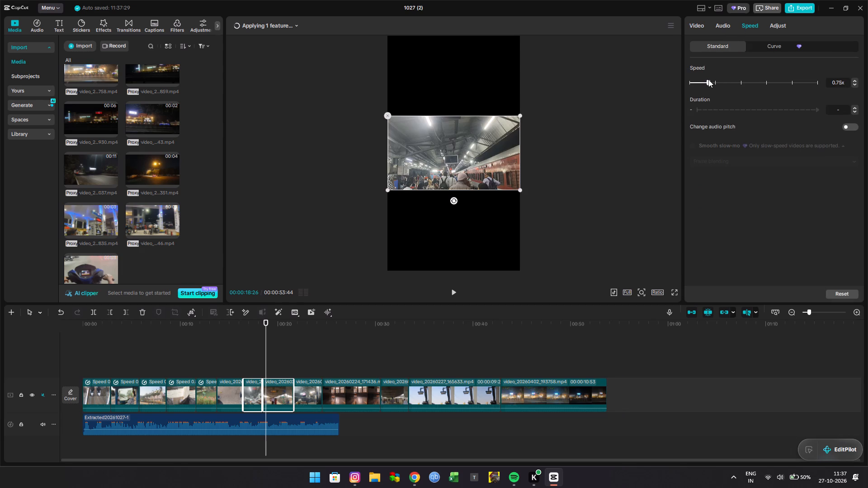
{"action": "left_click", "coordinate": [693, 147]}
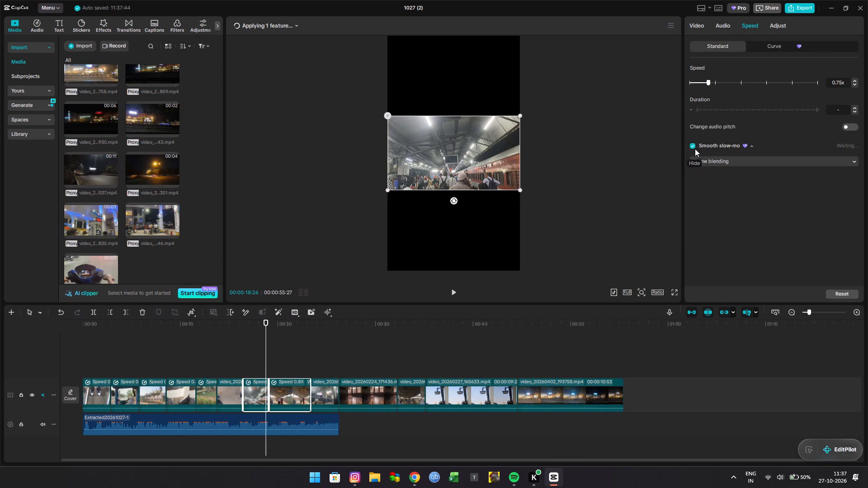
Play back the slowed platform and footbridge clips to check their timing against the audio.
{"action": "left_click", "coordinate": [238, 364]}
{"action": "key", "text": "space"}
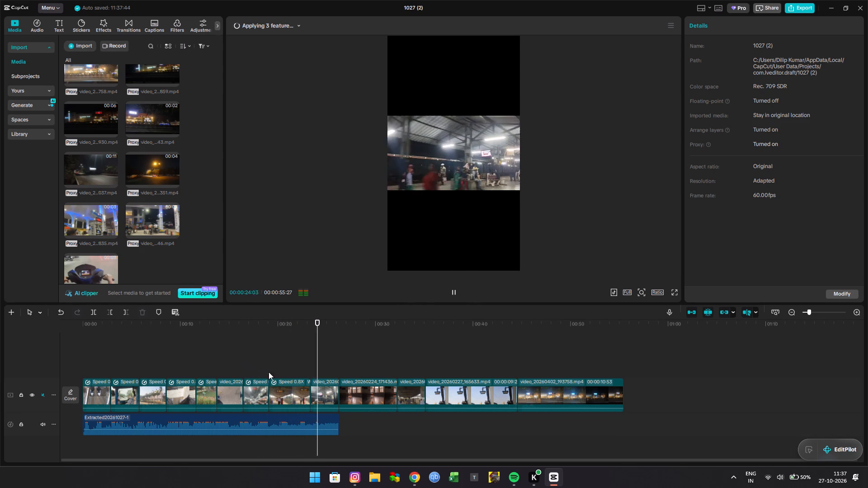
{"action": "left_click", "coordinate": [237, 367]}
{"action": "key", "text": "space"}
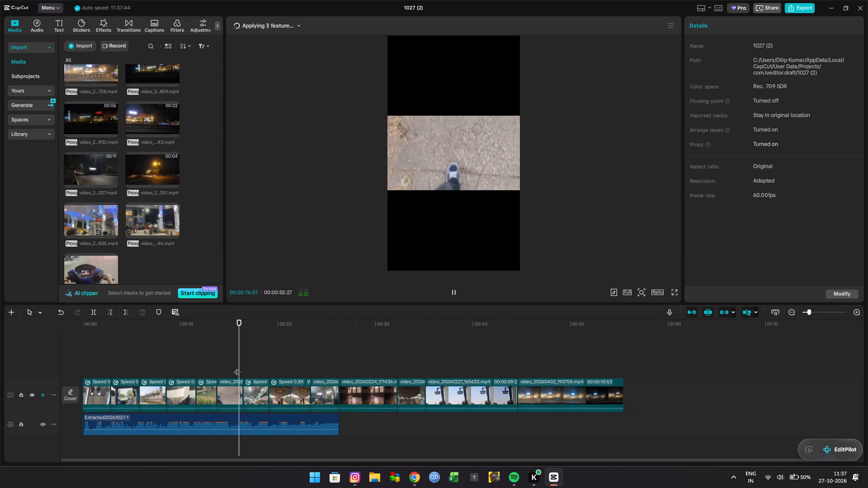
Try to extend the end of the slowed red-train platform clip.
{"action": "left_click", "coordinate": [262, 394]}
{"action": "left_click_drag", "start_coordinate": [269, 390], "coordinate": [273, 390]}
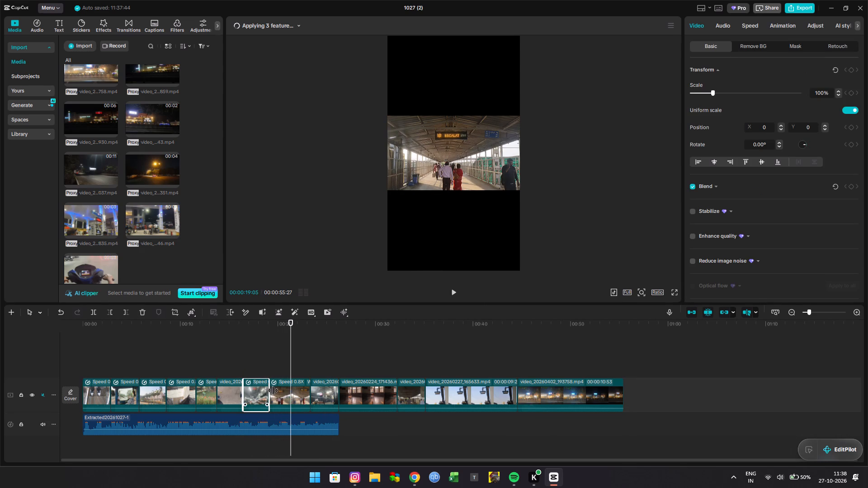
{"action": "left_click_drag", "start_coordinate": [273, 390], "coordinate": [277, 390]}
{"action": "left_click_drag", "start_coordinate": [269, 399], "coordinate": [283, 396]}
Set the red-train platform clip's speed to 0.62x.
{"action": "left_click", "coordinate": [741, 25]}
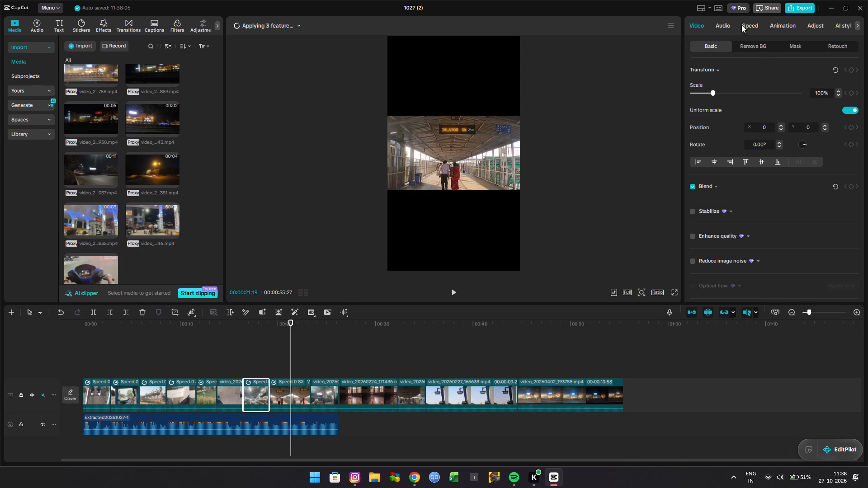
{"action": "left_click", "coordinate": [705, 80]}
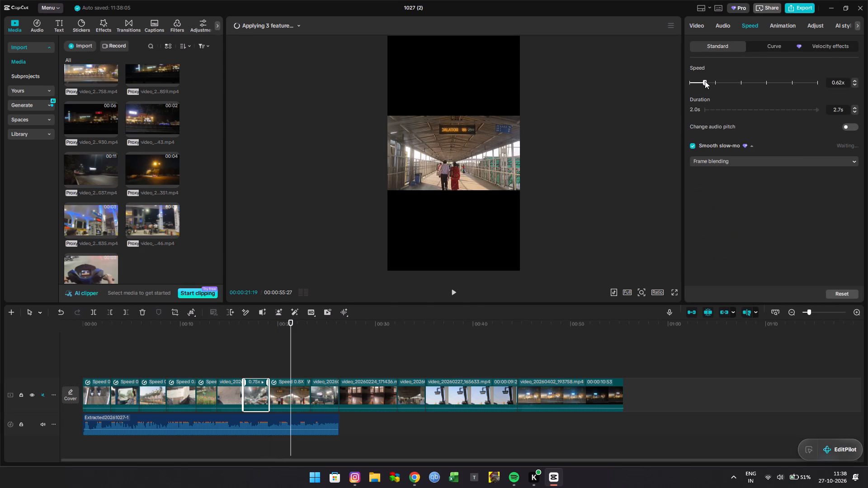
{"action": "left_click", "coordinate": [245, 365]}
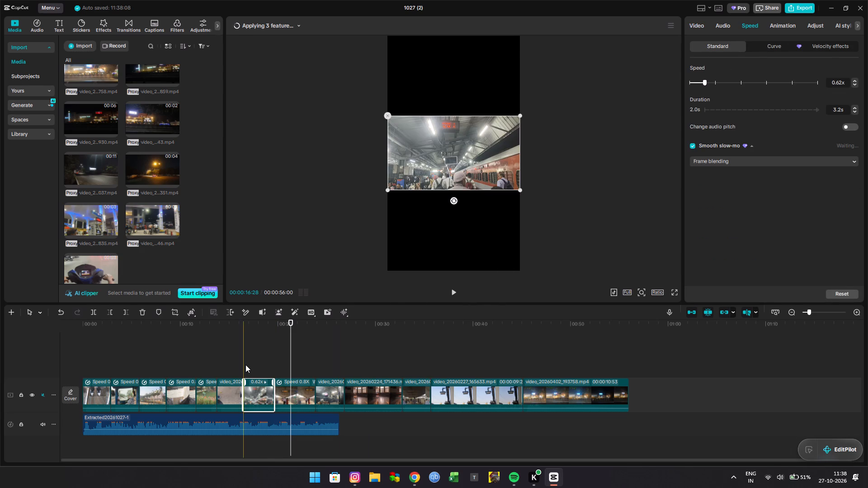
Play the footbridge clip and set its speed to 0.59x.
{"action": "key", "text": "space"}
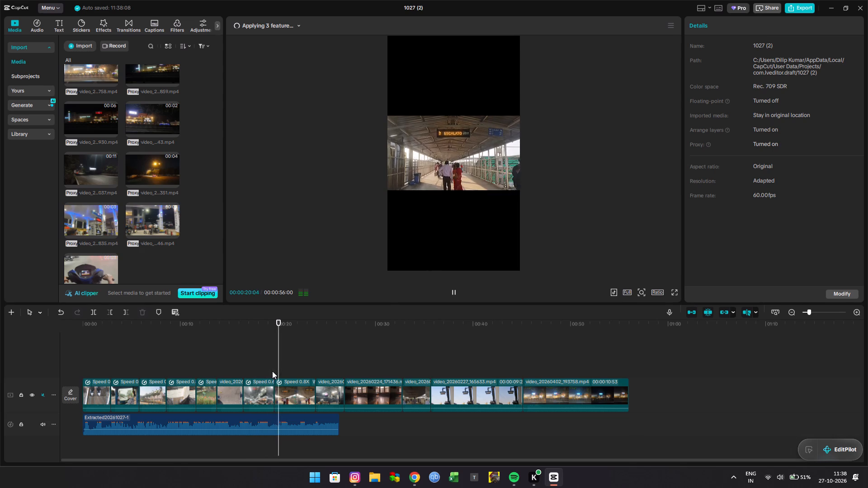
{"action": "left_click", "coordinate": [296, 391]}
{"action": "key", "text": "space"}
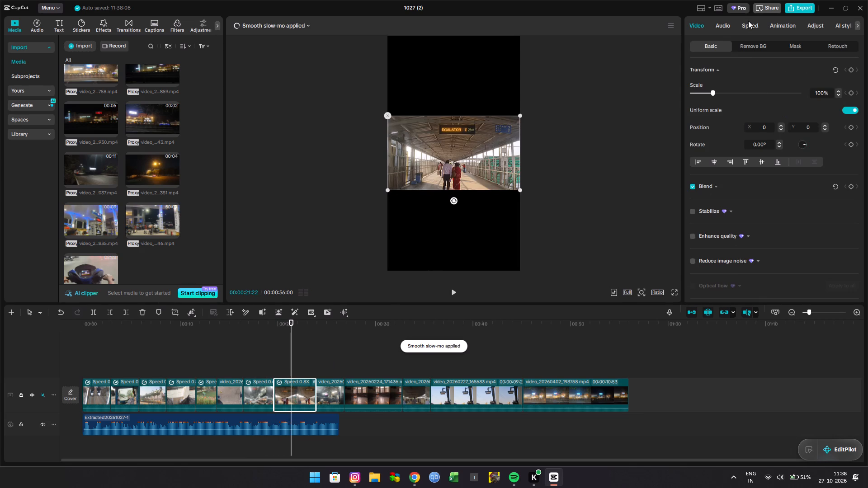
{"action": "left_click", "coordinate": [748, 27]}
{"action": "left_click", "coordinate": [702, 81]}
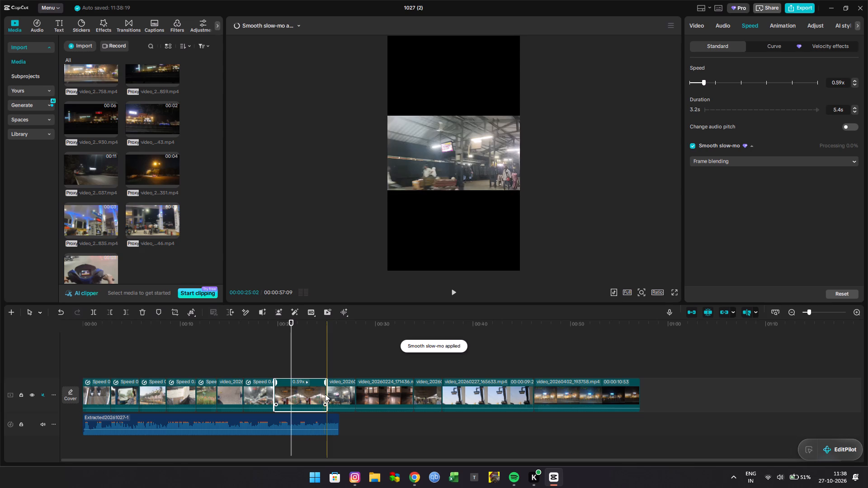
Play back the slowed footbridge clip and trim about 2 seconds off its start.
{"action": "left_click", "coordinate": [286, 358]}
{"action": "key", "text": "space"}
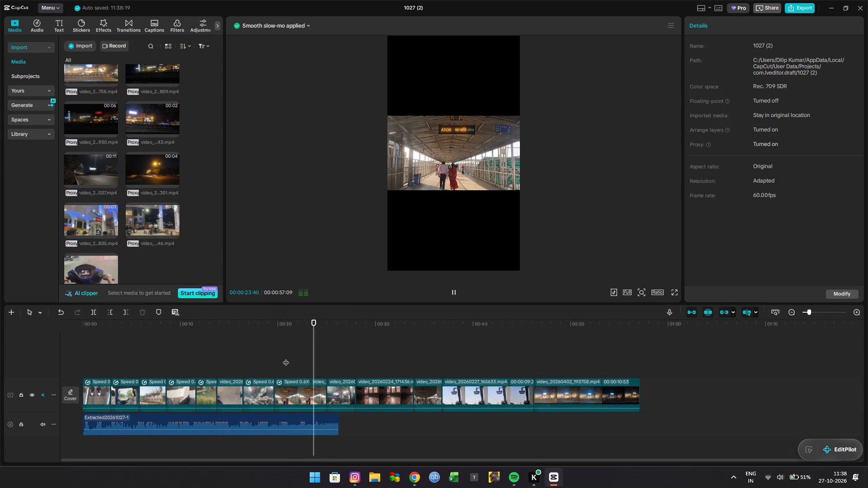
{"action": "key", "text": "space"}
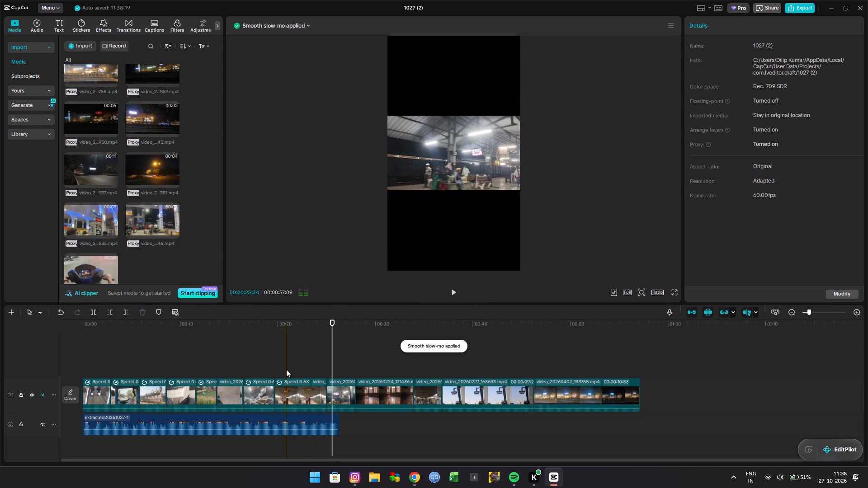
{"action": "left_click", "coordinate": [283, 394]}
{"action": "left_click_drag", "start_coordinate": [274, 394], "coordinate": [302, 394]}
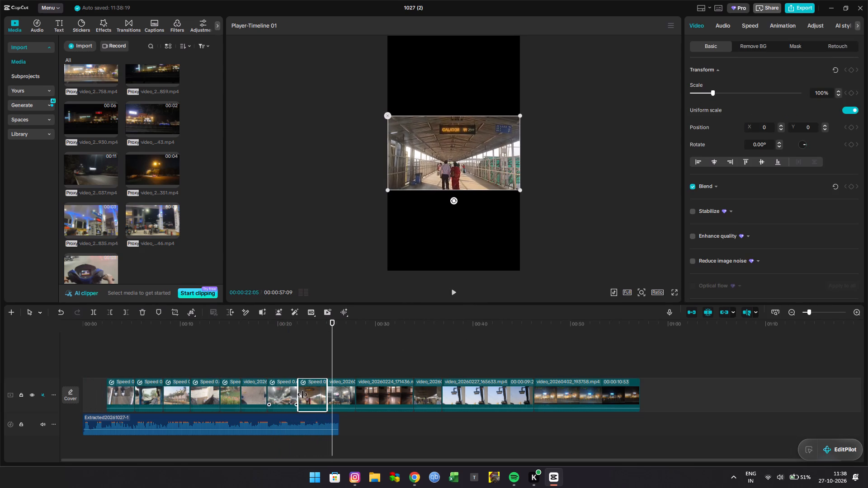
{"action": "left_click_drag", "start_coordinate": [302, 394], "coordinate": [296, 394]}
Play back from the red-train platform clip to the classroom clip to check the cuts against the audio.
{"action": "left_click", "coordinate": [254, 357]}
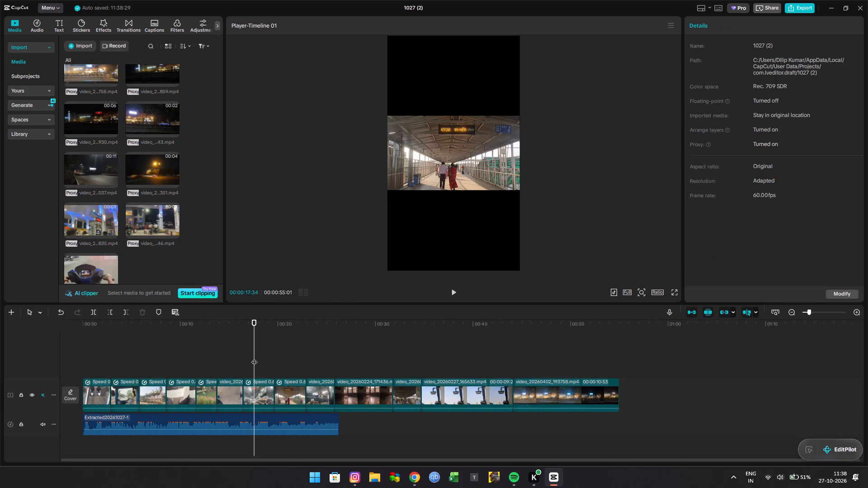
{"action": "key", "text": "space"}
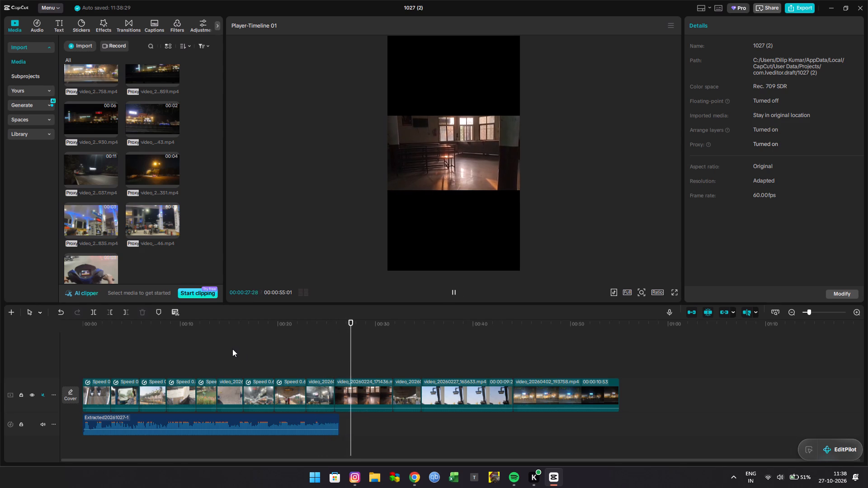
{"action": "double_click", "coordinate": [307, 360]}
{"action": "key", "text": "space"}
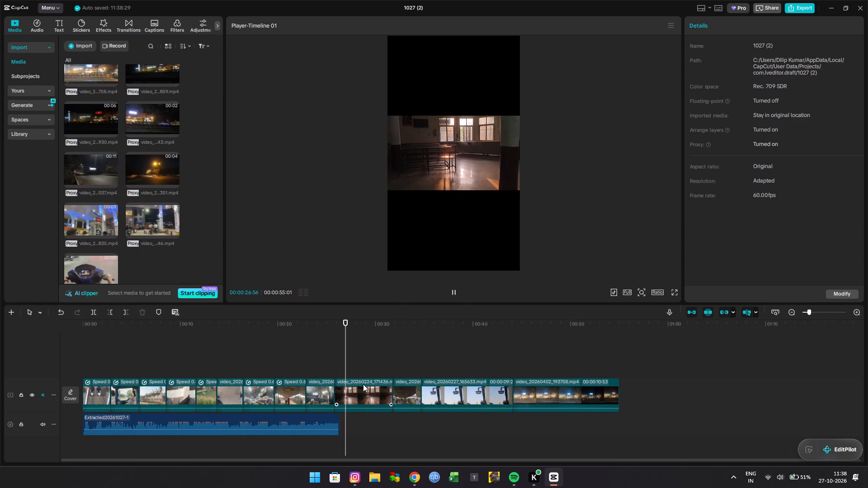
{"action": "key", "text": "space"}
Move the last four clips, from the classroom clip through video_20260402_193758.mp4, onto a separate track above, beyond the audio's end.
{"action": "left_click_drag", "start_coordinate": [354, 360], "coordinate": [401, 401]}
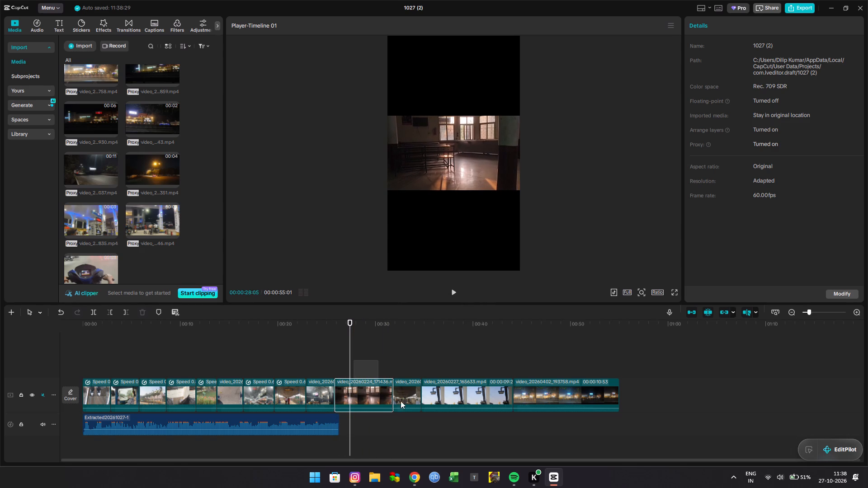
{"action": "left_click_drag", "start_coordinate": [401, 401], "coordinate": [638, 400]}
{"action": "left_click_drag", "start_coordinate": [521, 400], "coordinate": [594, 367]}
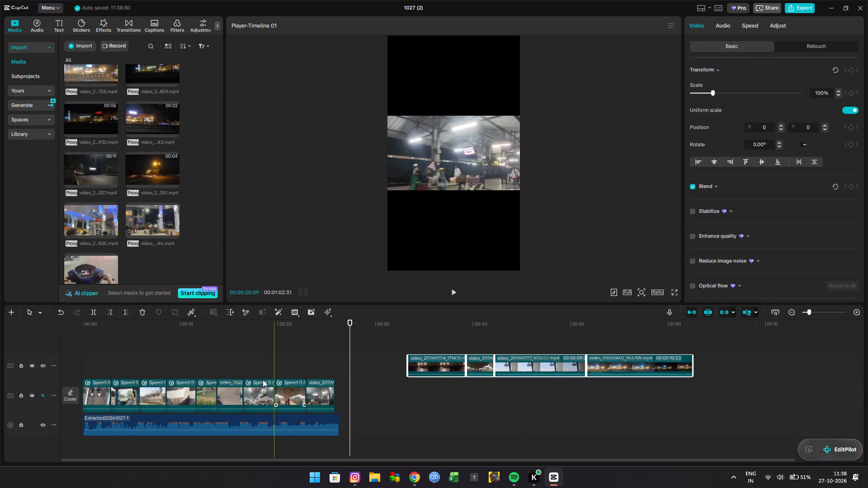
Extend the end of the last main-track clip, the night platform shot, to the end of the extracted audio.
{"action": "left_click", "coordinate": [164, 356]}
{"action": "left_click_drag", "start_coordinate": [164, 355], "coordinate": [0, 359]}
{"action": "left_click", "coordinate": [326, 388]}
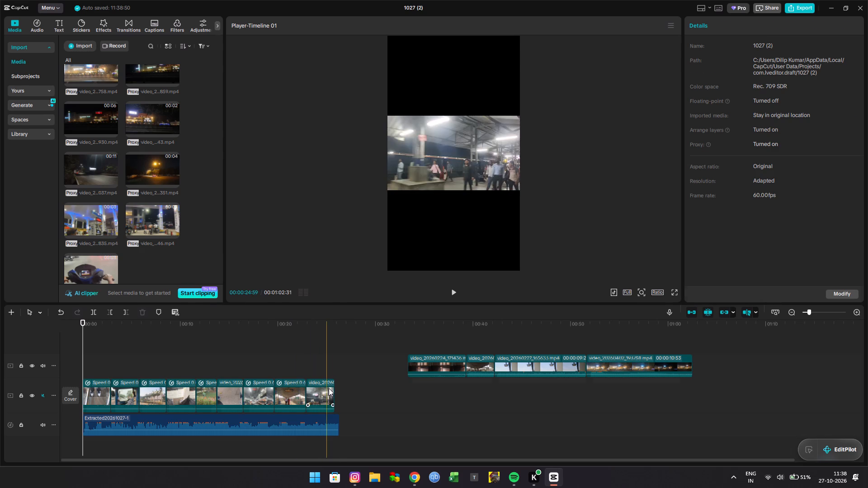
{"action": "left_click", "coordinate": [334, 390]}
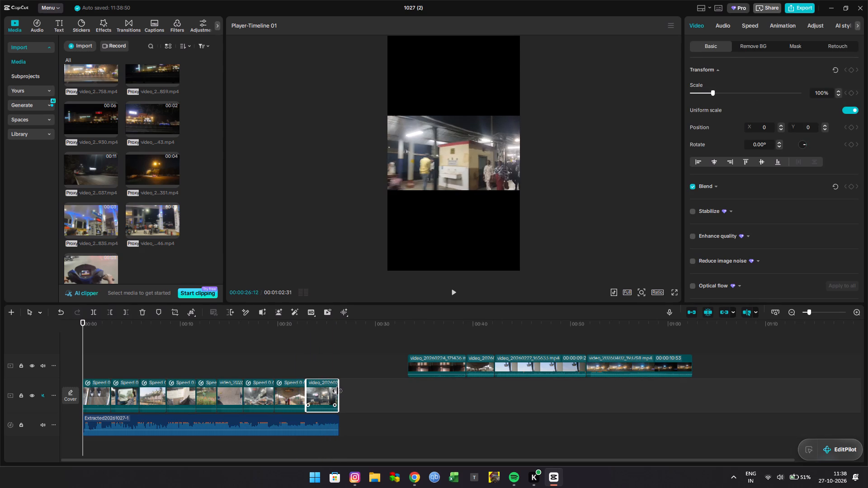
Play back the main-track sequence from the start and replay its final clips to check the timing against the audio.
{"action": "left_click", "coordinate": [239, 352]}
{"action": "left_click_drag", "start_coordinate": [239, 352], "coordinate": [0, 404]}
{"action": "key", "text": "space"}
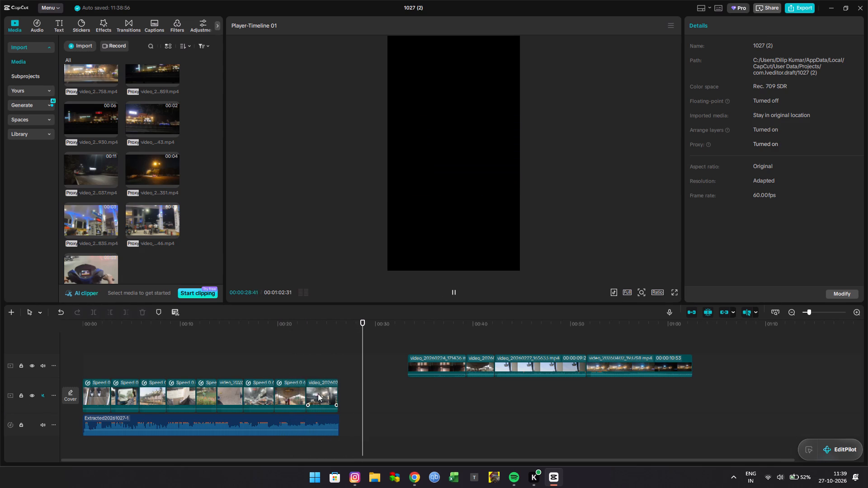
{"action": "left_click", "coordinate": [317, 364]}
{"action": "key", "text": "space"}
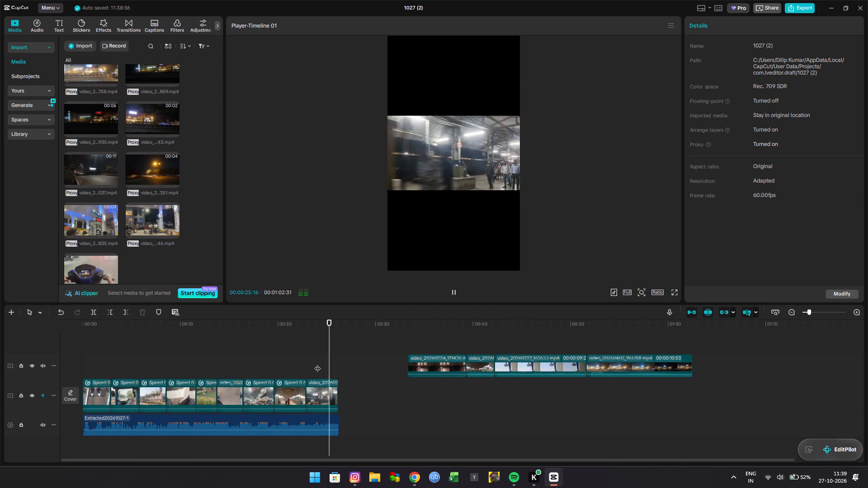
{"action": "left_click", "coordinate": [292, 348]}
{"action": "key", "text": "space"}
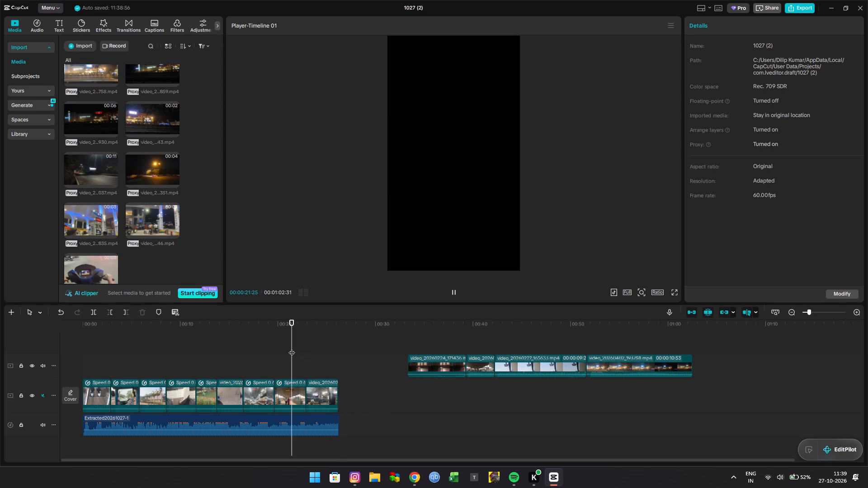
{"action": "key", "text": "space"}
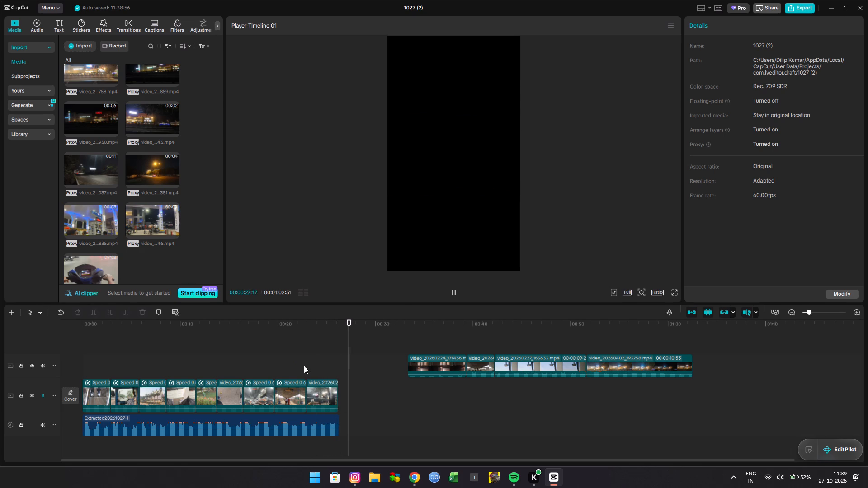
{"action": "left_click", "coordinate": [302, 349]}
{"action": "left_click_drag", "start_coordinate": [302, 349], "coordinate": [0, 368]}
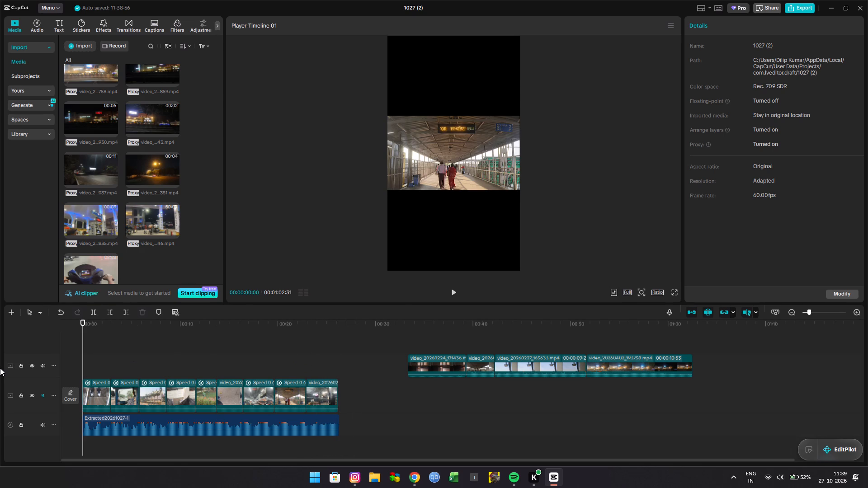
{"action": "key", "text": "space"}
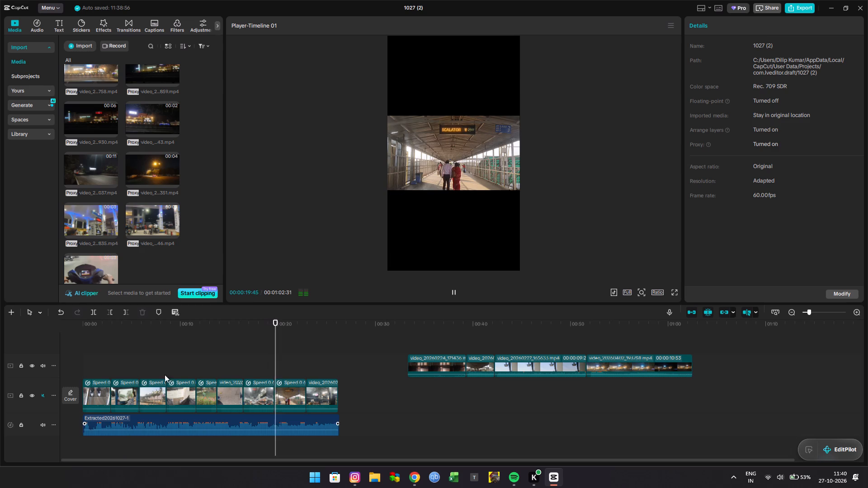
Slow the walking-foot clip before the red-train platform to 0.64x and enable smooth slow-mo with Optical flow.
{"action": "double_click", "coordinate": [230, 354]}
{"action": "left_click", "coordinate": [230, 388]}
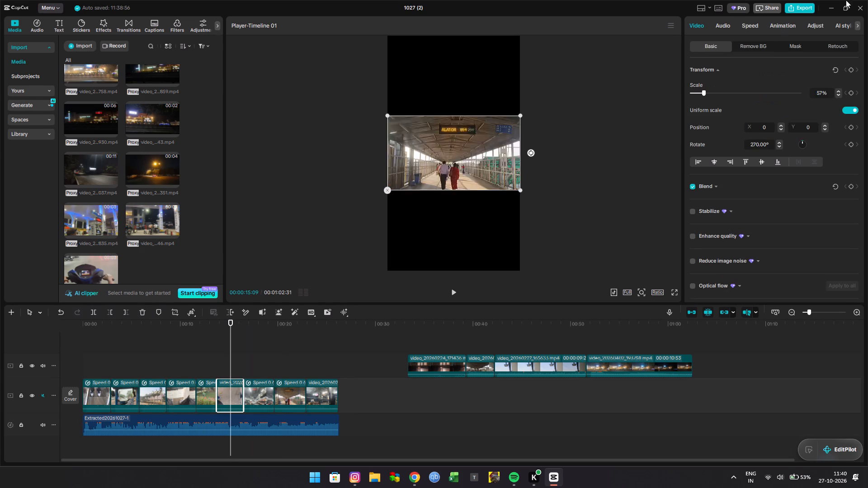
{"action": "left_click", "coordinate": [748, 28]}
{"action": "left_click", "coordinate": [704, 82]}
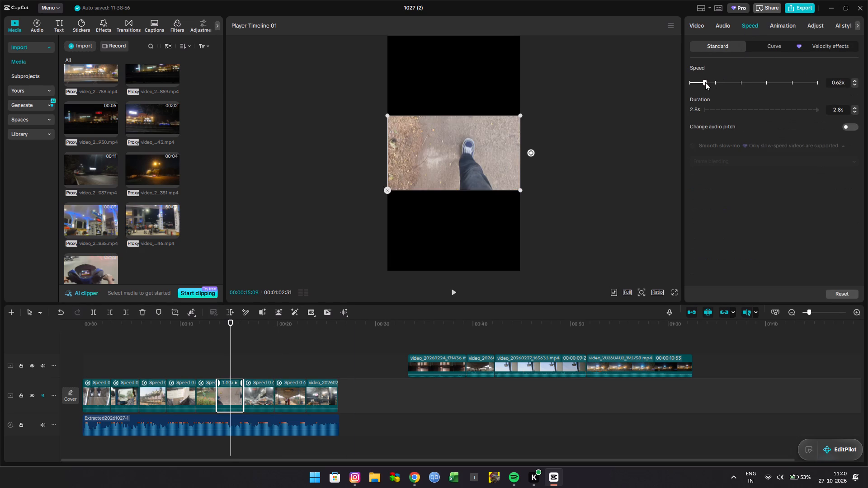
{"action": "left_click", "coordinate": [691, 147]}
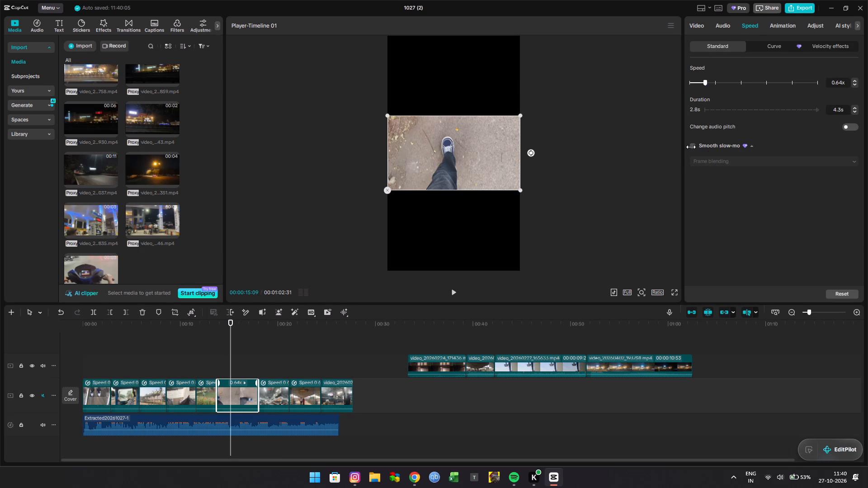
{"action": "left_click", "coordinate": [706, 163]}
{"action": "left_click", "coordinate": [714, 192]}
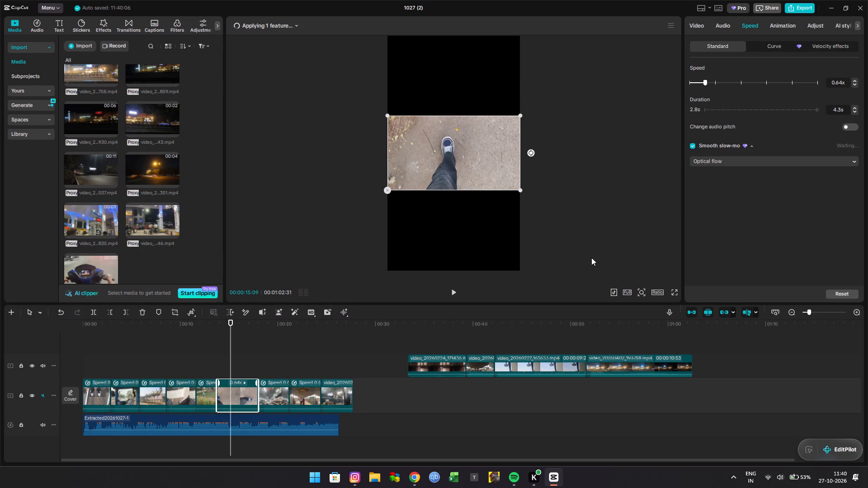
Trim the end of the slowed walking-foot clip so the main track ends level with the extracted audio.
{"action": "left_click_drag", "start_coordinate": [259, 398], "coordinate": [245, 398]}
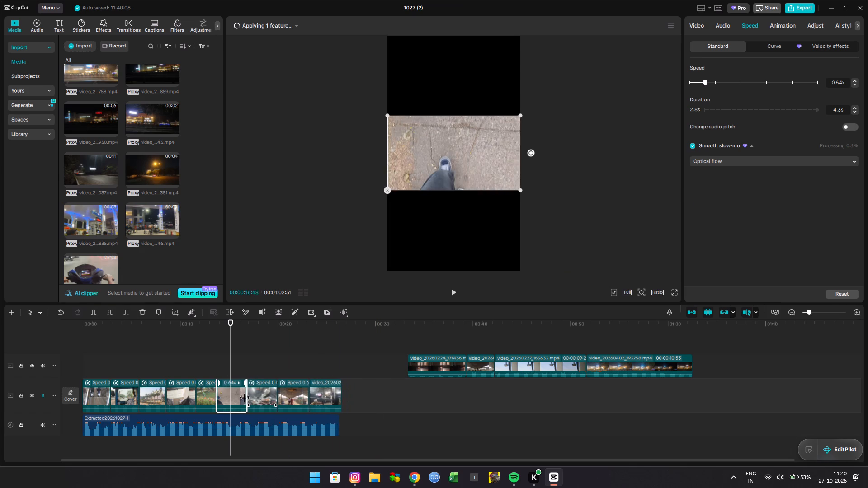
{"action": "left_click_drag", "start_coordinate": [245, 398], "coordinate": [242, 398]}
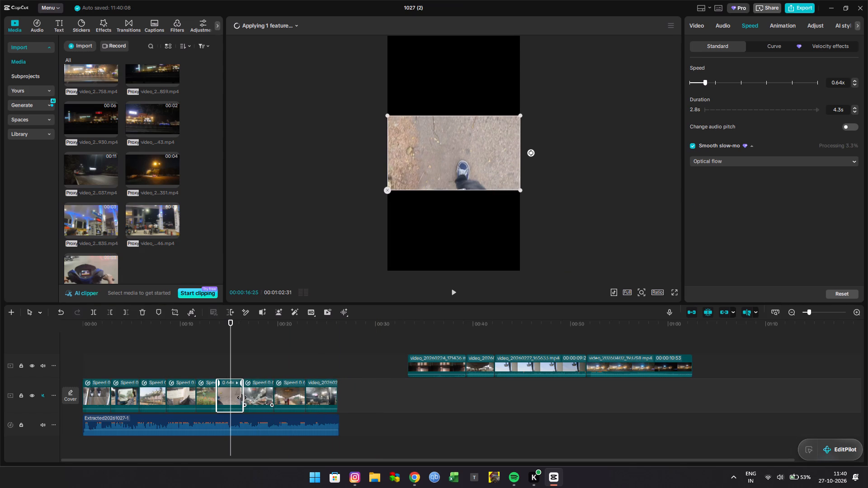
{"action": "left_click_drag", "start_coordinate": [242, 398], "coordinate": [242, 398]}
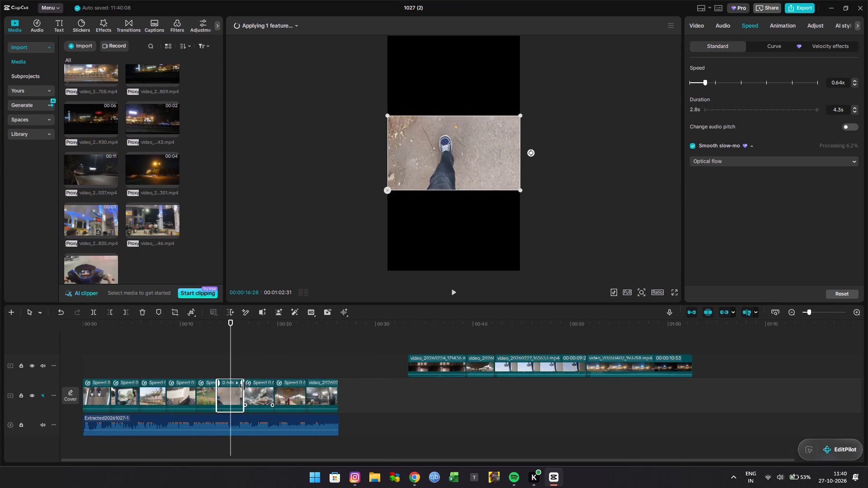
Check the smooth slow-mo processing progress of the walking-foot clip.
{"action": "left_click", "coordinate": [245, 359]}
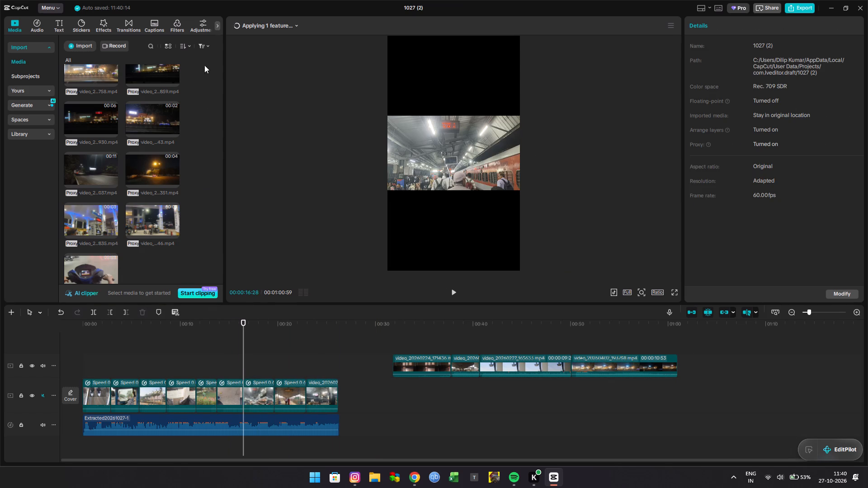
{"action": "left_click", "coordinate": [278, 27]}
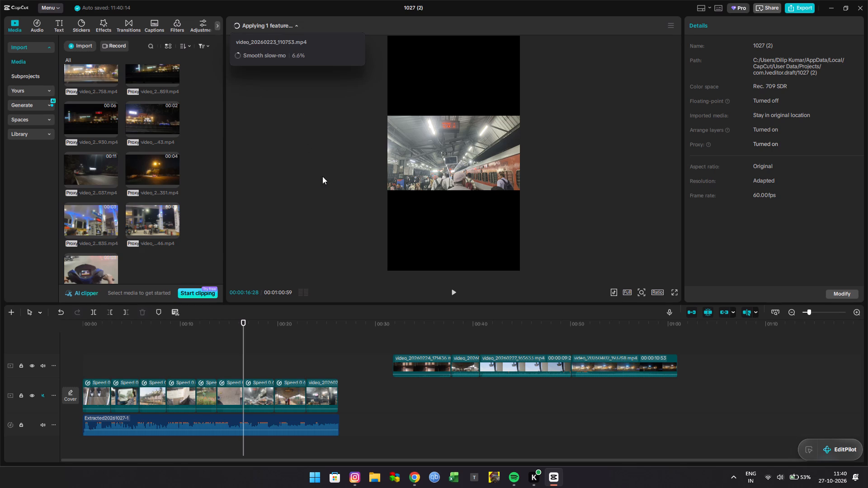
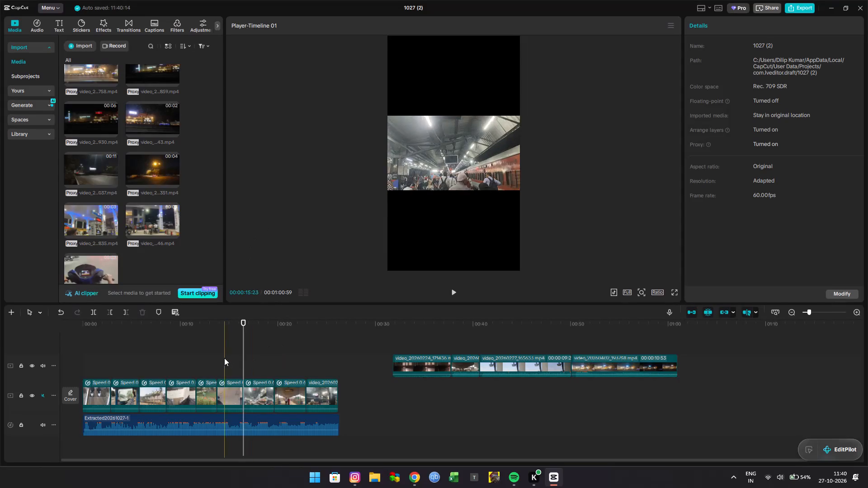
Play back the main-track sequence repeatedly from the start through its last clip to check it against the extracted audio.
{"action": "left_click", "coordinate": [231, 348]}
{"action": "left_click_drag", "start_coordinate": [231, 348], "coordinate": [0, 361]}
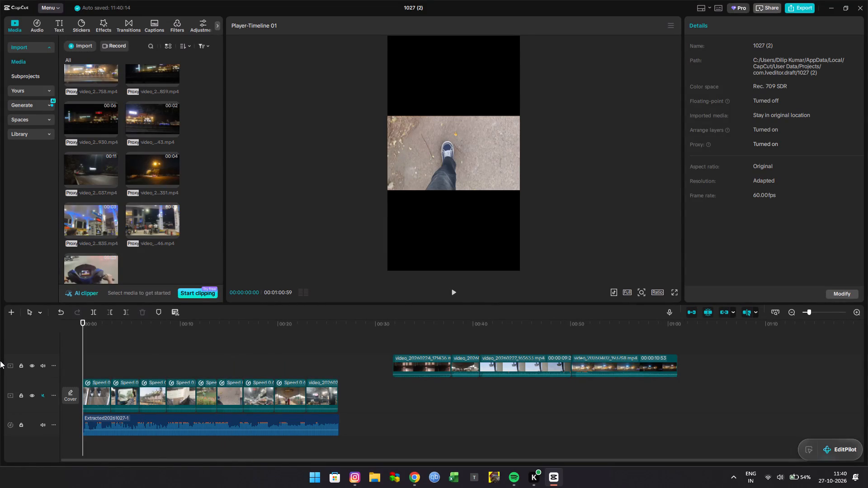
{"action": "key", "text": "space"}
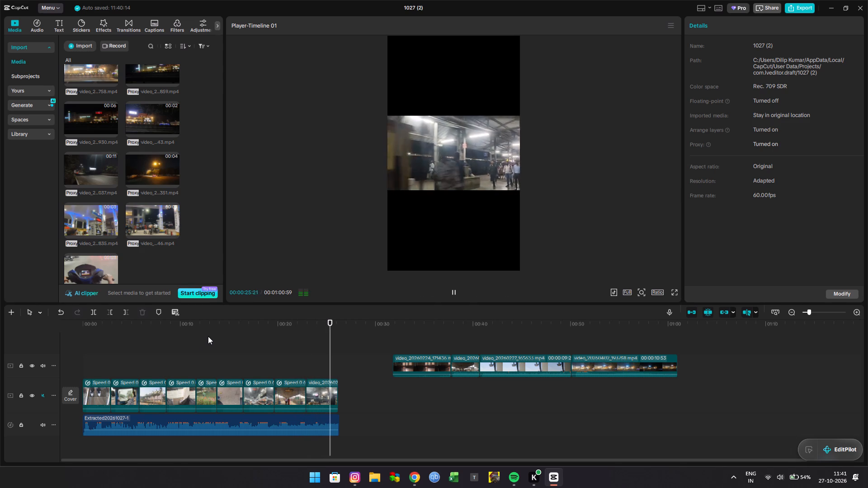
{"action": "key", "text": "space"}
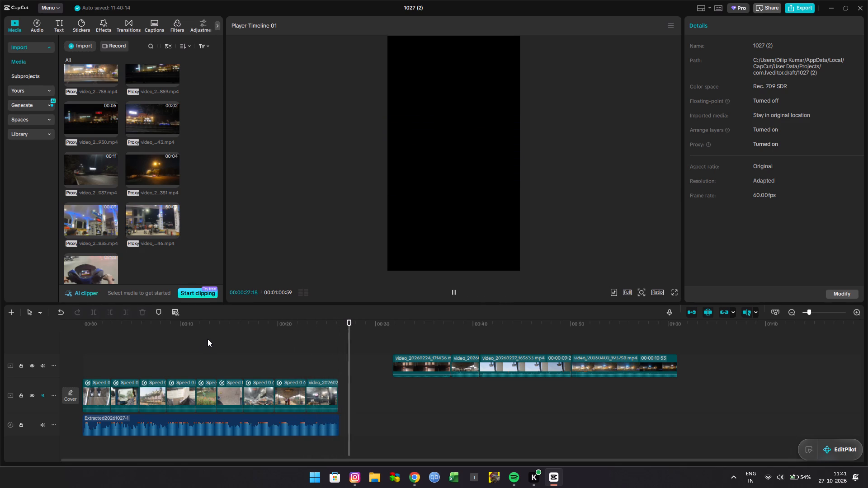
{"action": "left_click", "coordinate": [220, 336]}
{"action": "left_click_drag", "start_coordinate": [220, 336], "coordinate": [0, 381]}
{"action": "key", "text": "space"}
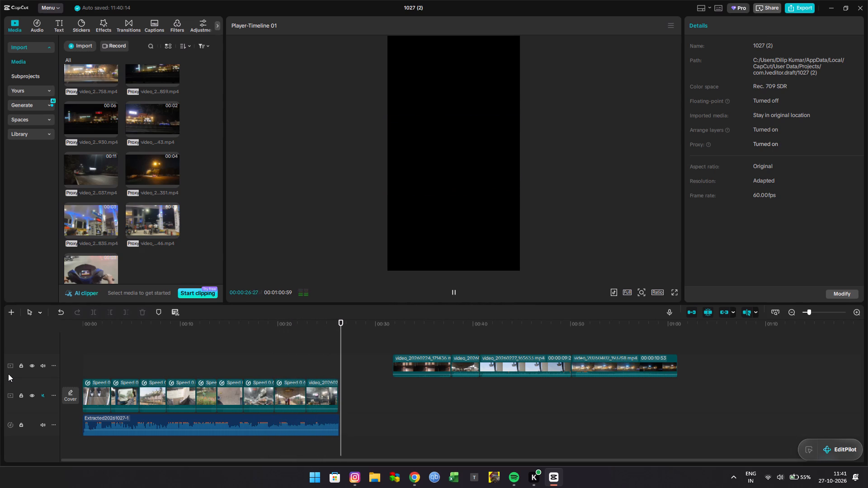
{"action": "key", "text": "space"}
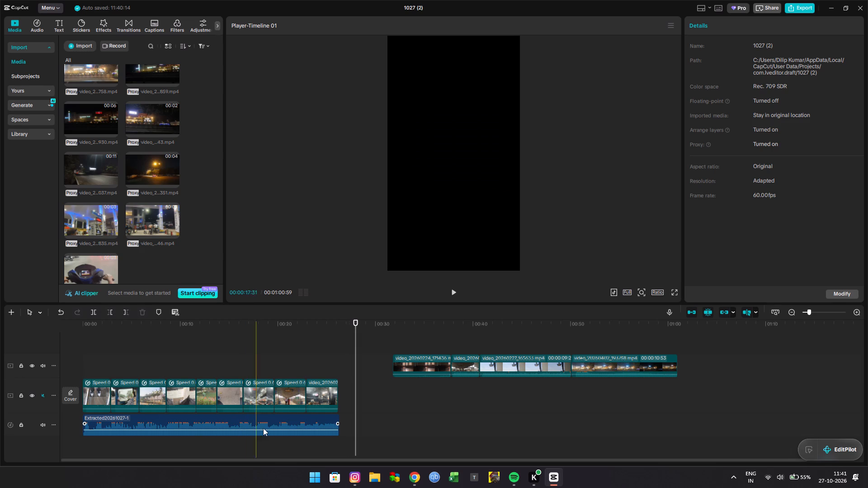
{"action": "left_click", "coordinate": [317, 346]}
{"action": "left_click_drag", "start_coordinate": [317, 346], "coordinate": [293, 345]}
{"action": "key", "text": "space"}
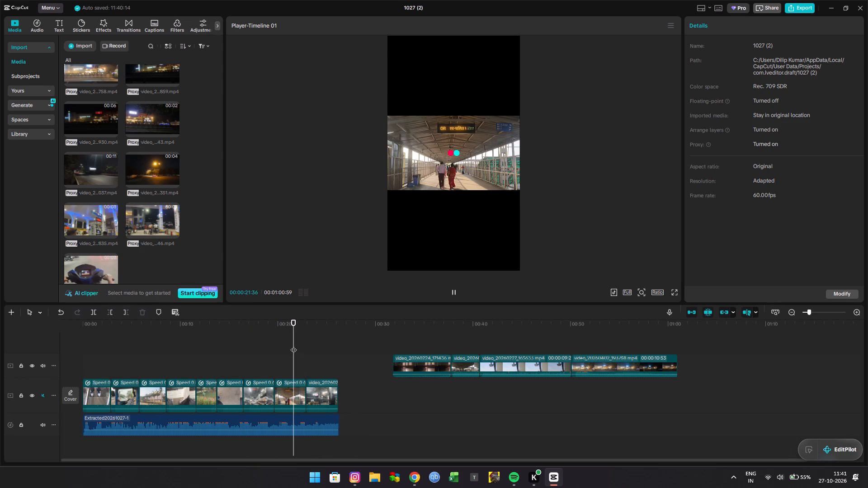
{"action": "left_click", "coordinate": [293, 342]}
{"action": "left_click_drag", "start_coordinate": [293, 342], "coordinate": [0, 347]}
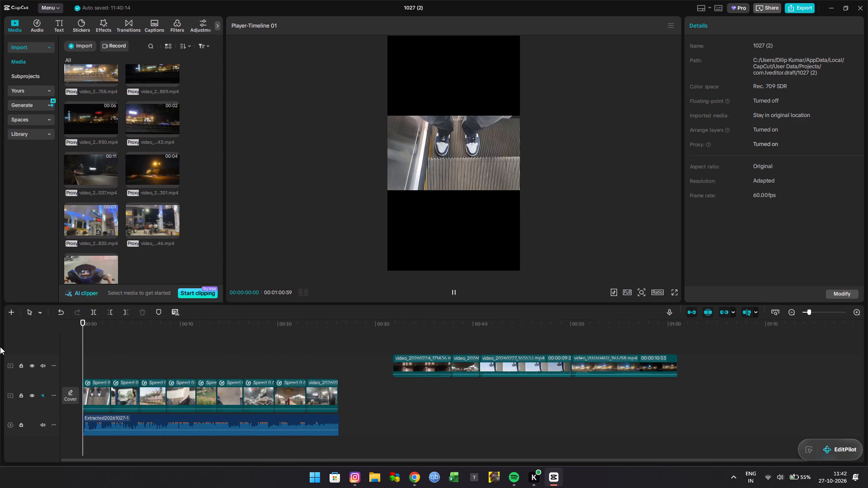
{"action": "key", "text": "space"}
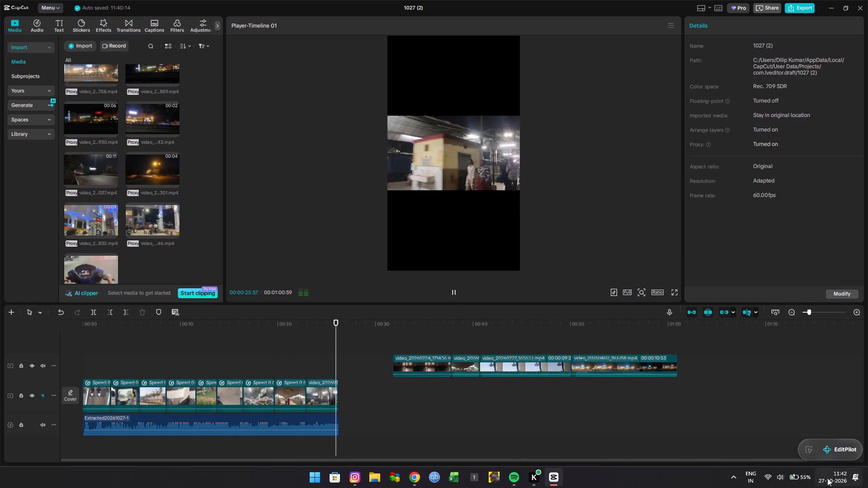
Set the system volume to 56.
{"action": "left_click", "coordinate": [785, 487]}
{"action": "left_click", "coordinate": [787, 422]}
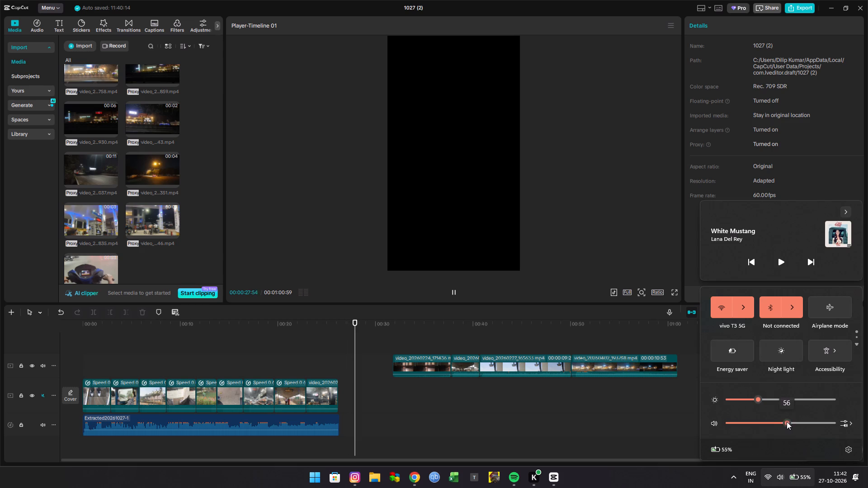
Replay the second half of the main-track sequence with the extracted audio, pausing within the last clip.
{"action": "left_click", "coordinate": [220, 347]}
{"action": "left_click_drag", "start_coordinate": [220, 347], "coordinate": [216, 346]}
{"action": "key", "text": "space"}
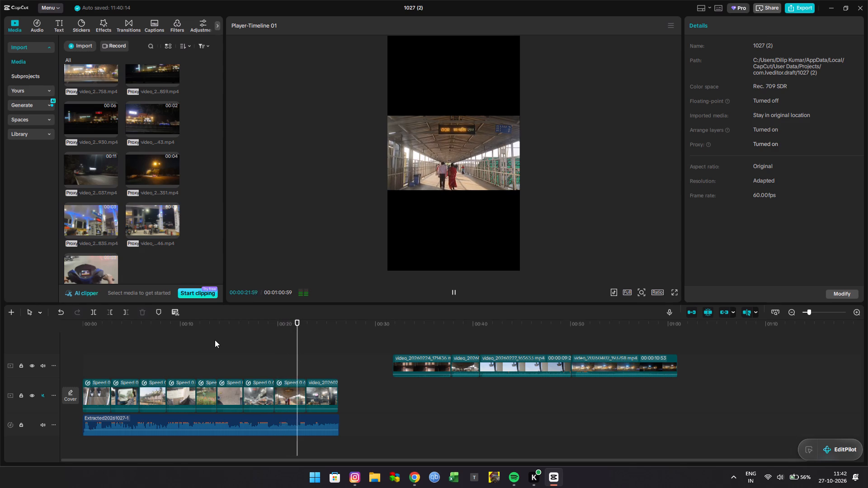
{"action": "left_click", "coordinate": [454, 293]}
Switch to Chrome, search YouTube for "about you" and open the video "The 1975 - About You (Official)".
{"action": "left_click", "coordinate": [418, 479]}
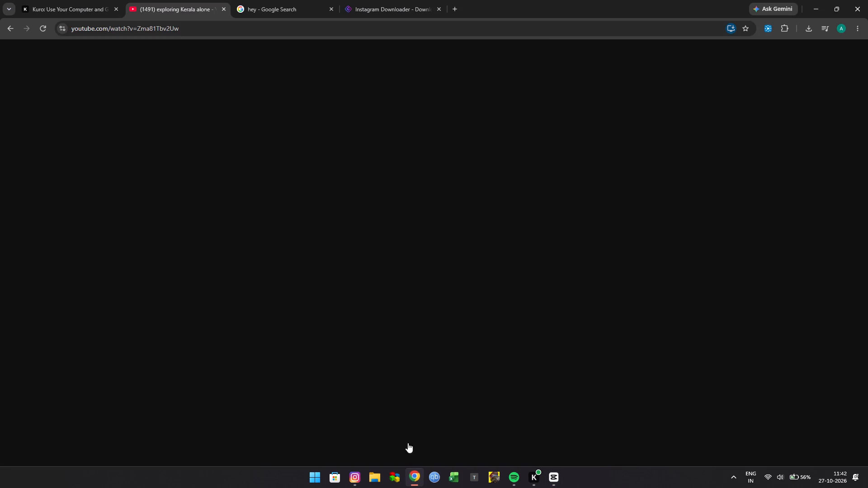
{"action": "left_click", "coordinate": [363, 52]}
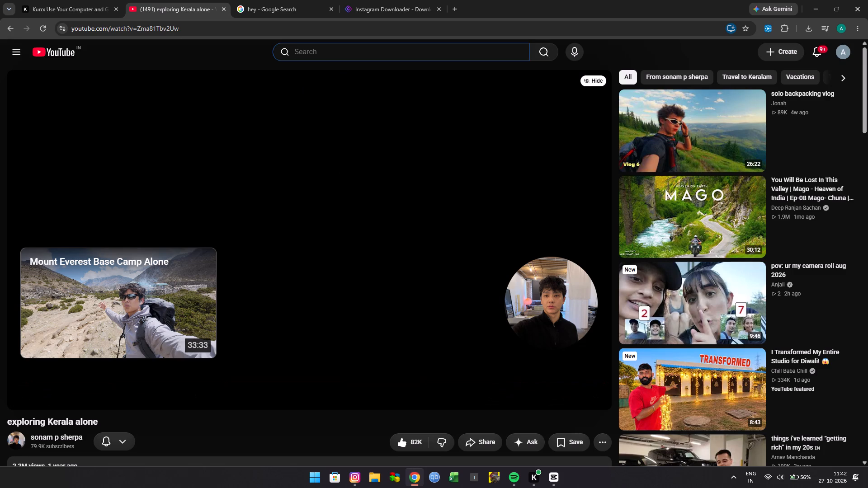
{"action": "type", "text": "about you"}
{"action": "key", "text": "space"}
{"action": "key", "text": "Return"}
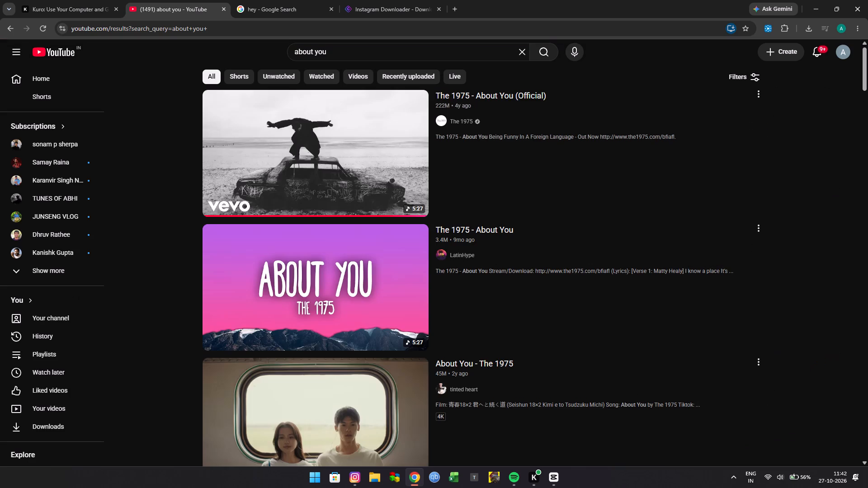
{"action": "left_click", "coordinate": [352, 137]}
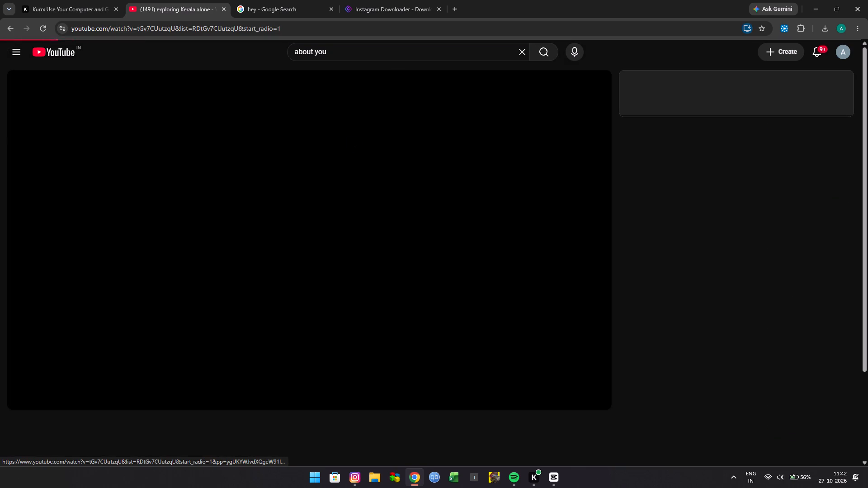
Search Google in a new tab for "yt video downloader" and choose the VidsSave Free YouTube Video Downloader result.
{"action": "left_click", "coordinate": [456, 9]}
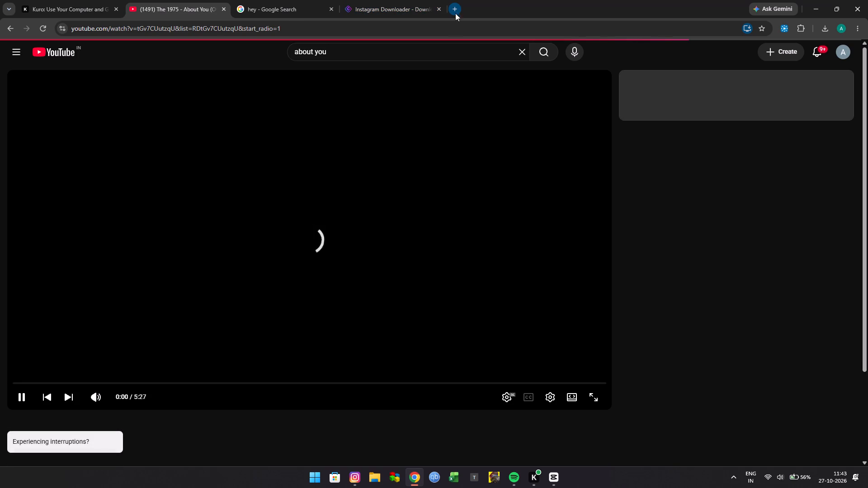
{"action": "left_click", "coordinate": [408, 213]}
{"action": "type", "text": "yt video downloader"}
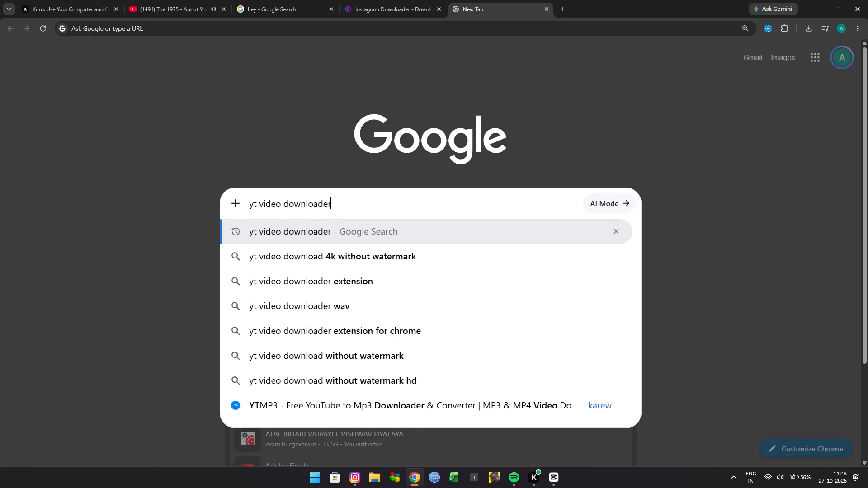
{"action": "key", "text": "Return"}
{"action": "left_click", "coordinate": [241, 158]}
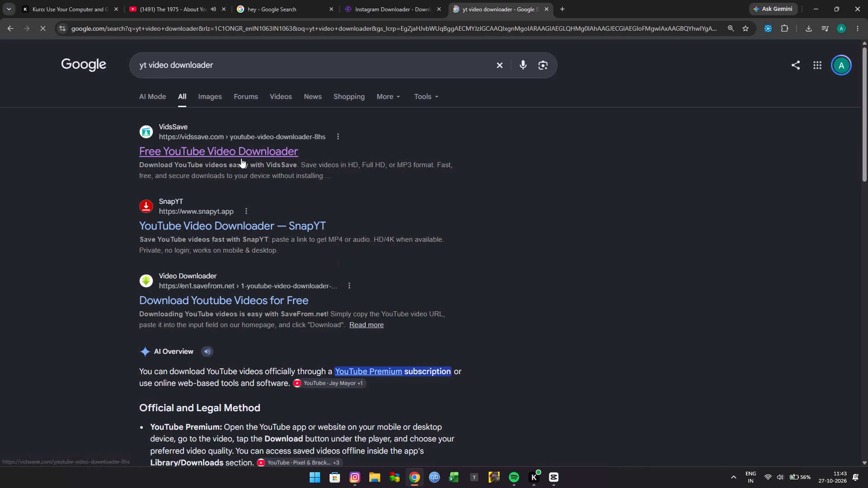
Copy the video URL of "The 1975 - About You (Official)" on YouTube.
{"action": "left_click", "coordinate": [221, 0]}
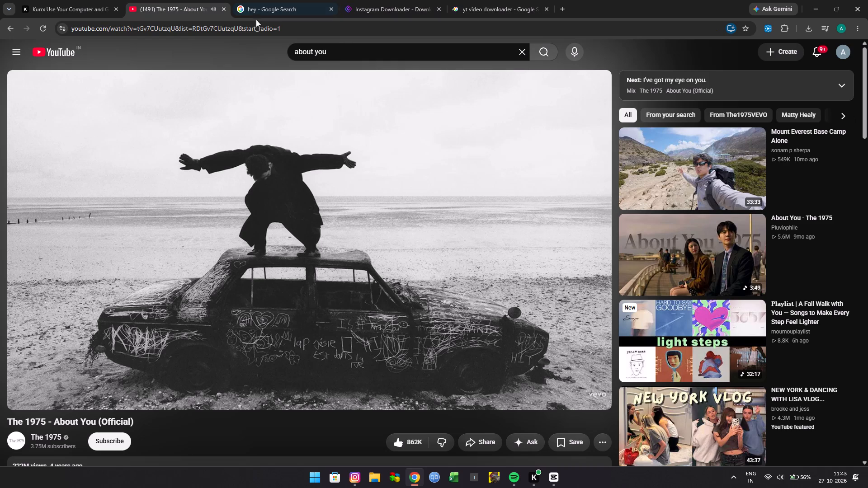
{"action": "right_click", "coordinate": [399, 191]}
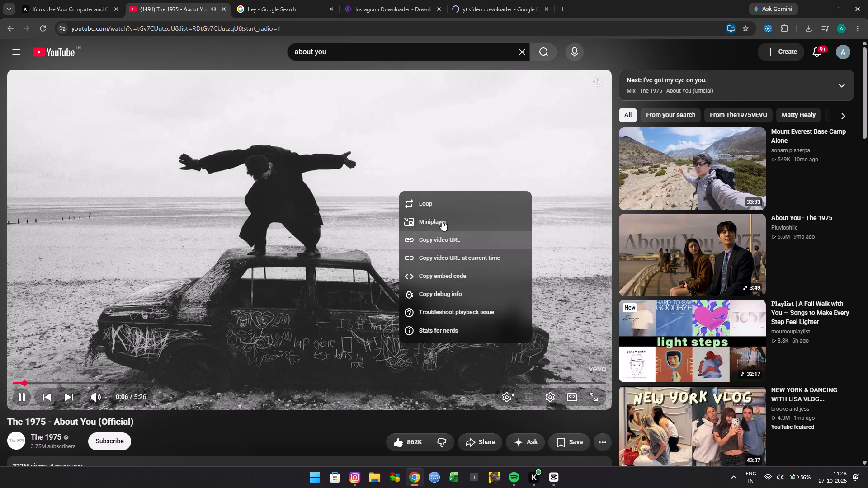
{"action": "left_click", "coordinate": [439, 242]}
Open the VidsSave YouTube Video Downloader page, paste the copied video link and submit it for download options.
{"action": "left_click", "coordinate": [483, 0]}
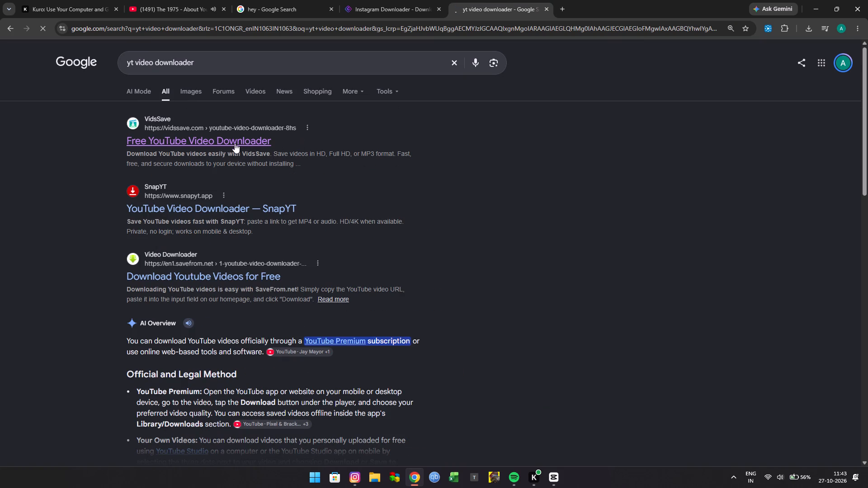
{"action": "left_click", "coordinate": [222, 140]}
{"action": "left_click", "coordinate": [141, 0]}
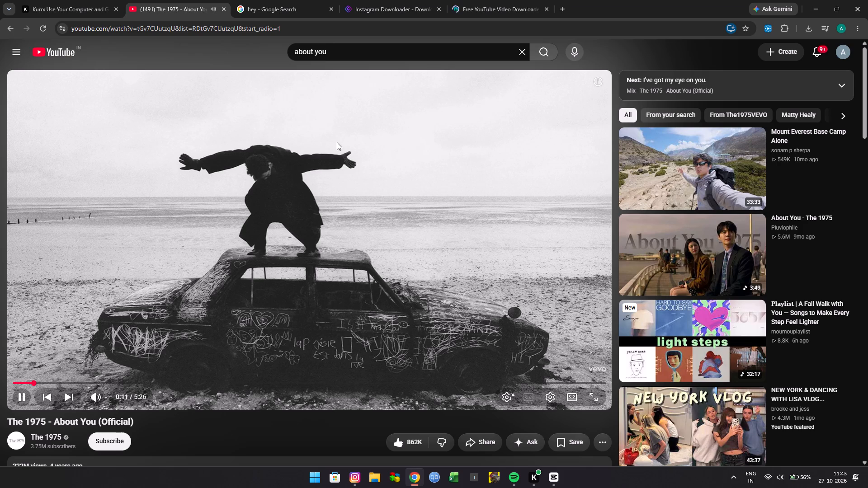
{"action": "left_click", "coordinate": [448, 0]}
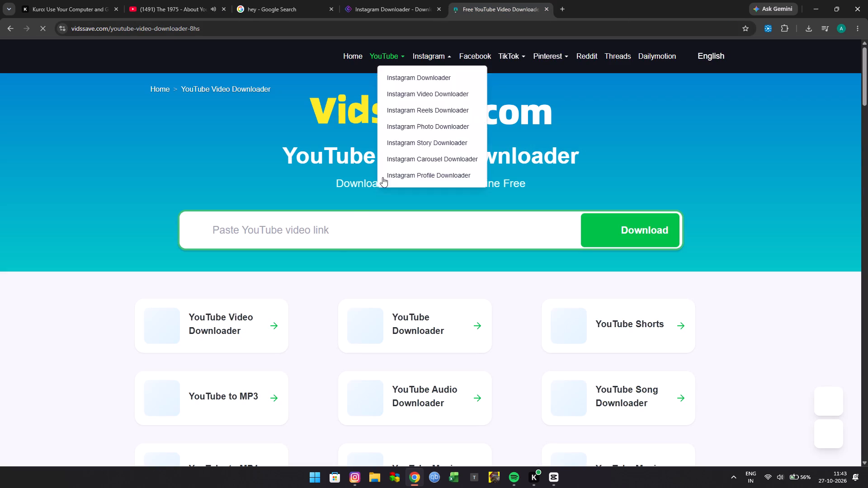
{"action": "left_click", "coordinate": [333, 246]}
{"action": "left_click", "coordinate": [342, 229]}
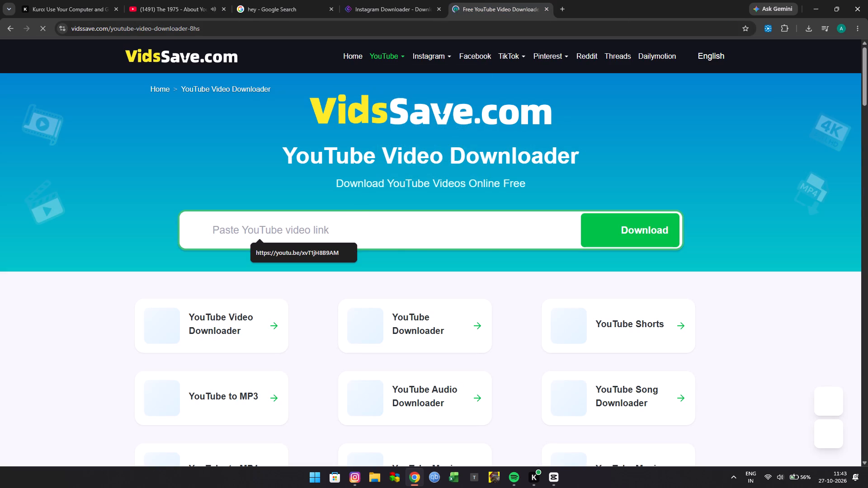
{"action": "key", "text": "ctrl+v"}
{"action": "left_click", "coordinate": [629, 230]}
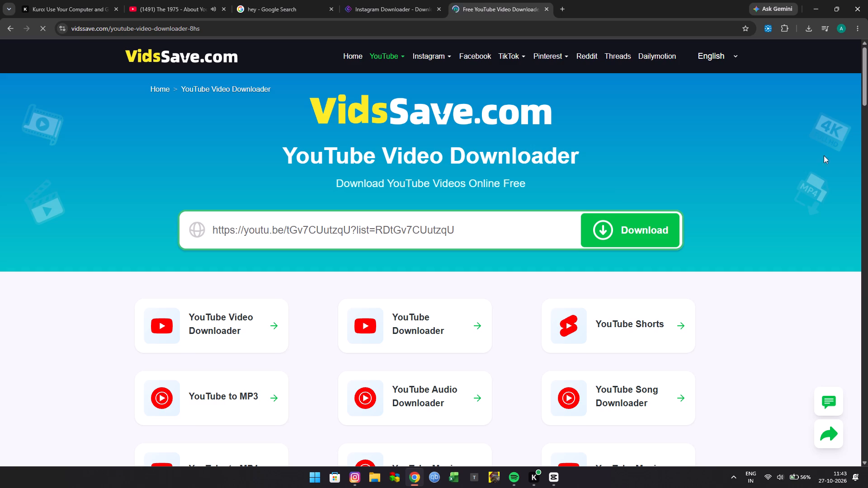
{"action": "left_click", "coordinate": [657, 224]}
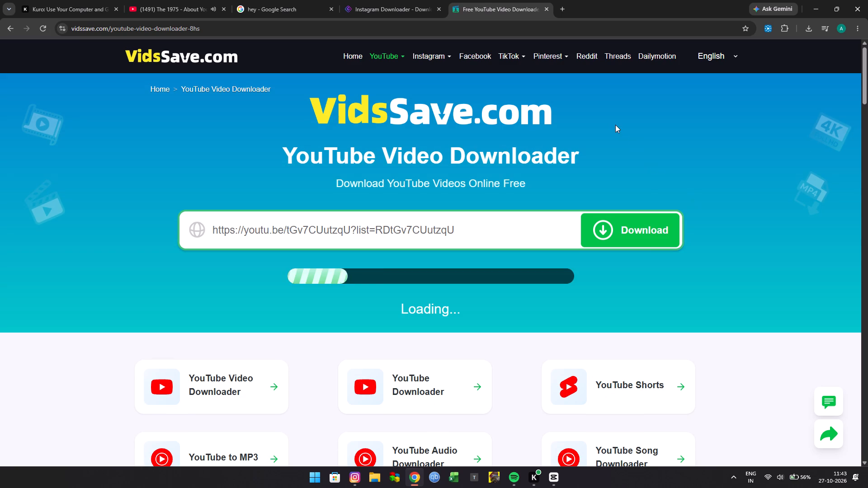
Download the song as a 128KBPS MP3 from the Music options and return to the VidsSave page.
{"action": "scroll", "coordinate": [596, 204], "scroll_direction": "down", "scroll_amount": 2}
{"action": "scroll", "coordinate": [467, 232], "scroll_direction": "down", "scroll_amount": 3}
{"action": "scroll", "coordinate": [495, 260], "scroll_direction": "down", "scroll_amount": 3}
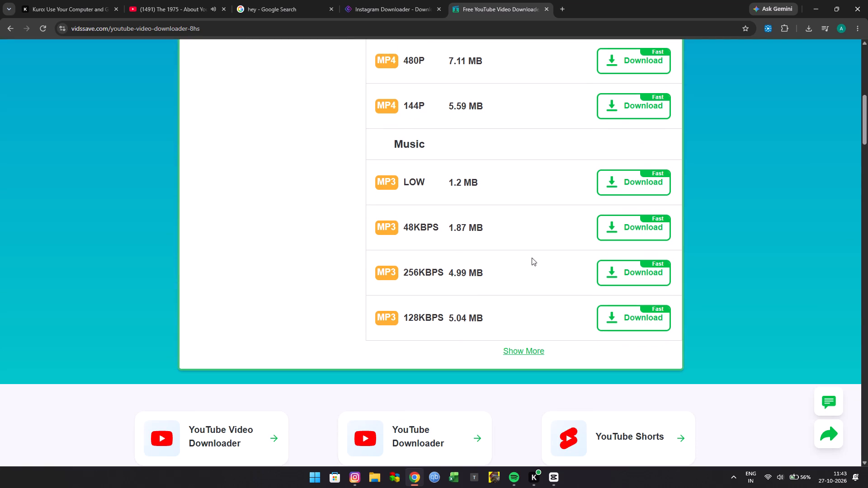
{"action": "left_click", "coordinate": [638, 312]}
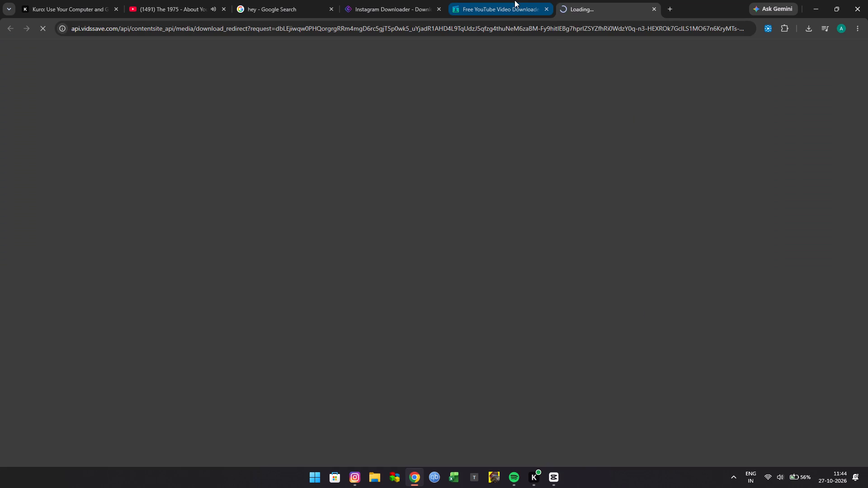
{"action": "left_click", "coordinate": [514, 0]}
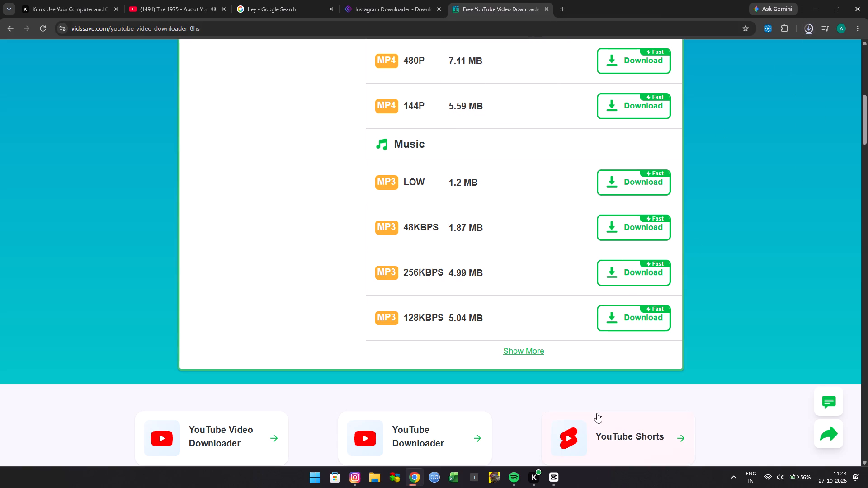
Switch to CapCut and import the downloaded "The 1975 - About You (Official)" audio file from the Downloads folder.
{"action": "left_click", "coordinate": [556, 487]}
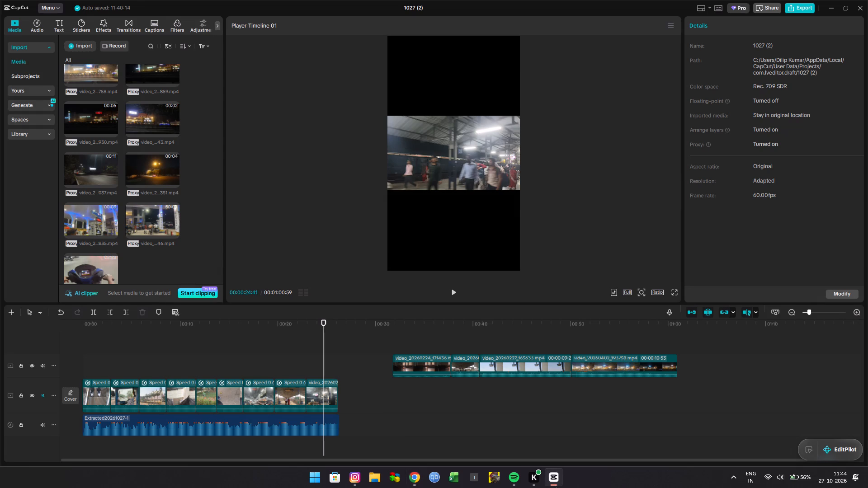
{"action": "scroll", "coordinate": [139, 104], "scroll_direction": "up", "scroll_amount": 4}
{"action": "left_click", "coordinate": [8, 23]}
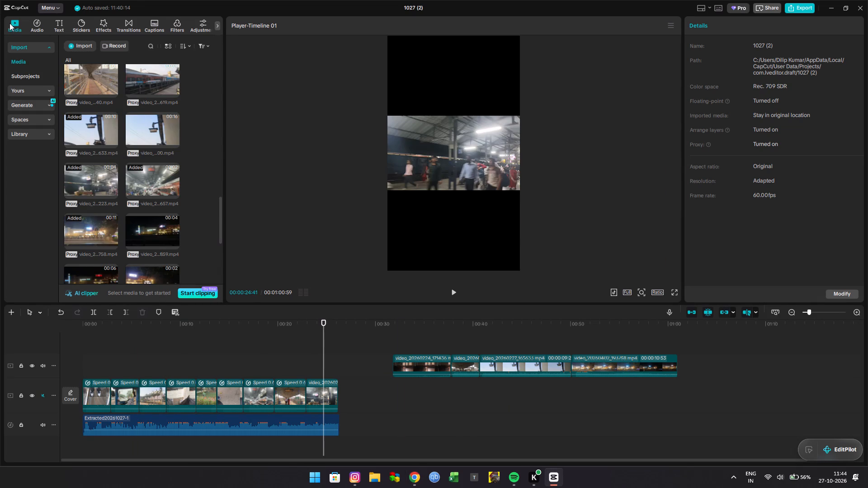
{"action": "left_click", "coordinate": [75, 48]}
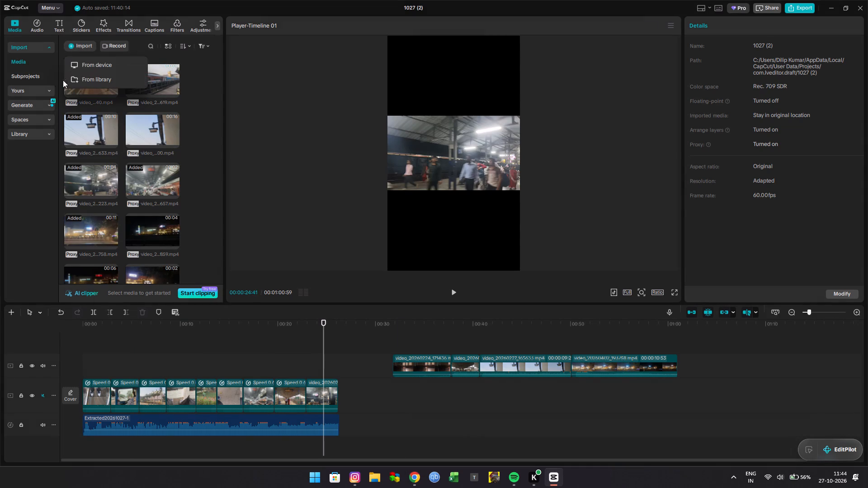
{"action": "left_click", "coordinate": [76, 66]}
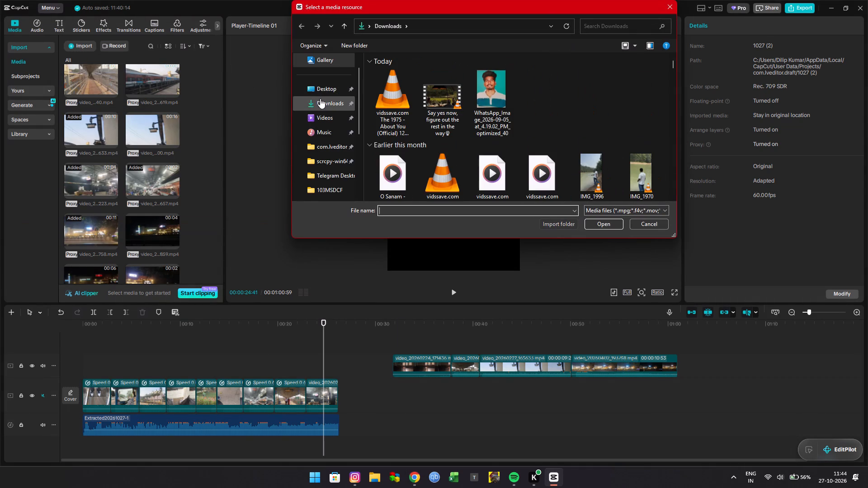
{"action": "left_click", "coordinate": [320, 99]}
{"action": "double_click", "coordinate": [387, 101]}
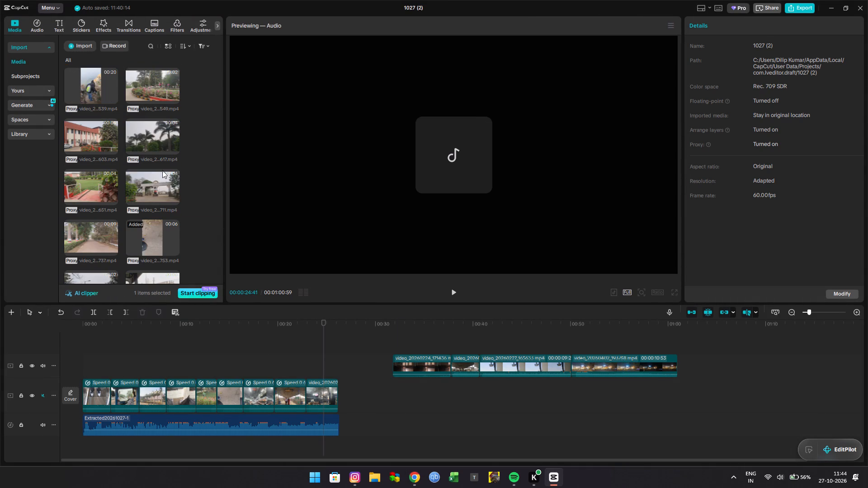
Place the imported About You song on a new audio track below the extracted audio, starting at the timeline's beginning.
{"action": "scroll", "coordinate": [140, 215], "scroll_direction": "down", "scroll_amount": 12}
{"action": "left_click_drag", "start_coordinate": [143, 254], "coordinate": [80, 446]}
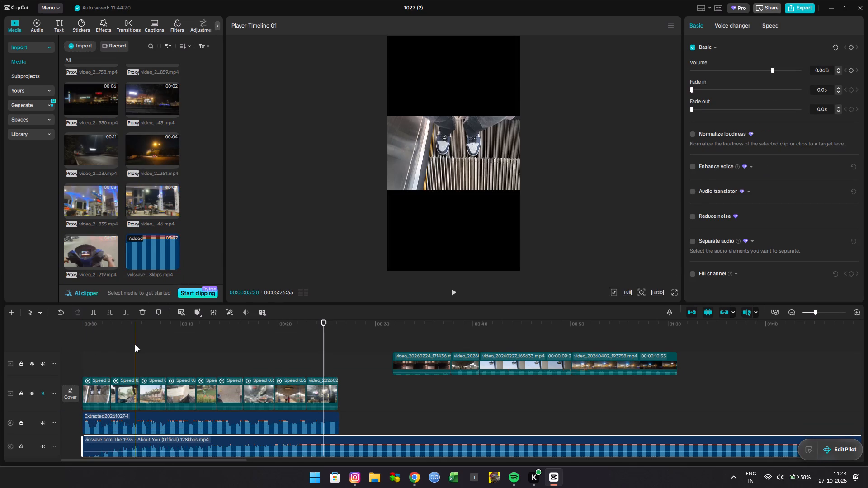
Play the timeline from its beginning with both audio tracks audible, and mute the About You song track.
{"action": "left_click", "coordinate": [104, 357]}
{"action": "left_click_drag", "start_coordinate": [104, 357], "coordinate": [57, 361]}
{"action": "key", "text": "space"}
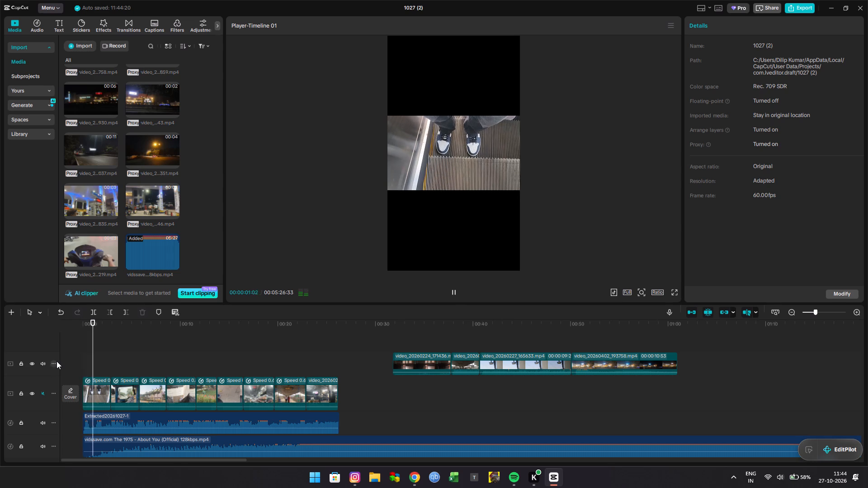
{"action": "left_click", "coordinate": [42, 445]}
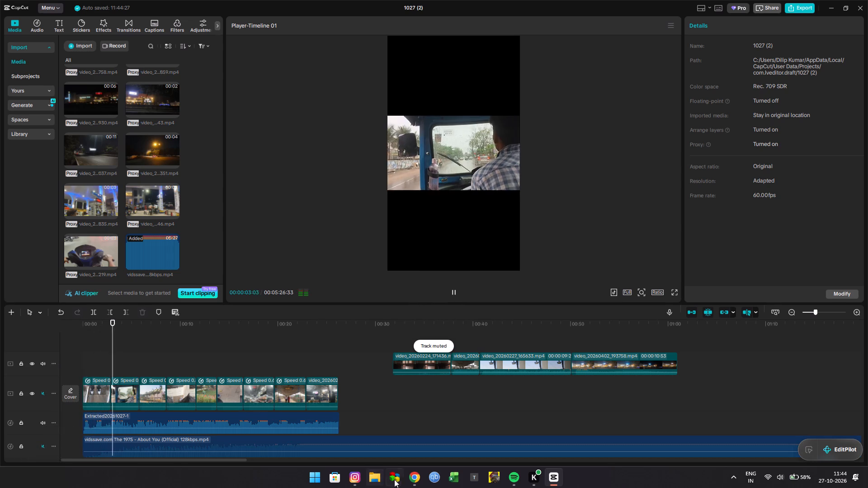
Switch to Chrome, pause the About You video on YouTube, and return to CapCut.
{"action": "left_click", "coordinate": [410, 479]}
{"action": "left_click", "coordinate": [136, 0]}
{"action": "left_click", "coordinate": [296, 122]}
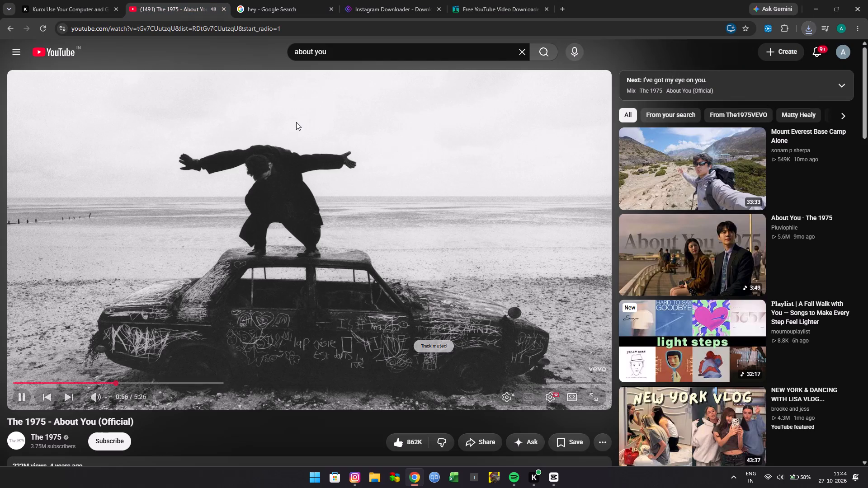
{"action": "left_click", "coordinate": [815, 0]}
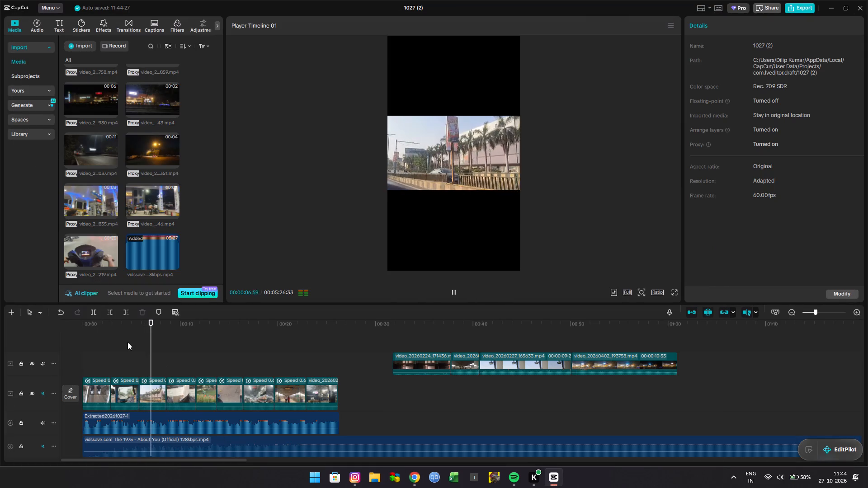
Play the timeline from its beginning, listening to the extracted audio alone and the About You song alone by swapping their track mutes.
{"action": "left_click", "coordinate": [127, 342]}
{"action": "left_click_drag", "start_coordinate": [127, 342], "coordinate": [0, 378]}
{"action": "key", "text": "space"}
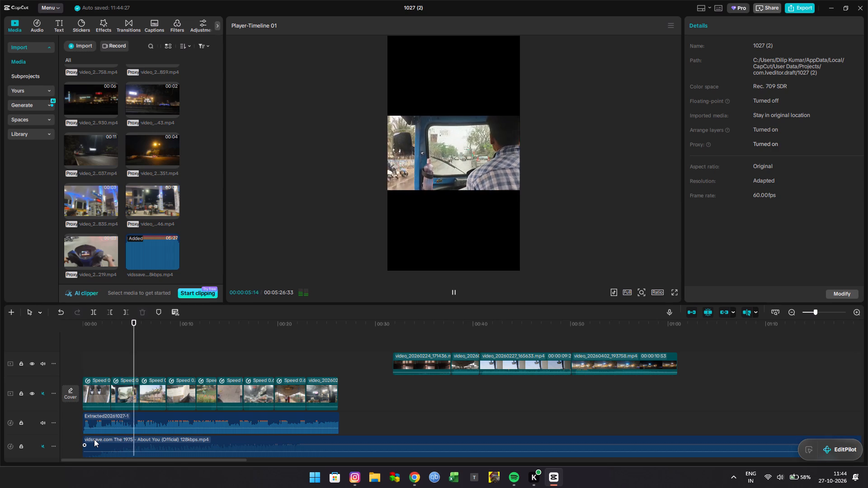
{"action": "left_click", "coordinate": [44, 424]}
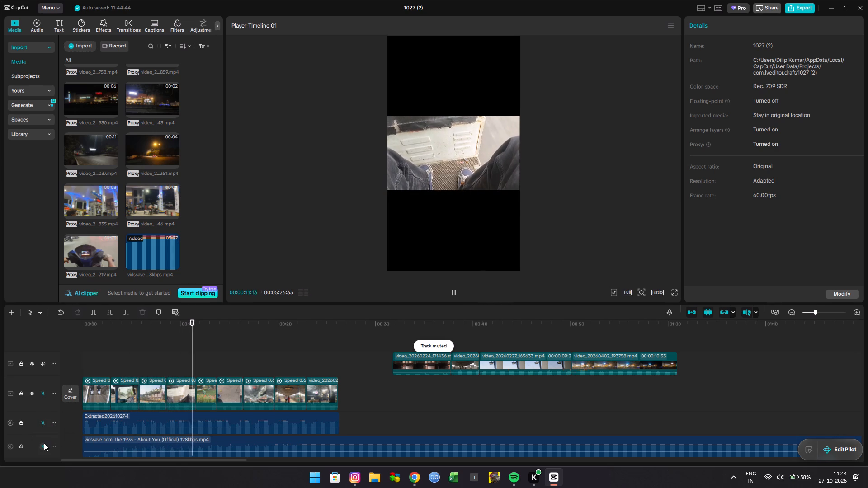
{"action": "left_click", "coordinate": [43, 444]}
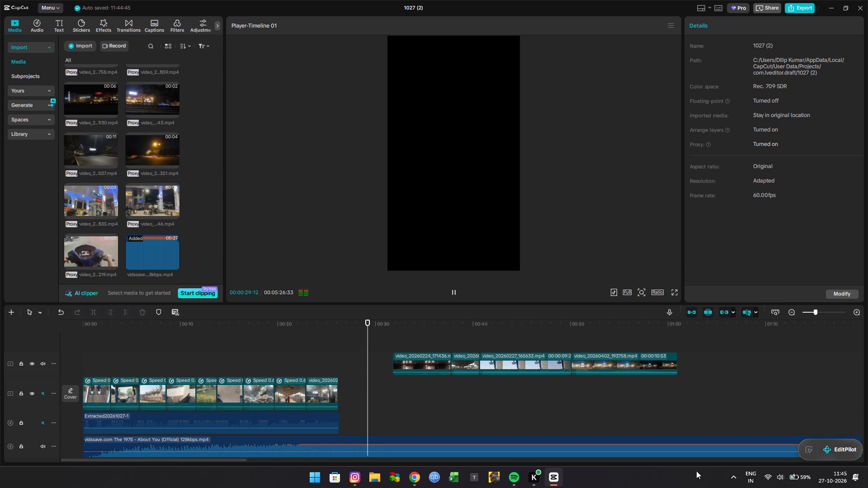
Adjust the computer's sound volume to slightly below half.
{"action": "left_click", "coordinate": [801, 469]}
{"action": "left_click", "coordinate": [777, 425]}
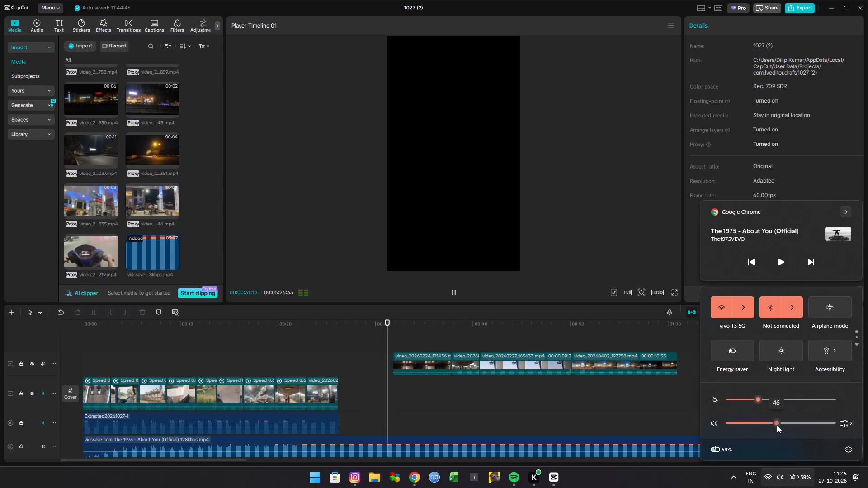
{"action": "left_click_drag", "start_coordinate": [777, 425], "coordinate": [773, 426]}
{"action": "left_click", "coordinate": [675, 473]}
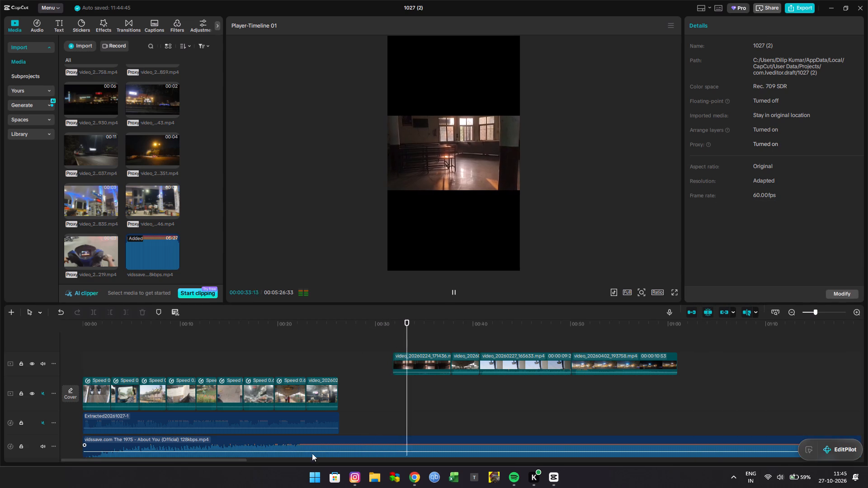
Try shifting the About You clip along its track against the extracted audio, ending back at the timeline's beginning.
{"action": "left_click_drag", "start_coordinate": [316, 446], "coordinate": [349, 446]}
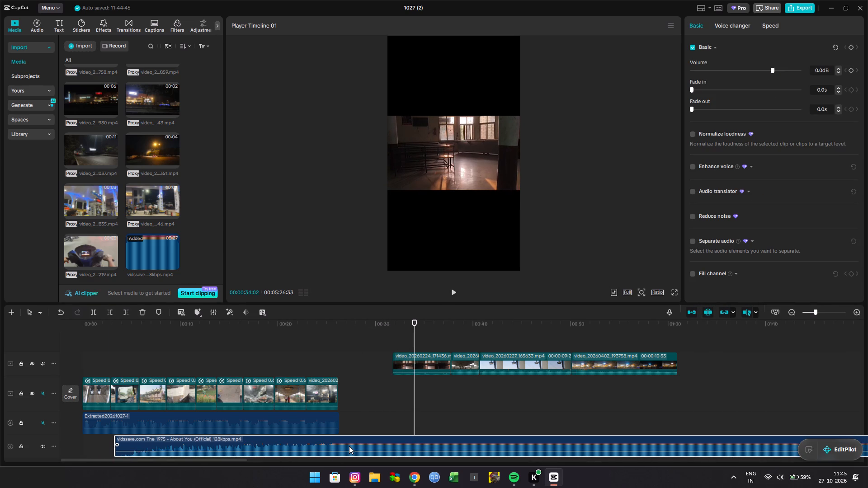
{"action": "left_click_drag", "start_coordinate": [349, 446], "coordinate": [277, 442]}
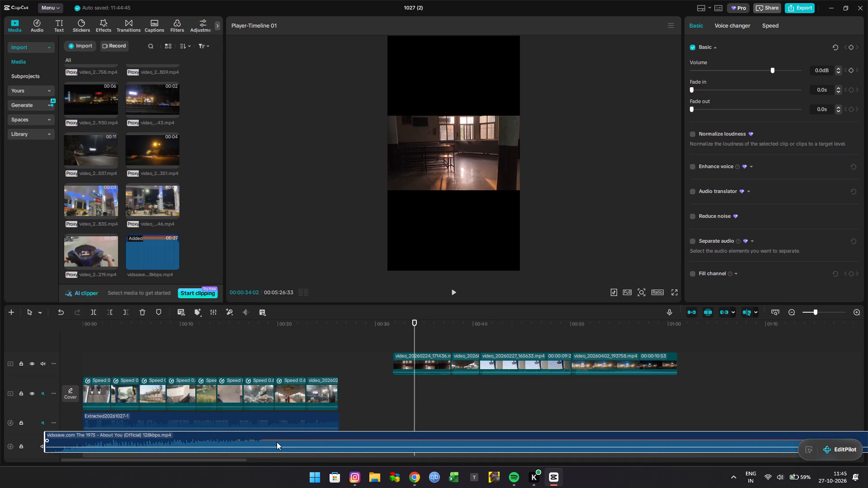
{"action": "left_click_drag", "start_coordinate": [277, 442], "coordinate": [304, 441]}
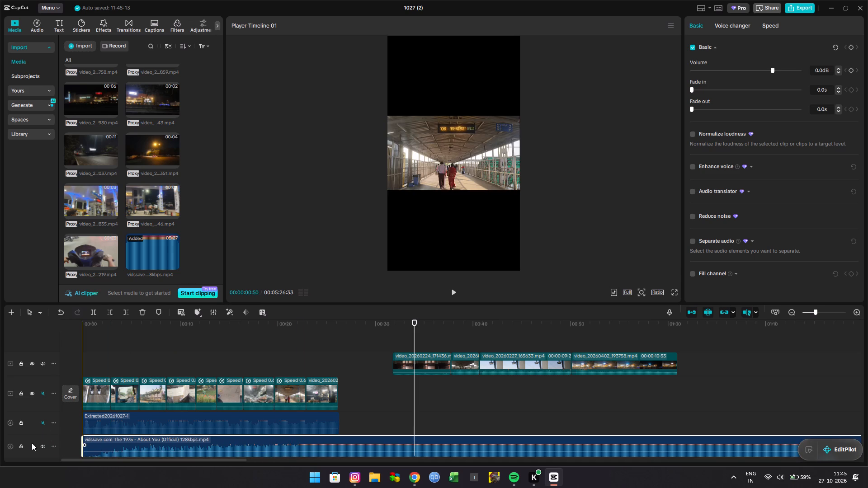
Unmute the extracted audio, keep the About You track unmuted, and play the timeline from its beginning to compare their sync.
{"action": "left_click", "coordinate": [42, 447]}
{"action": "left_click", "coordinate": [44, 424]}
{"action": "left_click", "coordinate": [46, 445]}
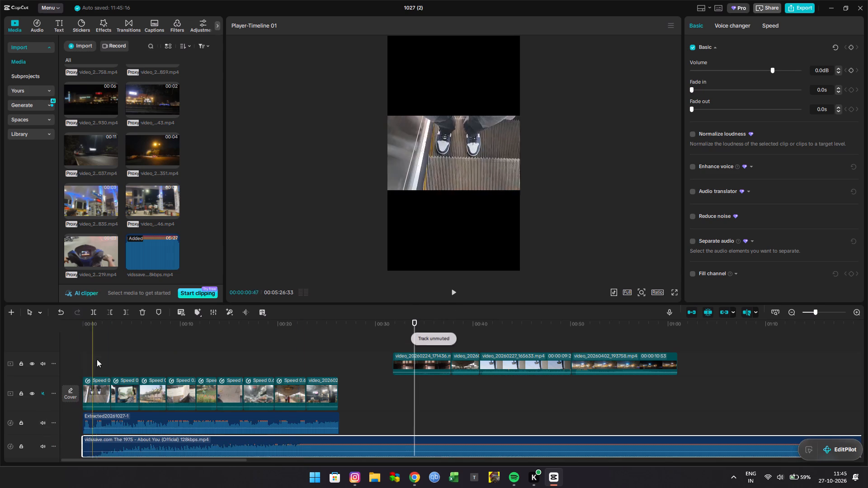
{"action": "left_click", "coordinate": [108, 351]}
{"action": "left_click_drag", "start_coordinate": [108, 351], "coordinate": [23, 352]}
{"action": "key", "text": "space"}
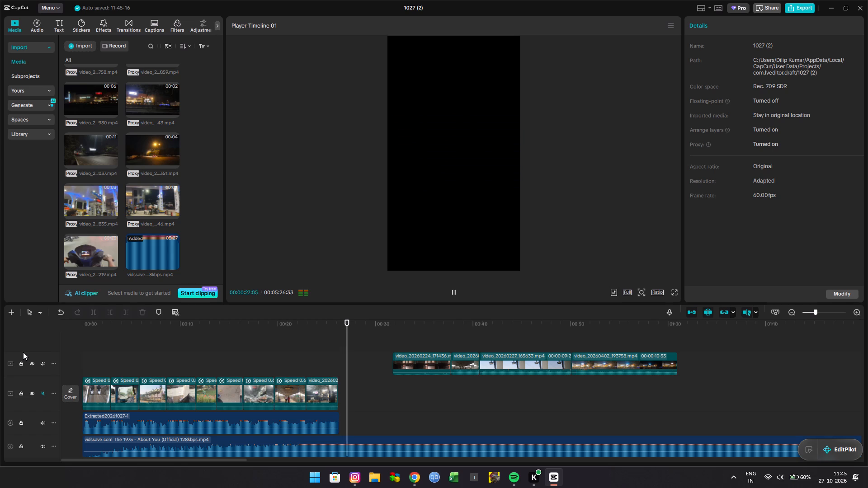
{"action": "key", "text": "space"}
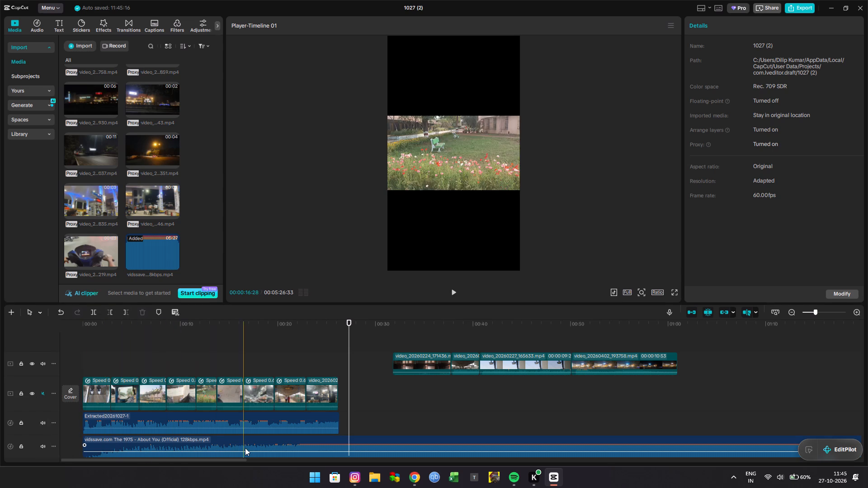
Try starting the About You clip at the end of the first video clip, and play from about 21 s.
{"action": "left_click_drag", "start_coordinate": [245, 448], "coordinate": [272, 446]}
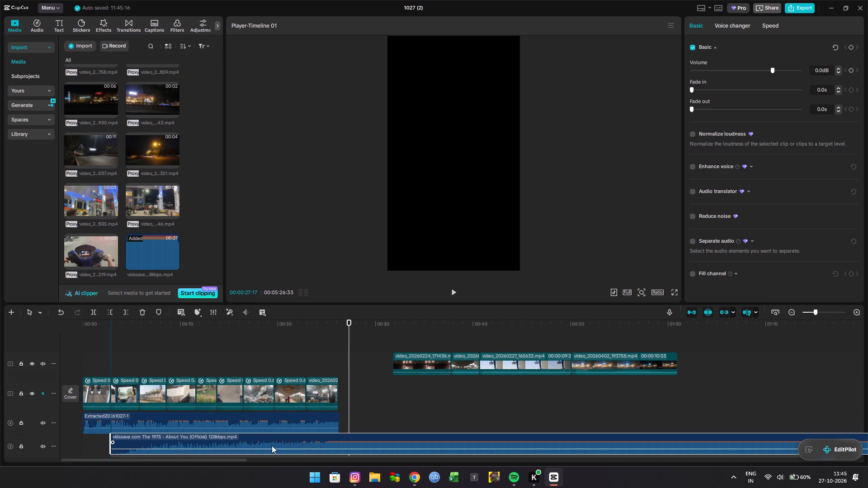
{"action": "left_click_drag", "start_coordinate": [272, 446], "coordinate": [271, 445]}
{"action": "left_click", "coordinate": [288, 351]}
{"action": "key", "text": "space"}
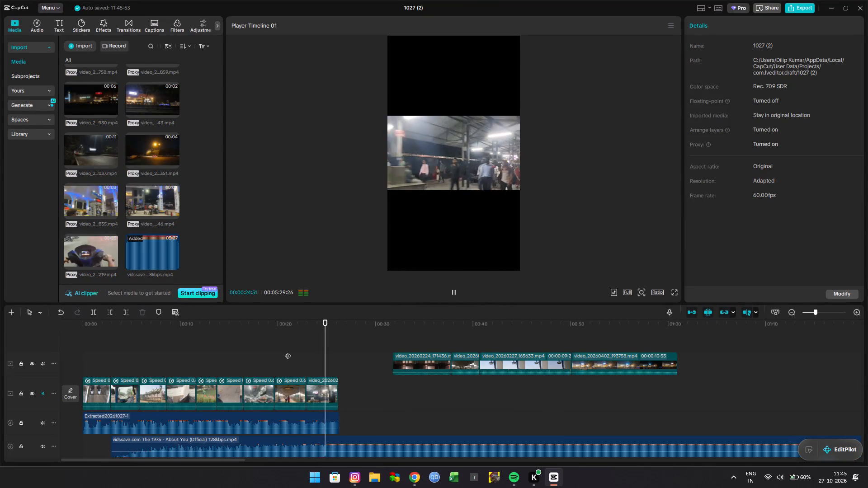
Mute the About You track and replay the extracted audio around 20 to 24 s to locate the musical cue.
{"action": "left_click", "coordinate": [46, 447]}
{"action": "left_click", "coordinate": [318, 356]}
{"action": "key", "text": "space"}
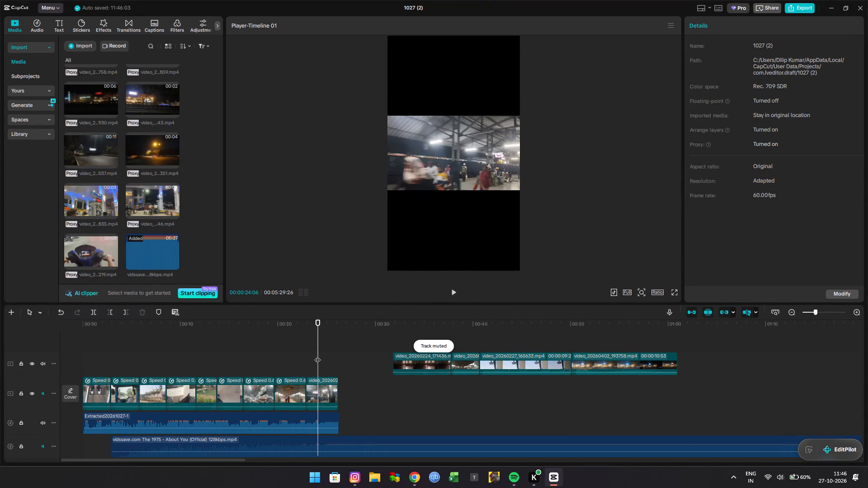
{"action": "left_click", "coordinate": [283, 352]}
{"action": "key", "text": "space"}
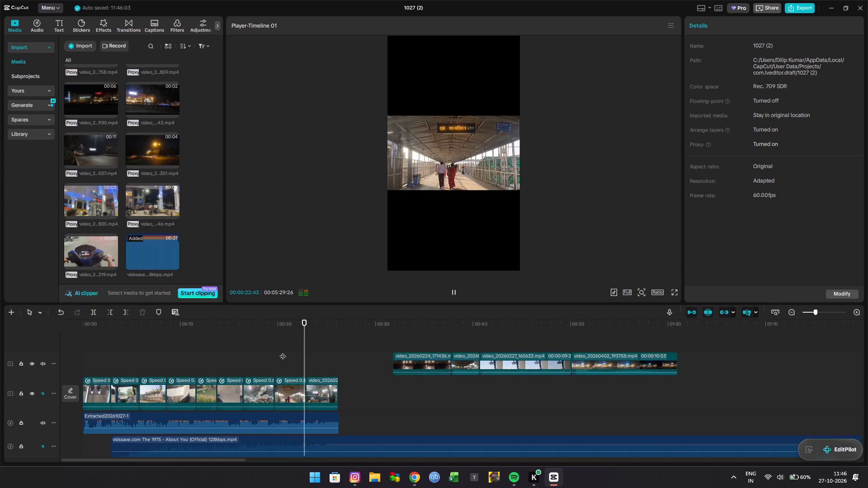
{"action": "left_click", "coordinate": [283, 352]}
{"action": "key", "text": "space"}
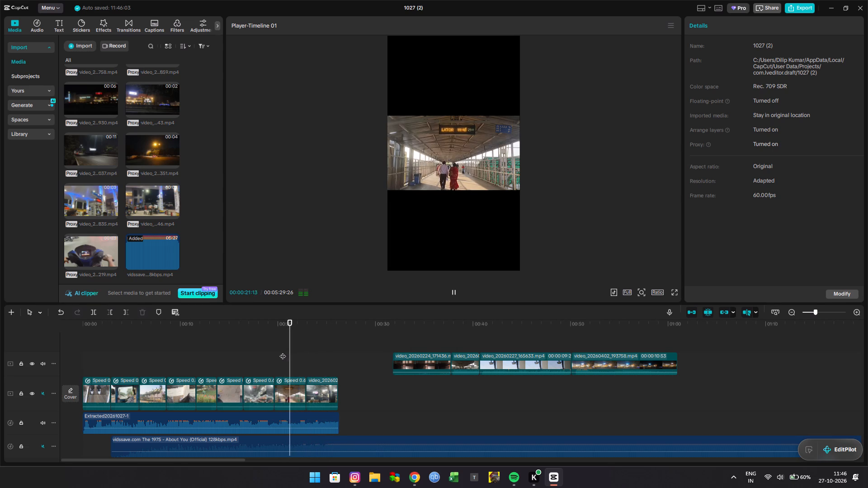
{"action": "key", "text": "space"}
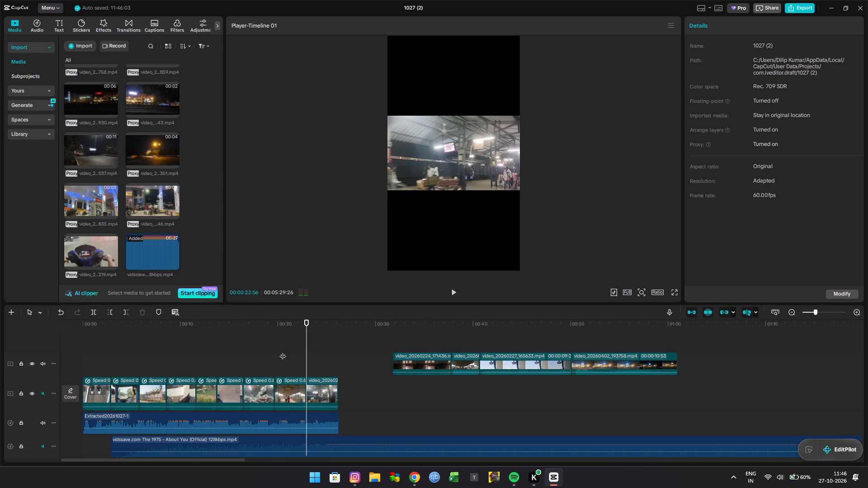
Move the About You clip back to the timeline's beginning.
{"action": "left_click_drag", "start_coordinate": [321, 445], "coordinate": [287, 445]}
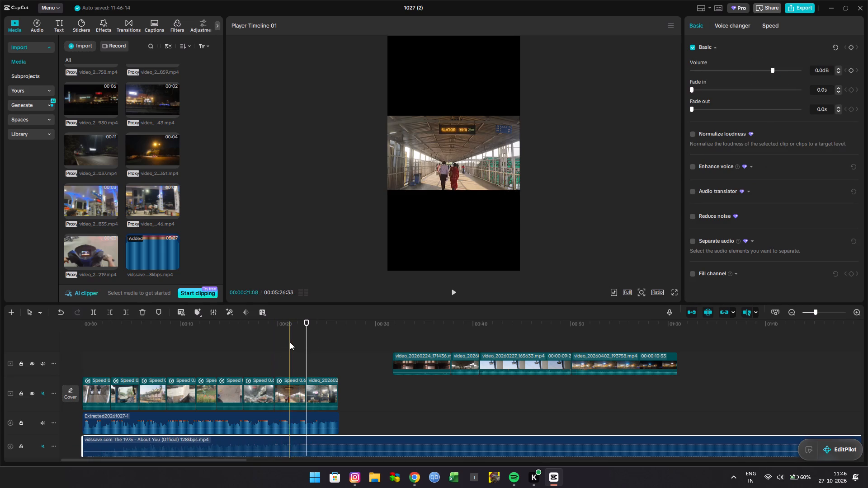
Mute the extracted audio track, unmute the About You track, and compare their playback between about 21 and 25 s.
{"action": "scroll", "coordinate": [295, 344], "scroll_direction": "up", "scroll_amount": 7, "text": "ctrl"}
{"action": "left_click", "coordinate": [297, 343]}
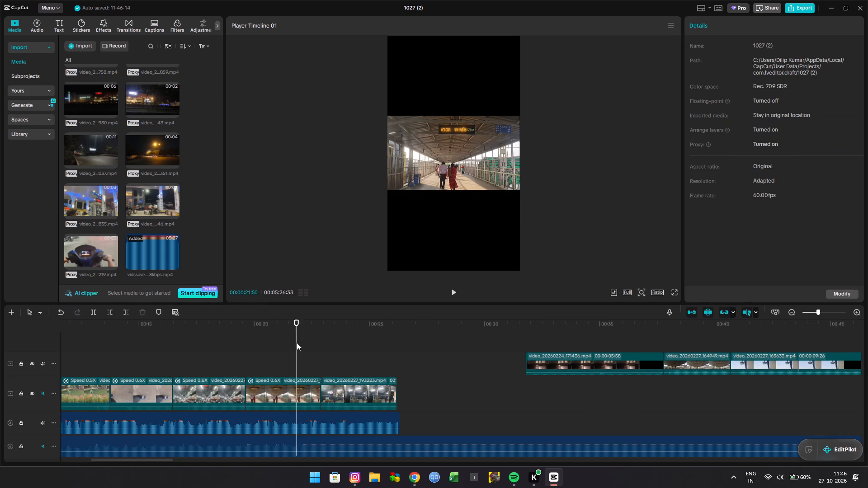
{"action": "key", "text": "space"}
{"action": "left_click", "coordinate": [42, 422]}
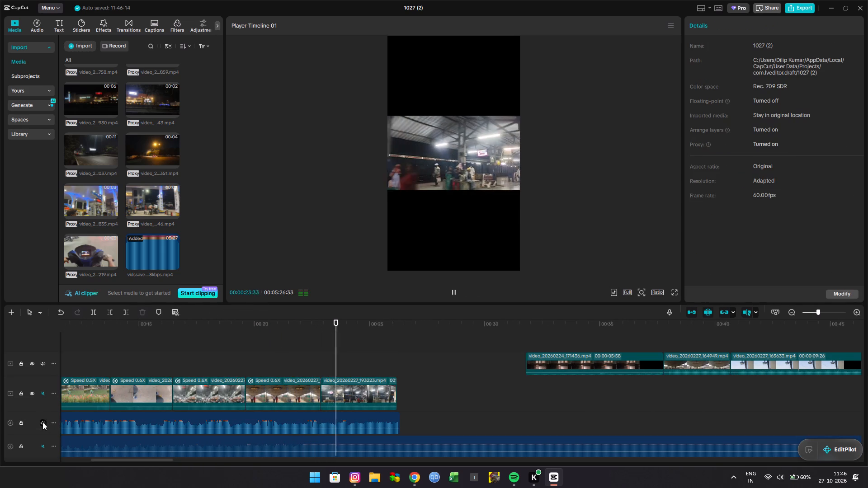
{"action": "left_click", "coordinate": [43, 446]}
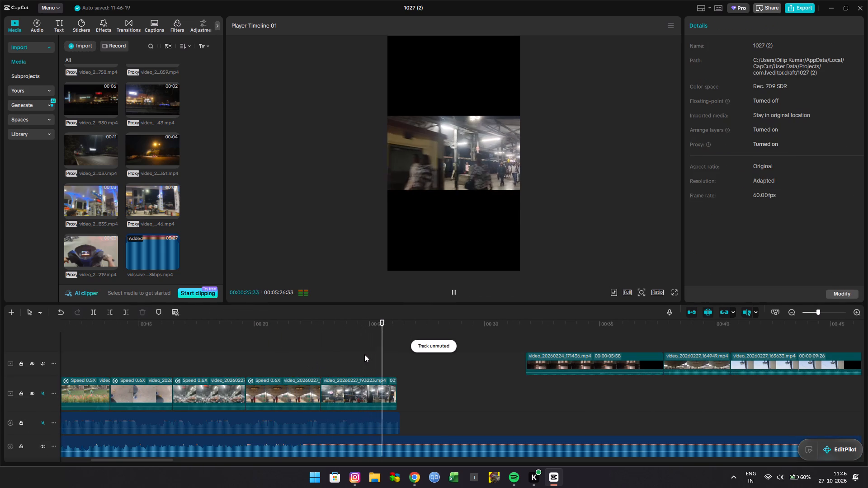
{"action": "key", "text": "space"}
{"action": "left_click", "coordinate": [364, 354]}
{"action": "key", "text": "space"}
{"action": "key", "text": "space"}
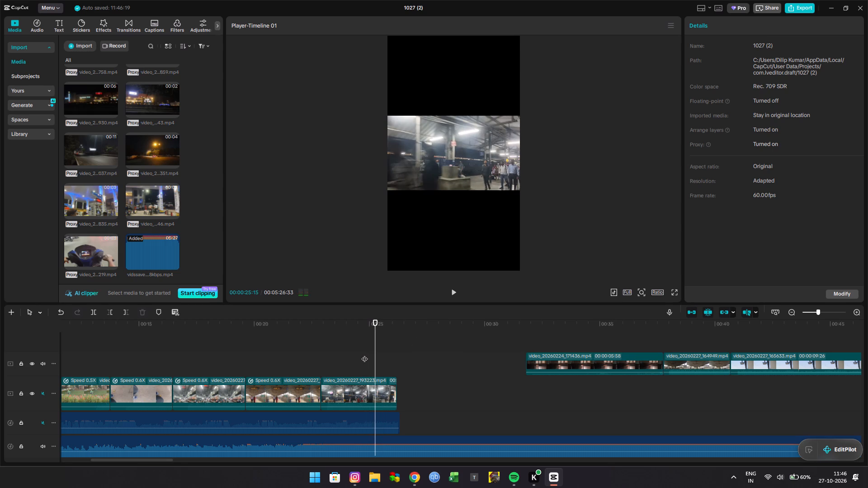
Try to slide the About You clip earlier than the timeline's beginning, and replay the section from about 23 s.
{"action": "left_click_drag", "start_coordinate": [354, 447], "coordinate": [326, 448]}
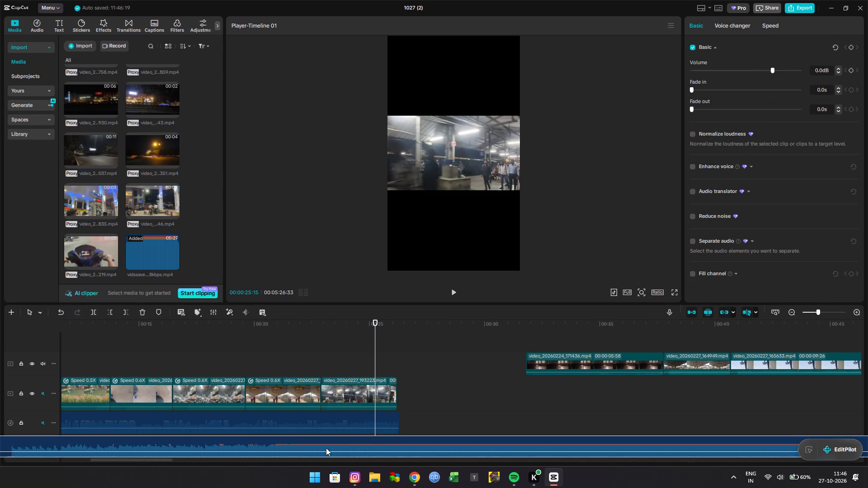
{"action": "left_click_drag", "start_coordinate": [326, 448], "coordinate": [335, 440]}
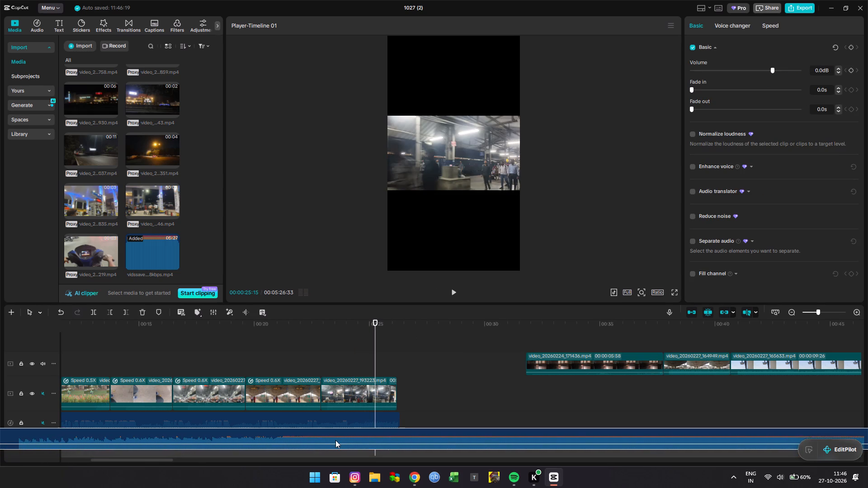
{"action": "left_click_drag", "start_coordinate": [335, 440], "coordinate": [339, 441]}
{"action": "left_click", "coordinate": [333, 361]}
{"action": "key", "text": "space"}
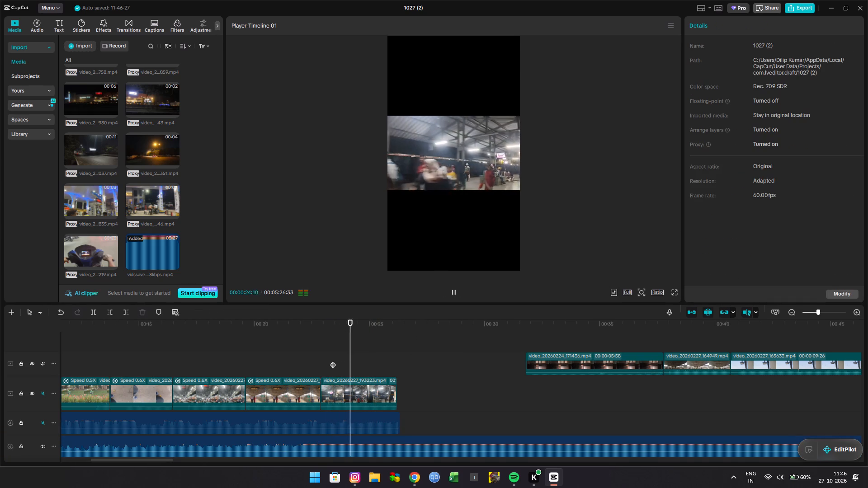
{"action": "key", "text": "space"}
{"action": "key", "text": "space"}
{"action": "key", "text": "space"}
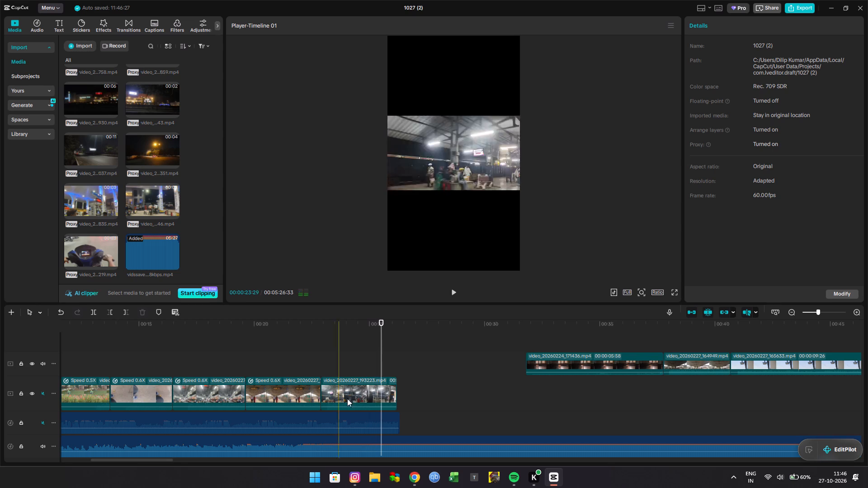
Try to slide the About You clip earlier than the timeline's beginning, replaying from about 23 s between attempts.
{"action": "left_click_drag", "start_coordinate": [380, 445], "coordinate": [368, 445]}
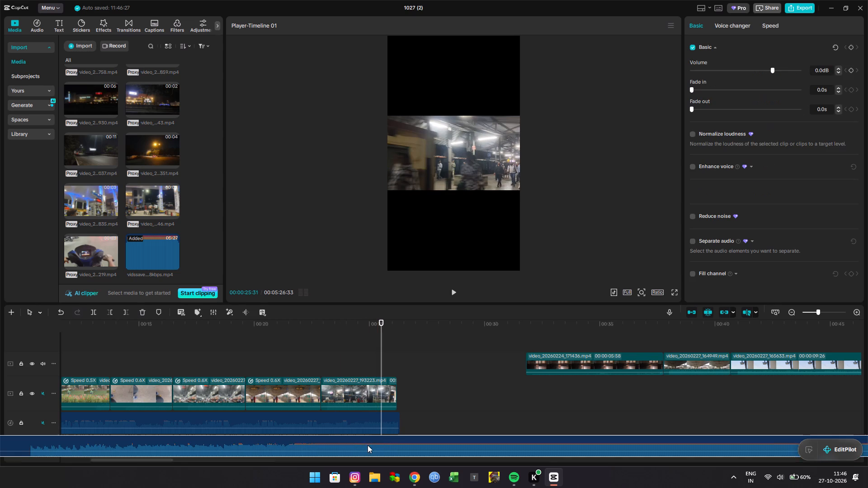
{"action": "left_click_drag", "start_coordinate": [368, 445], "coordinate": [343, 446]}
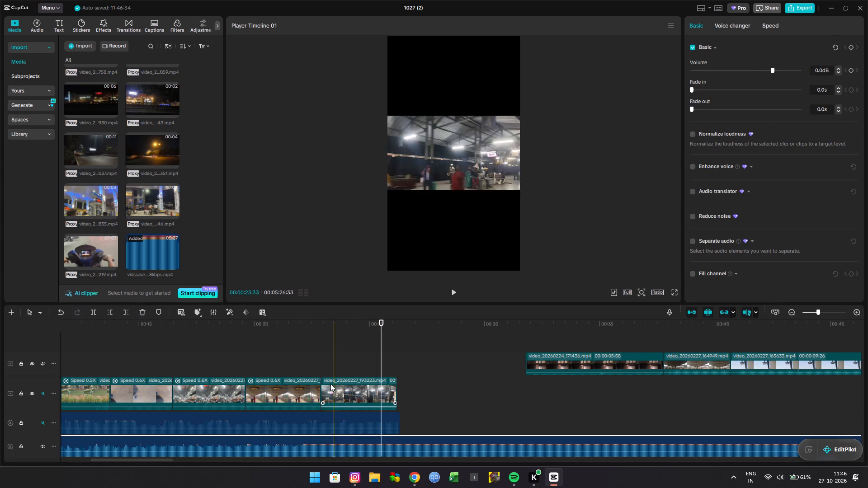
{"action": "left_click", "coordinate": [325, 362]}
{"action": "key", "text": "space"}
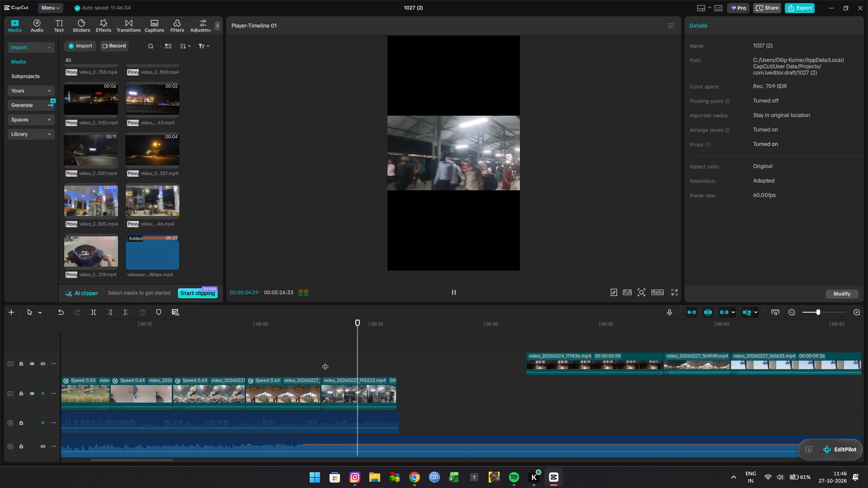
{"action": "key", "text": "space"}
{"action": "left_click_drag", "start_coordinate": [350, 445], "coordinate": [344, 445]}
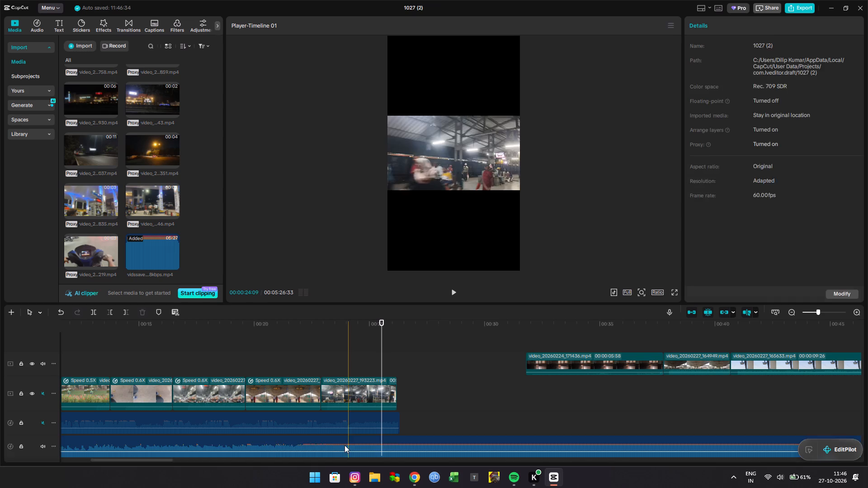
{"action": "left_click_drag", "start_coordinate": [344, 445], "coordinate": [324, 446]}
Trim about 1 s off the start of the About You clip and move it back to the timeline's beginning.
{"action": "scroll", "coordinate": [178, 447], "scroll_direction": "down", "scroll_amount": 2, "text": "ctrl"}
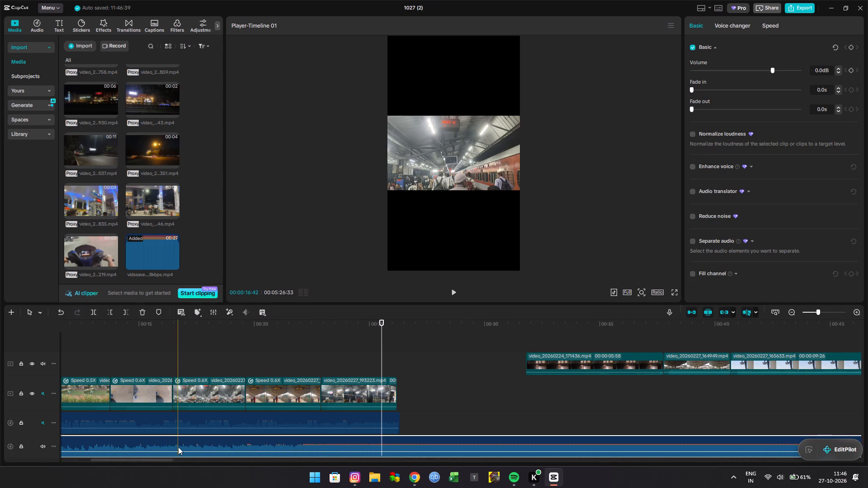
{"action": "scroll", "coordinate": [178, 447], "scroll_direction": "down", "scroll_amount": 5, "text": "ctrl"}
{"action": "scroll", "coordinate": [86, 446], "scroll_direction": "right", "scroll_amount": 5}
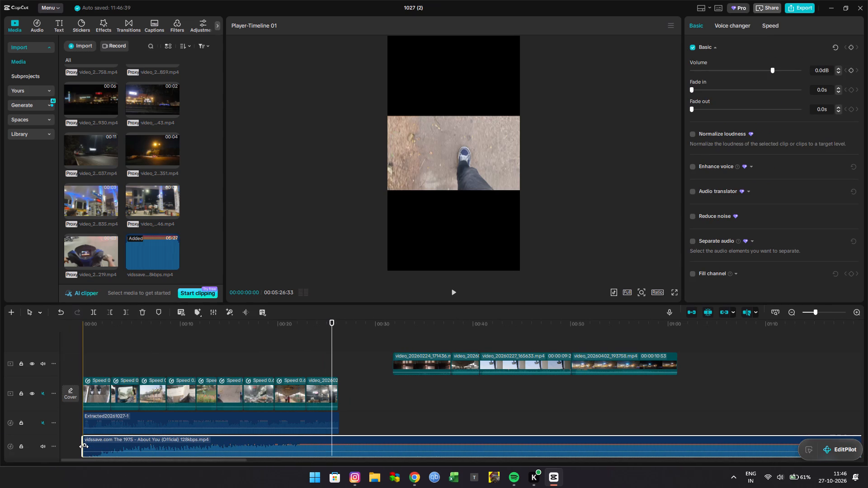
{"action": "left_click_drag", "start_coordinate": [82, 450], "coordinate": [94, 451]}
{"action": "left_click_drag", "start_coordinate": [231, 444], "coordinate": [219, 445]}
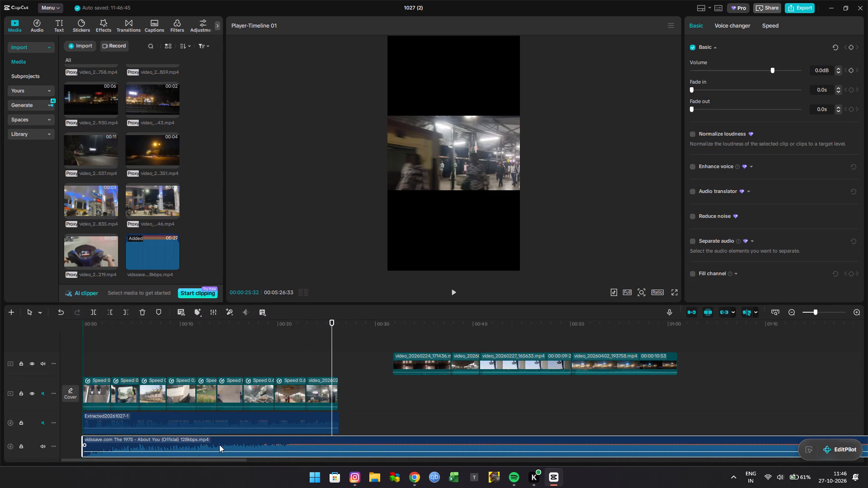
{"action": "left_click_drag", "start_coordinate": [219, 445], "coordinate": [219, 445]}
Replay the About You track between about 21 and 24 s to check its sync with the footage.
{"action": "left_click", "coordinate": [301, 367]}
{"action": "key", "text": "space"}
{"action": "key", "text": "space"}
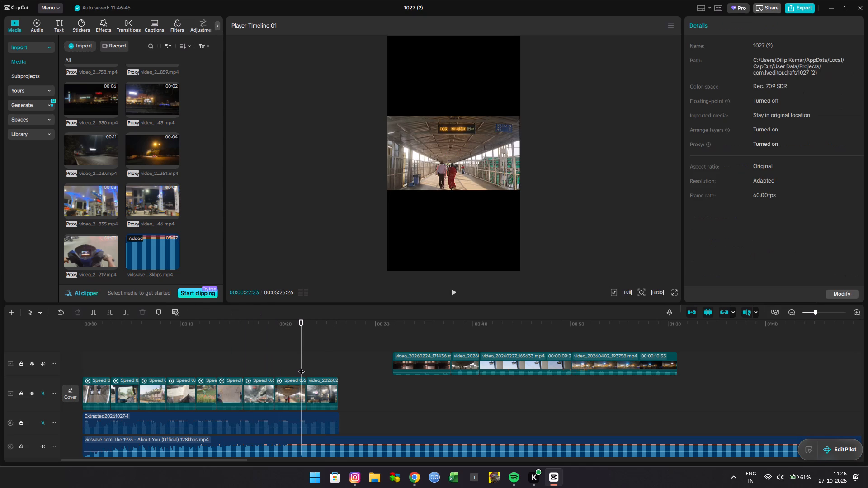
{"action": "key", "text": "space"}
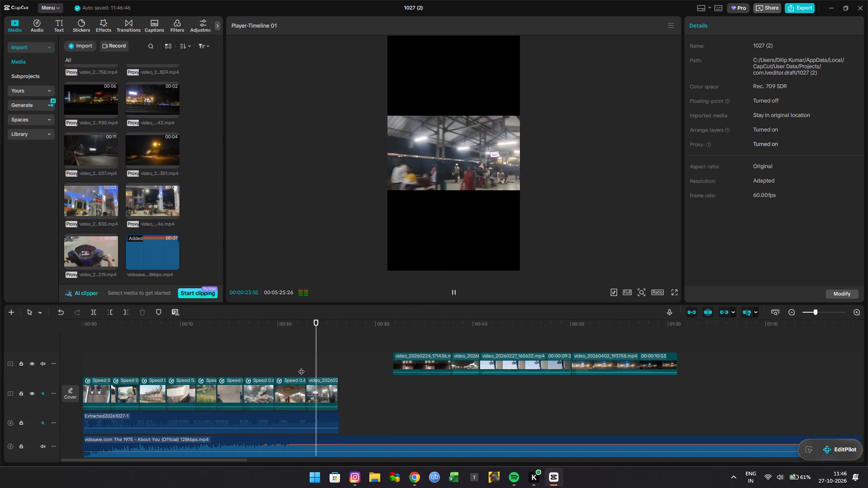
{"action": "left_click", "coordinate": [301, 367]}
{"action": "left_click_drag", "start_coordinate": [300, 366], "coordinate": [294, 366]}
{"action": "key", "text": "space"}
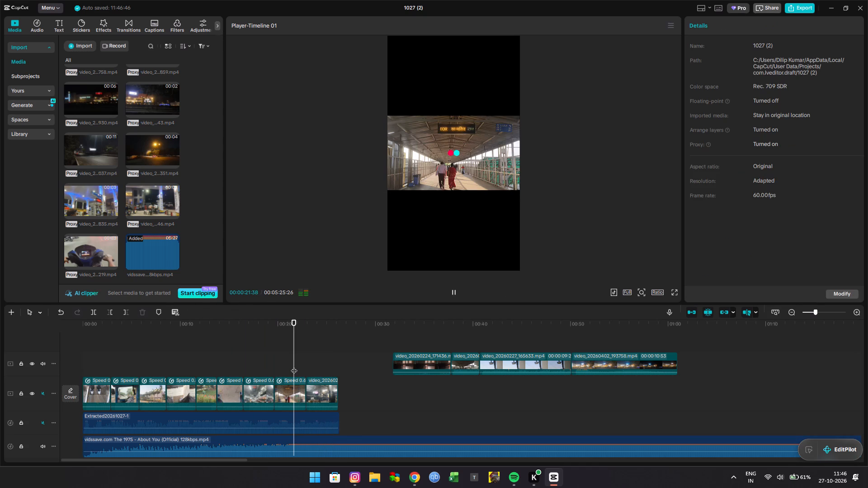
{"action": "key", "text": "space"}
{"action": "key", "text": "space"}
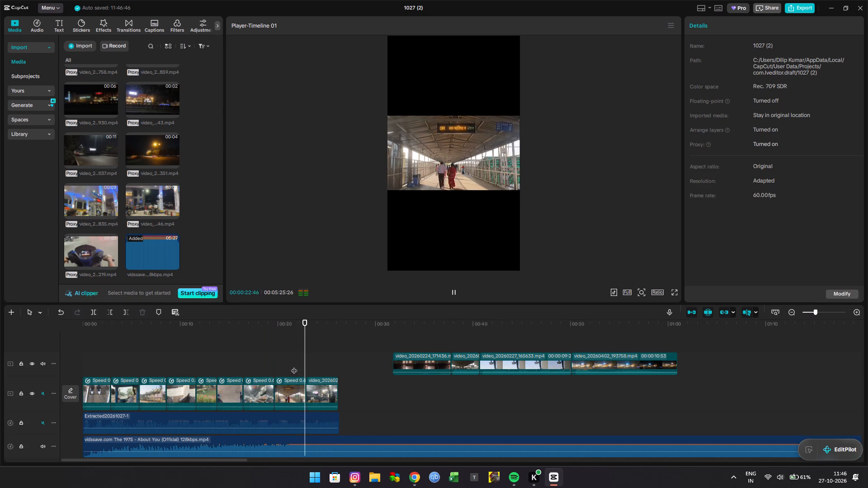
{"action": "key", "text": "space"}
Trim about 2 s more off the About You clip's start, realign it to the timeline's beginning, and replay from about 20 s.
{"action": "left_click", "coordinate": [115, 448]}
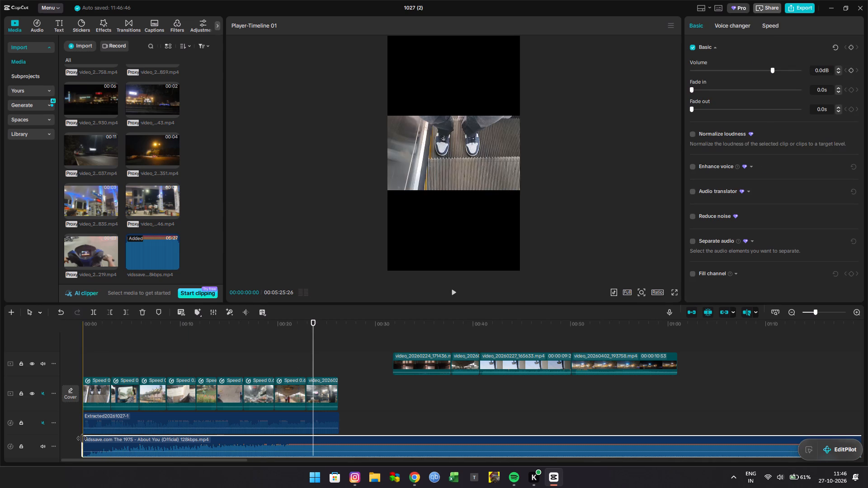
{"action": "left_click_drag", "start_coordinate": [82, 438], "coordinate": [104, 440]}
{"action": "left_click_drag", "start_coordinate": [297, 442], "coordinate": [289, 442]}
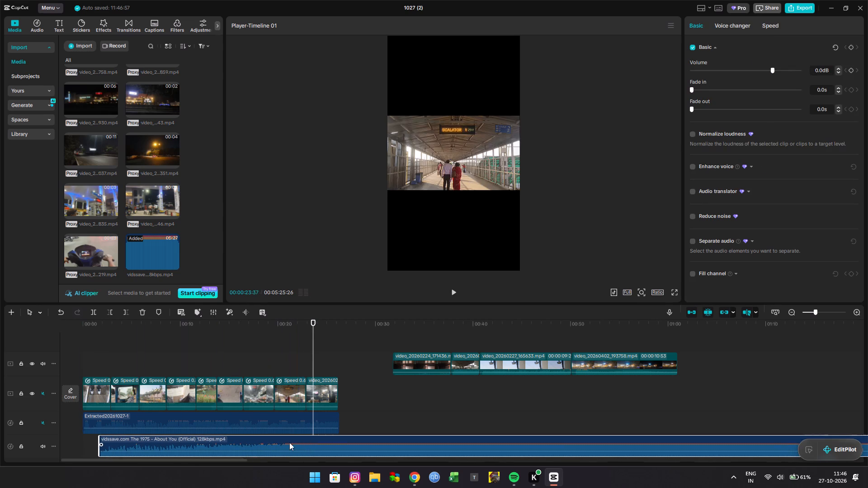
{"action": "left_click_drag", "start_coordinate": [289, 442], "coordinate": [272, 442]}
{"action": "left_click", "coordinate": [283, 356]}
{"action": "key", "text": "space"}
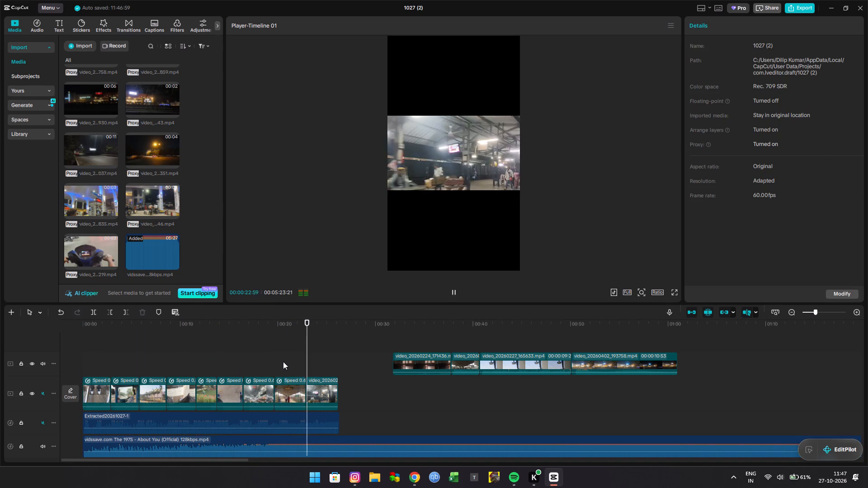
{"action": "left_click", "coordinate": [286, 366]}
{"action": "key", "text": "space"}
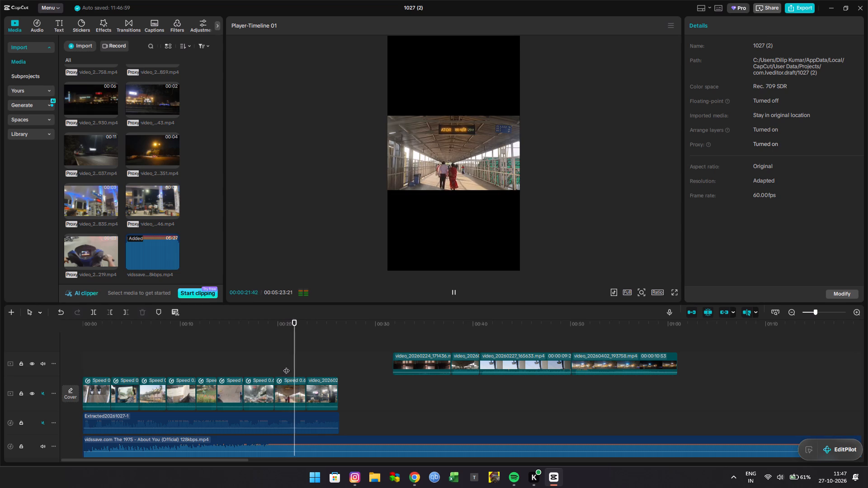
{"action": "key", "text": "space"}
Restore about 0.4 s at the About You clip's start, realign it to the timeline's beginning, and replay from about 21 s.
{"action": "left_click", "coordinate": [87, 446]}
{"action": "left_click_drag", "start_coordinate": [96, 441], "coordinate": [103, 441]}
{"action": "left_click", "coordinate": [88, 439]}
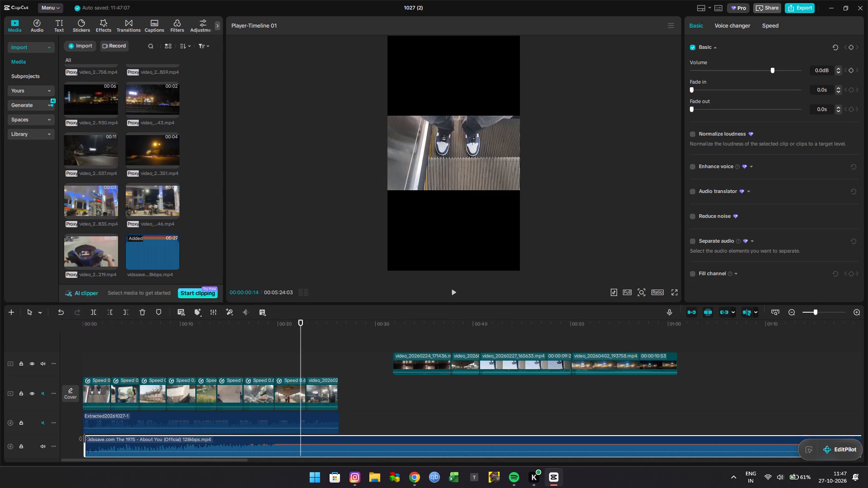
{"action": "left_click_drag", "start_coordinate": [95, 443], "coordinate": [90, 443]}
{"action": "left_click", "coordinate": [288, 354]}
{"action": "key", "text": "space"}
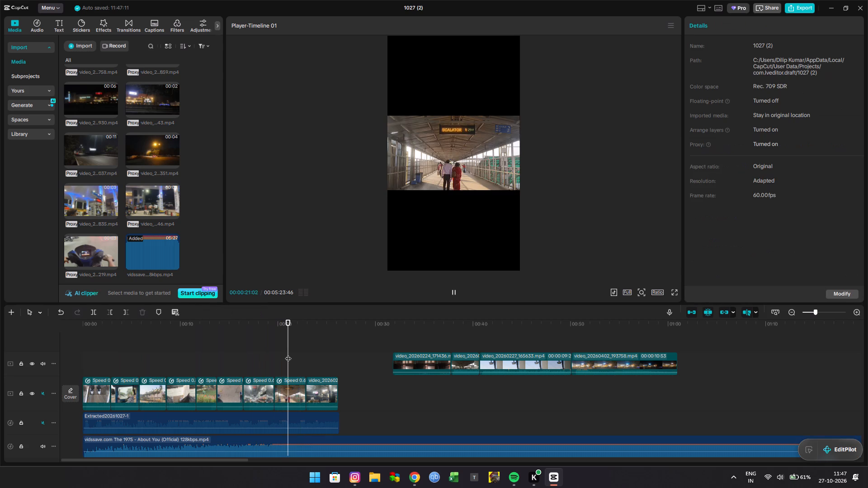
{"action": "key", "text": "space"}
{"action": "key", "text": "space"}
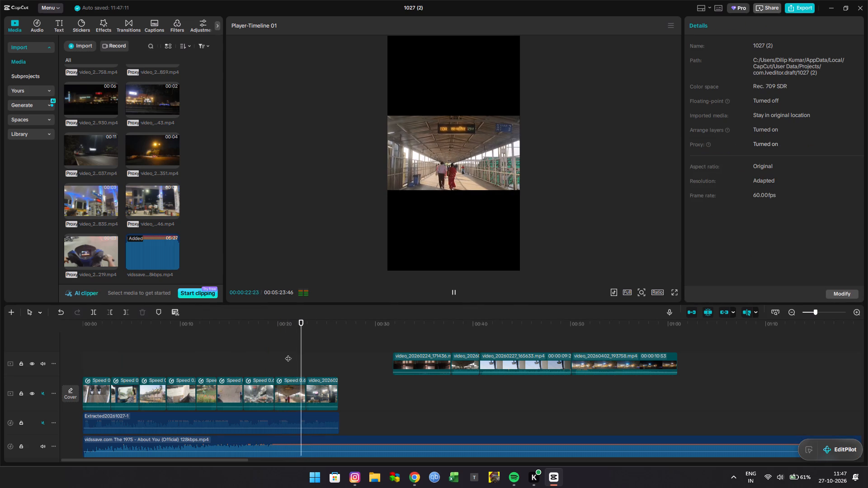
{"action": "key", "text": "space"}
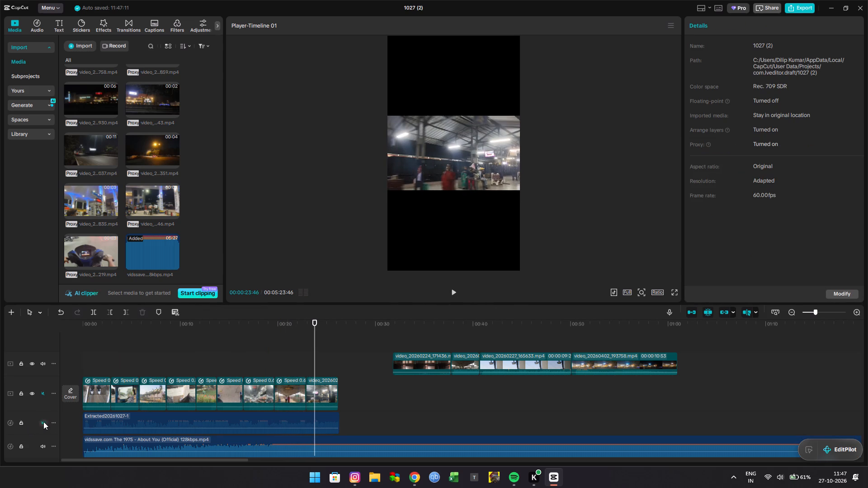
Unmute the extracted audio track and play it together with About You from about 22 s to compare their sync.
{"action": "left_click", "coordinate": [43, 422]}
{"action": "left_click", "coordinate": [297, 366]}
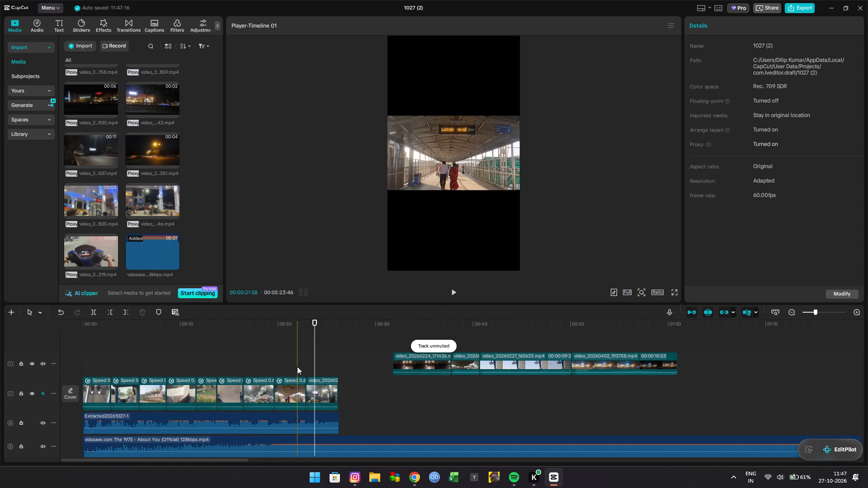
{"action": "key", "text": "space"}
{"action": "double_click", "coordinate": [297, 366]}
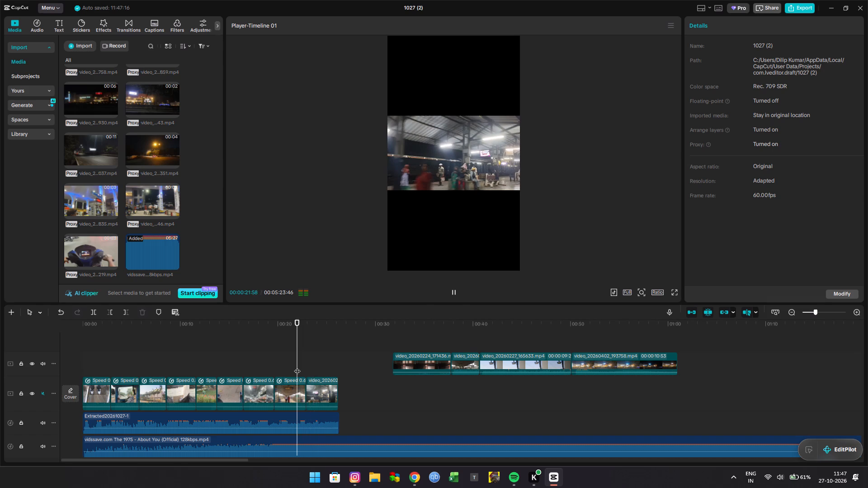
{"action": "key", "text": "space"}
{"action": "key", "text": "space"}
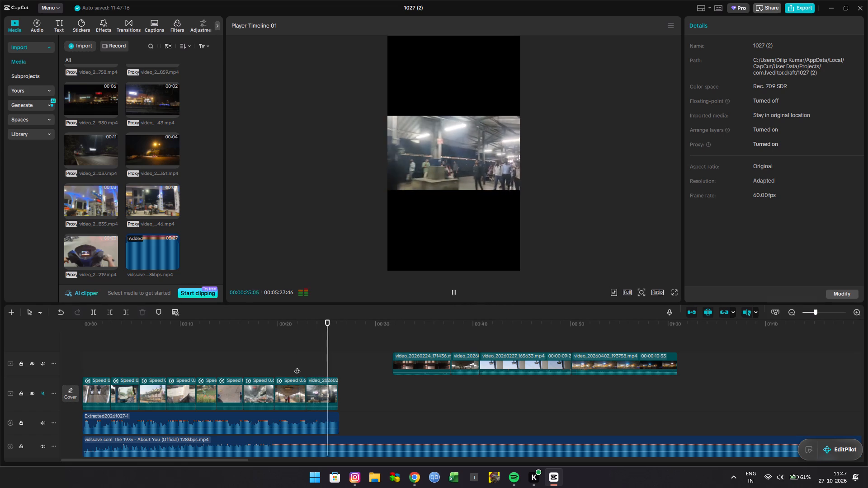
Lower the About You clip's volume to about -7.3 dB and replay both tracks from about 17 s.
{"action": "left_click", "coordinate": [274, 451]}
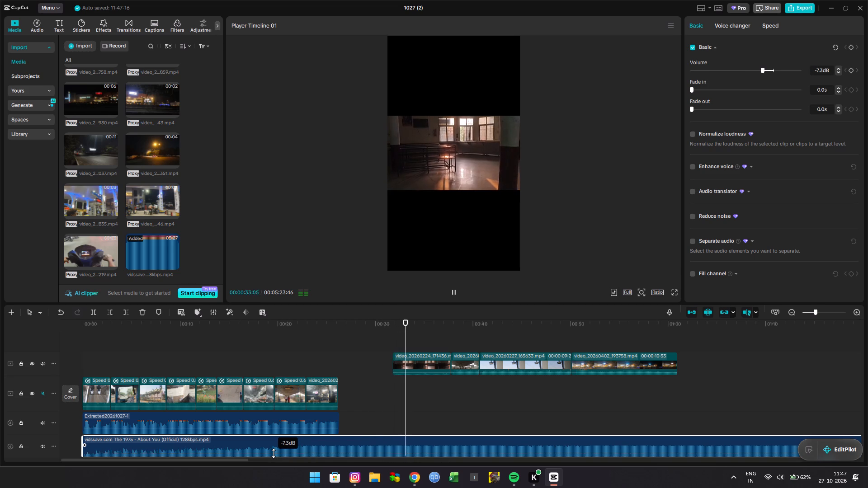
{"action": "double_click", "coordinate": [253, 346]}
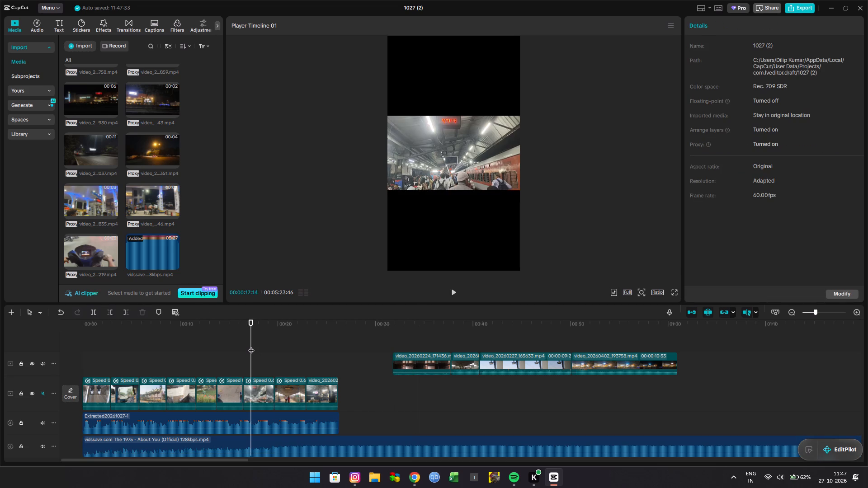
{"action": "key", "text": "space"}
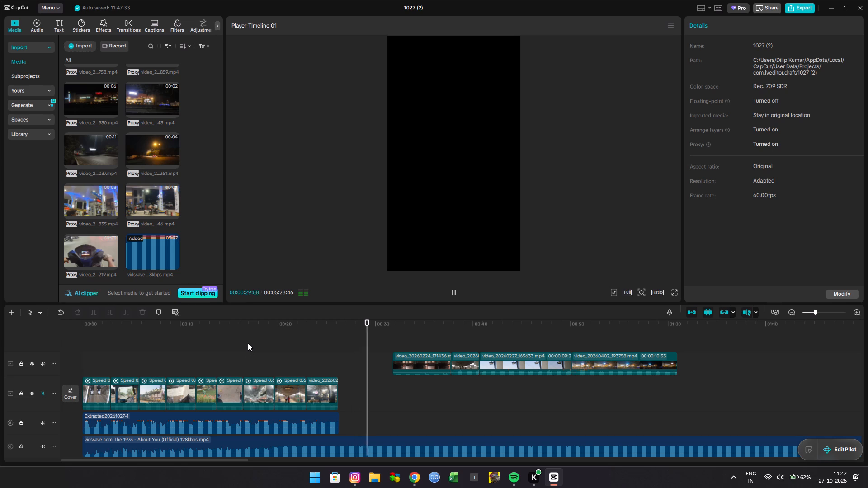
Mute the About You track and play the extracted audio alone from about 19 s and from the timeline's beginning.
{"action": "left_click", "coordinate": [41, 445]}
{"action": "left_click", "coordinate": [269, 353]}
{"action": "key", "text": "space"}
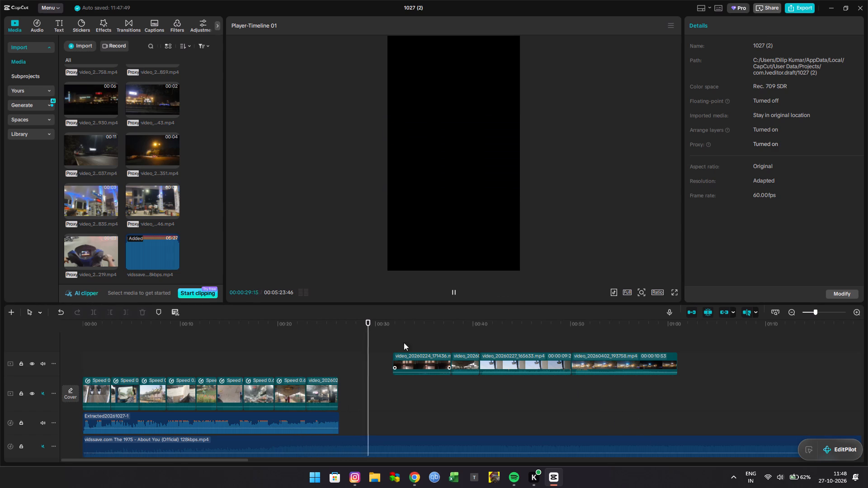
{"action": "left_click", "coordinate": [268, 347]}
{"action": "left_click_drag", "start_coordinate": [268, 346], "coordinate": [0, 350]}
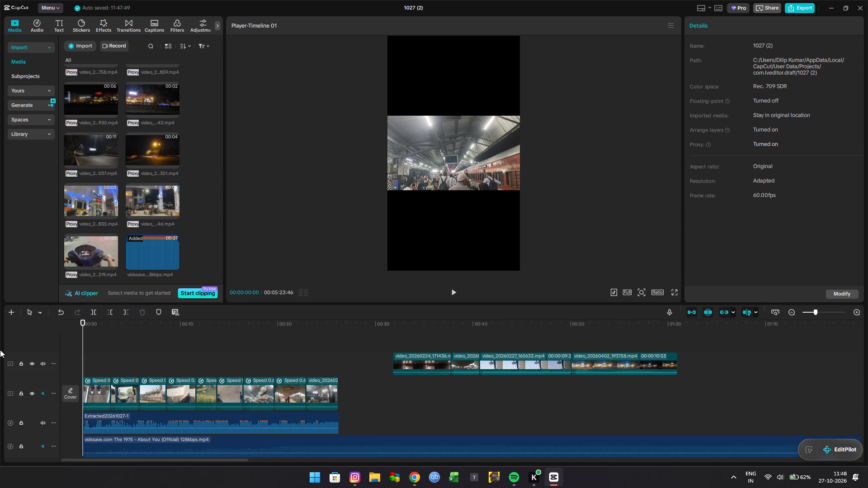
{"action": "key", "text": "space"}
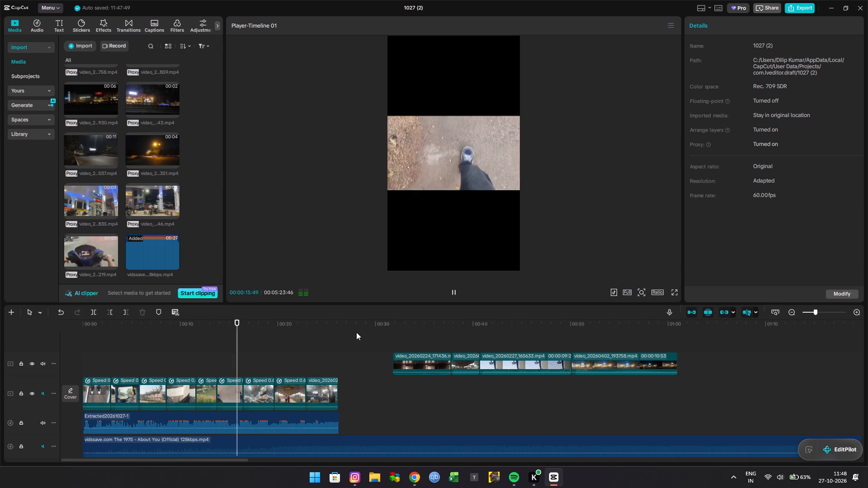
{"action": "key", "text": "space"}
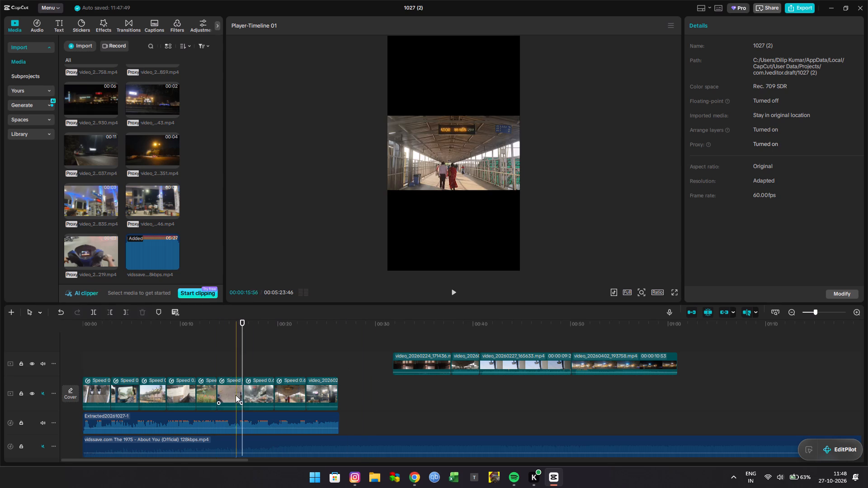
Apply Stabilize at the Recommended level to the clip of walking feet at about 15 s.
{"action": "left_click", "coordinate": [235, 394]}
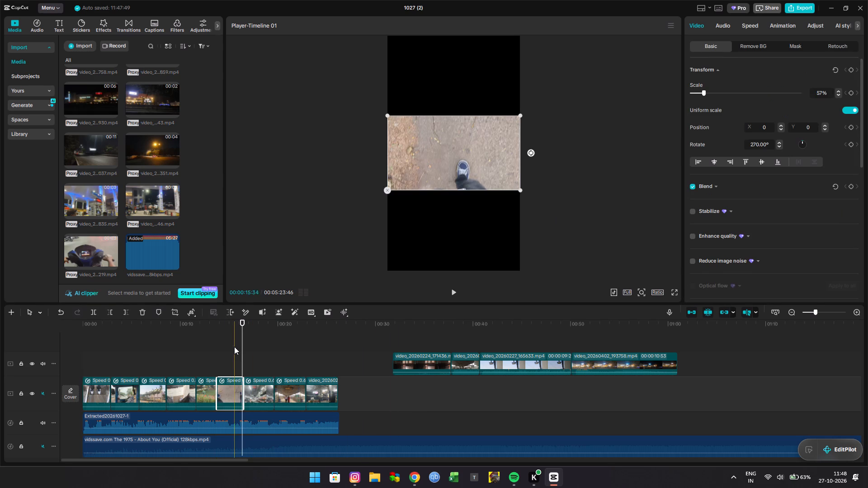
{"action": "left_click", "coordinate": [234, 347]}
{"action": "left_click", "coordinate": [236, 405]}
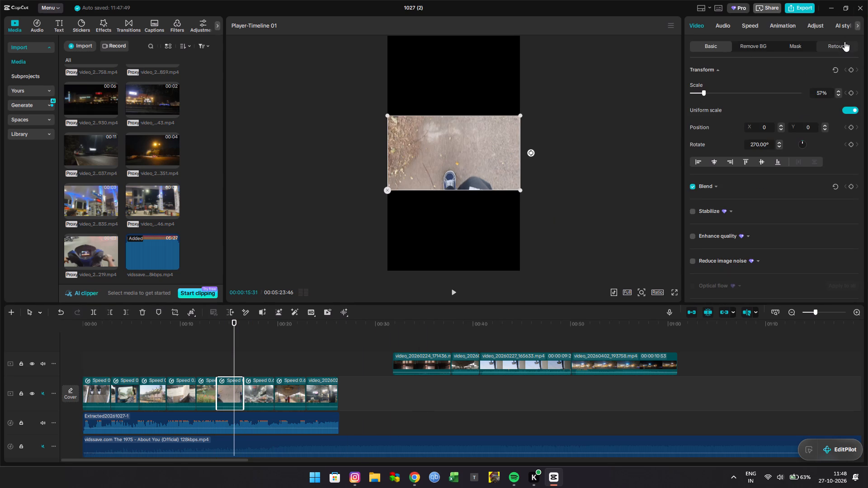
{"action": "left_click", "coordinate": [691, 212]}
{"action": "left_click", "coordinate": [787, 230]}
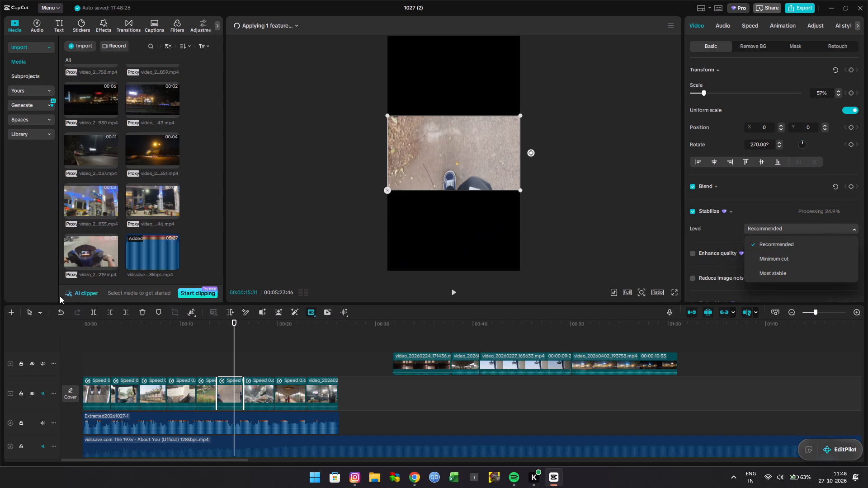
{"action": "left_click", "coordinate": [208, 364]}
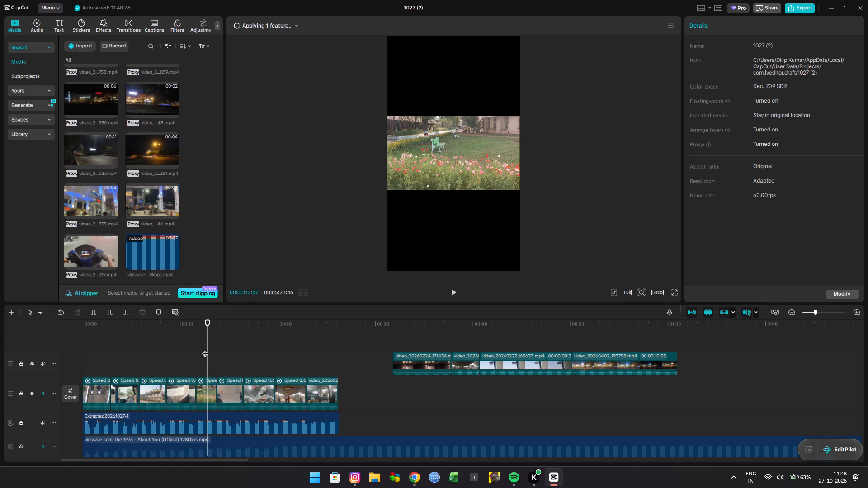
{"action": "left_click", "coordinate": [275, 16]}
{"action": "left_click", "coordinate": [278, 33]}
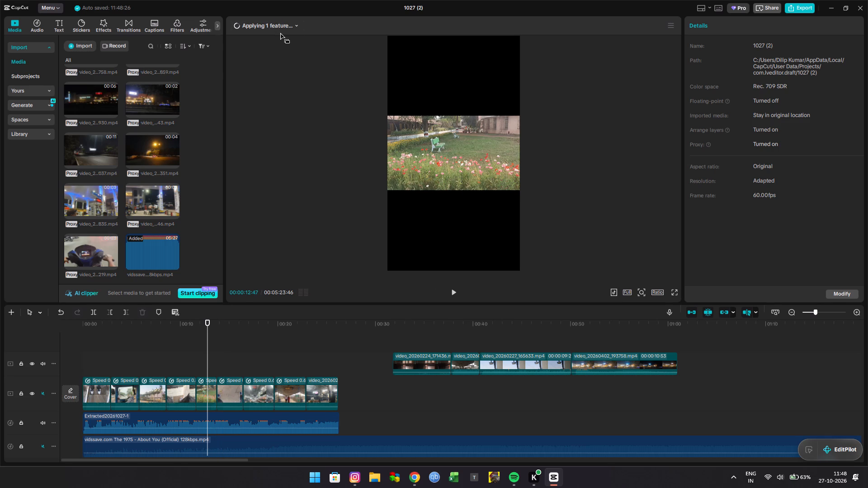
Play the timeline from about 13 s to review the stabilized clip of walking feet.
{"action": "left_click", "coordinate": [283, 27]}
{"action": "left_click", "coordinate": [209, 363]}
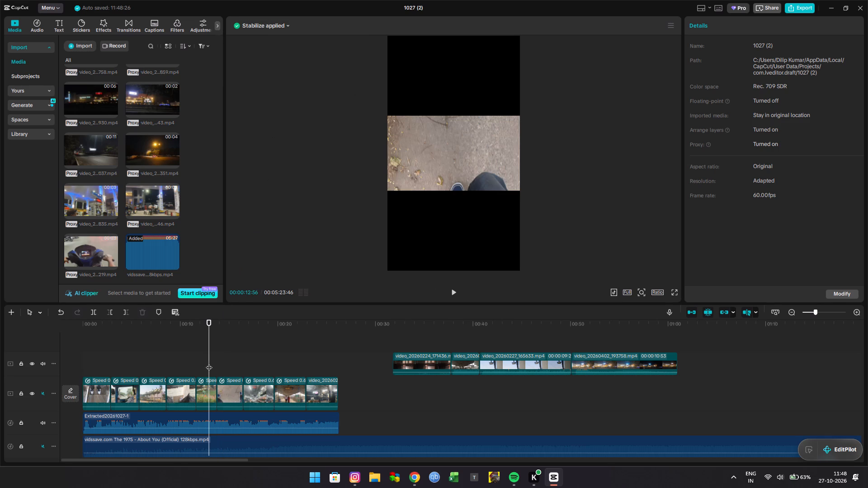
{"action": "key", "text": "space"}
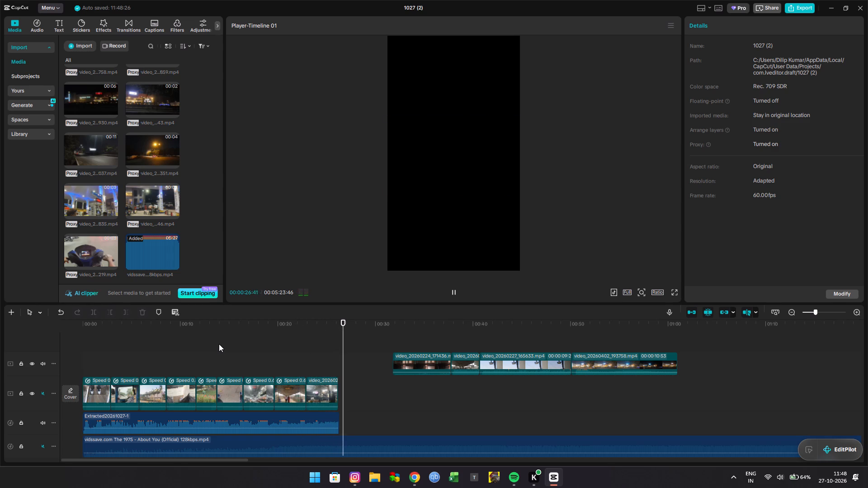
Unmute the About You track and play it with the extracted audio from about 26 s and 19 s.
{"action": "left_click", "coordinate": [42, 447]}
{"action": "left_click", "coordinate": [333, 350]}
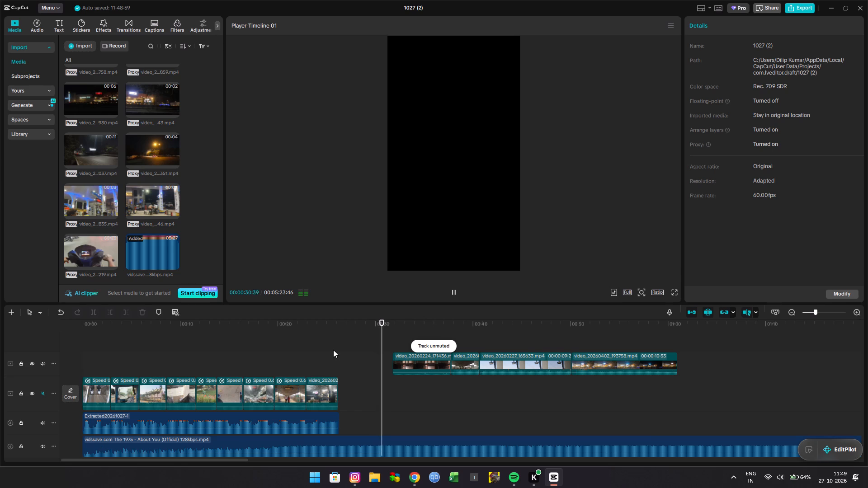
{"action": "key", "text": "space"}
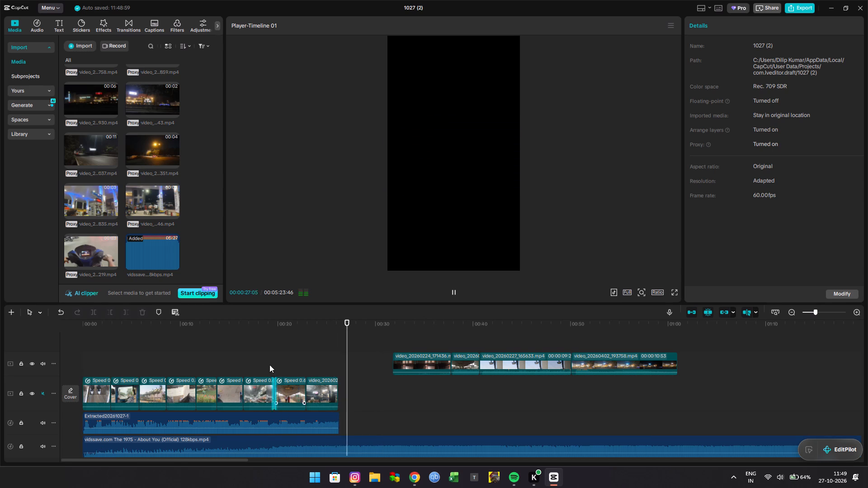
{"action": "double_click", "coordinate": [267, 352]}
{"action": "key", "text": "space"}
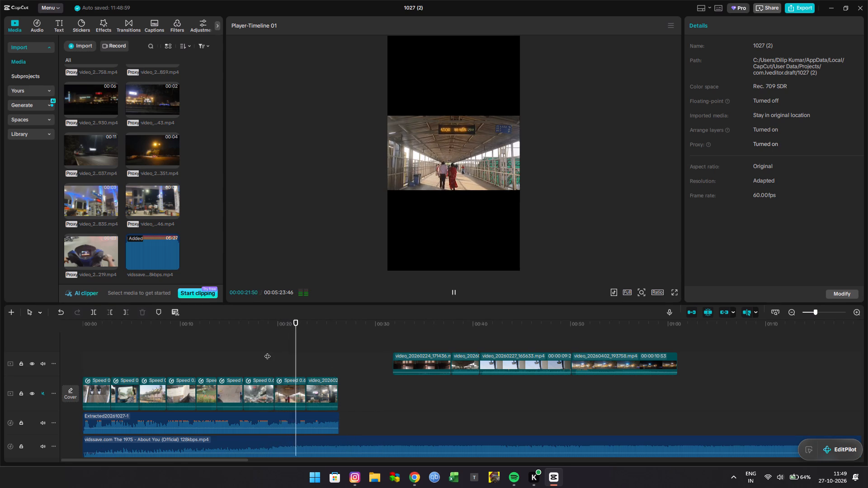
{"action": "key", "text": "space"}
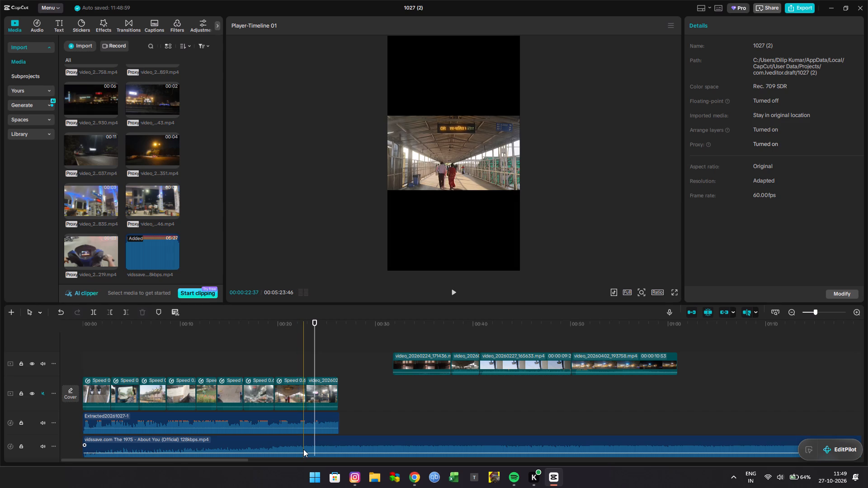
Trim about 1 s off the start of the About You clip and shift the clip about 0.4 s earlier.
{"action": "left_click", "coordinate": [303, 449]}
{"action": "left_click", "coordinate": [303, 449]}
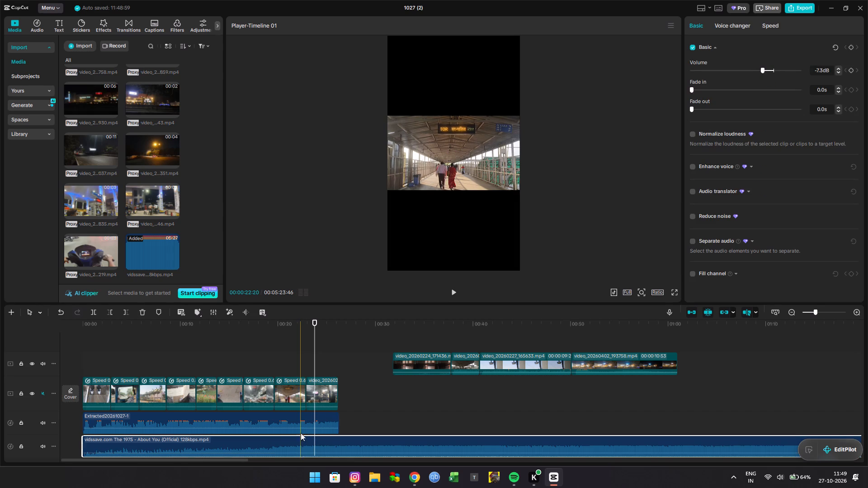
{"action": "double_click", "coordinate": [302, 328]}
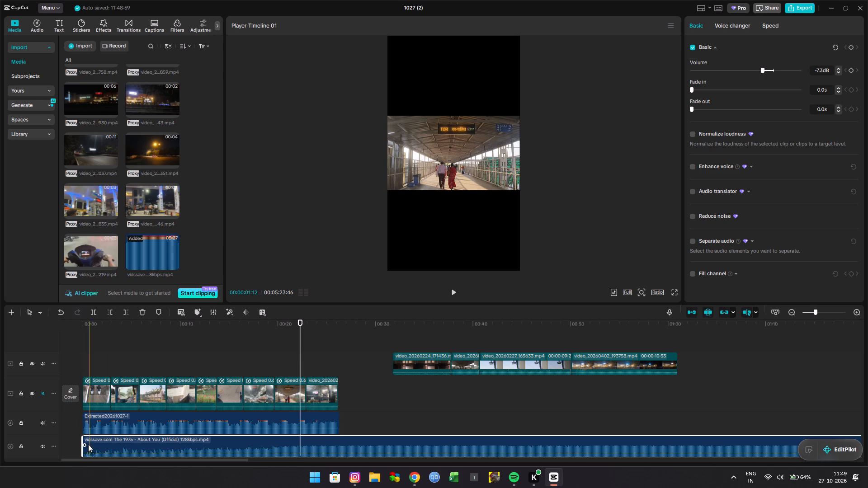
{"action": "left_click_drag", "start_coordinate": [82, 444], "coordinate": [90, 444]}
{"action": "left_click_drag", "start_coordinate": [82, 441], "coordinate": [86, 441]}
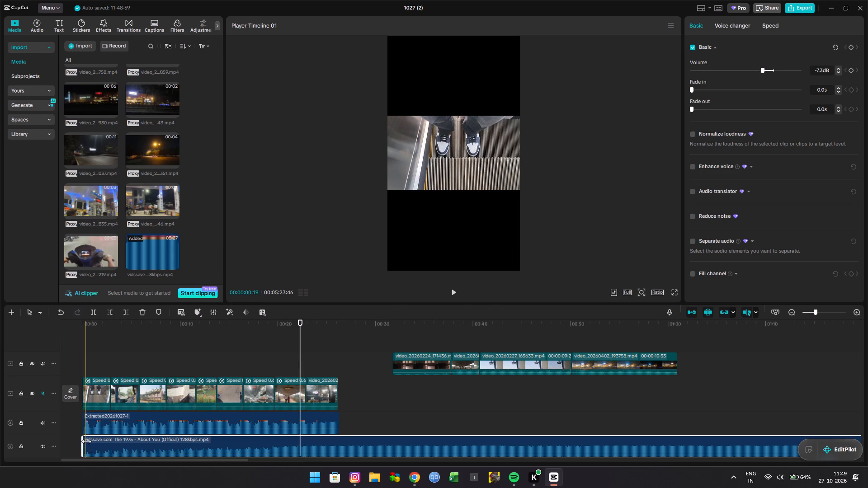
{"action": "left_click_drag", "start_coordinate": [86, 441], "coordinate": [88, 441]}
{"action": "left_click_drag", "start_coordinate": [84, 438], "coordinate": [93, 438]}
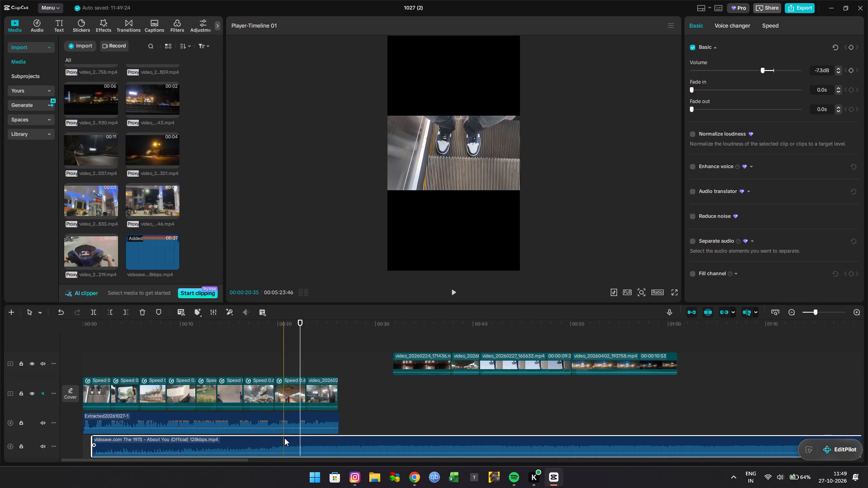
{"action": "left_click", "coordinate": [313, 445]}
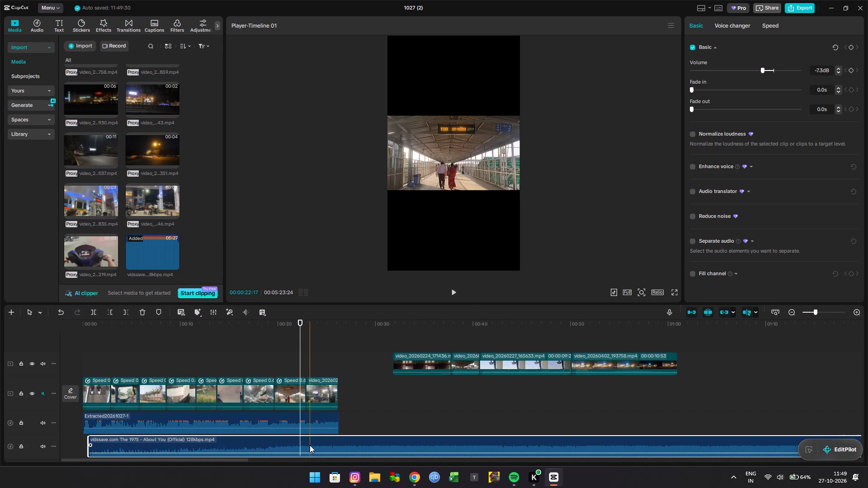
Play both audio tracks from about 20 s, 22 s and the timeline's beginning to check their sync.
{"action": "double_click", "coordinate": [279, 351]}
{"action": "key", "text": "space"}
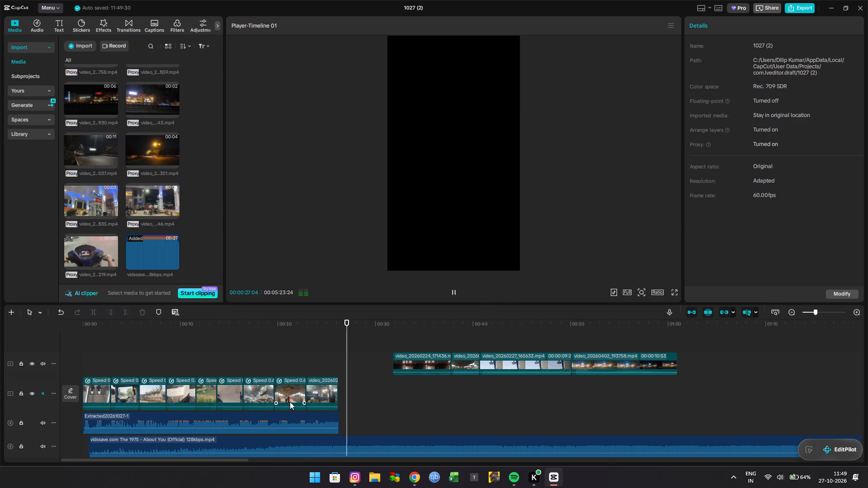
{"action": "left_click", "coordinate": [300, 341]}
{"action": "key", "text": "space"}
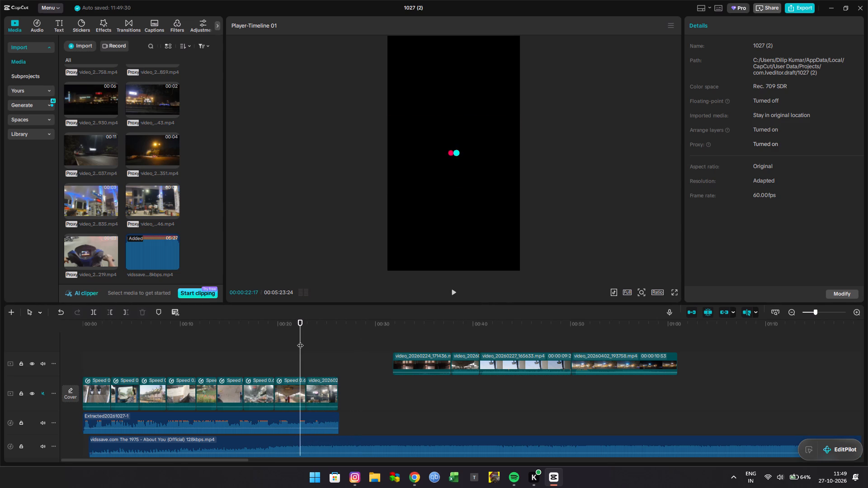
{"action": "left_click", "coordinate": [118, 346]}
{"action": "left_click_drag", "start_coordinate": [118, 346], "coordinate": [0, 376]}
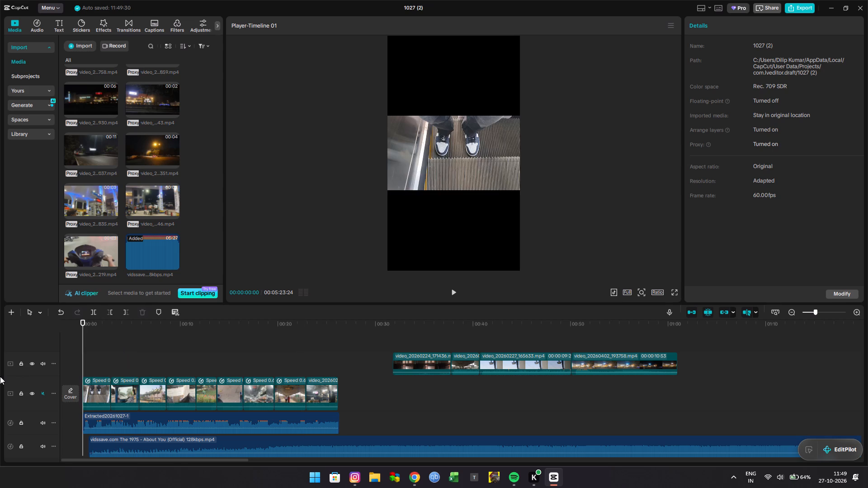
{"action": "key", "text": "space"}
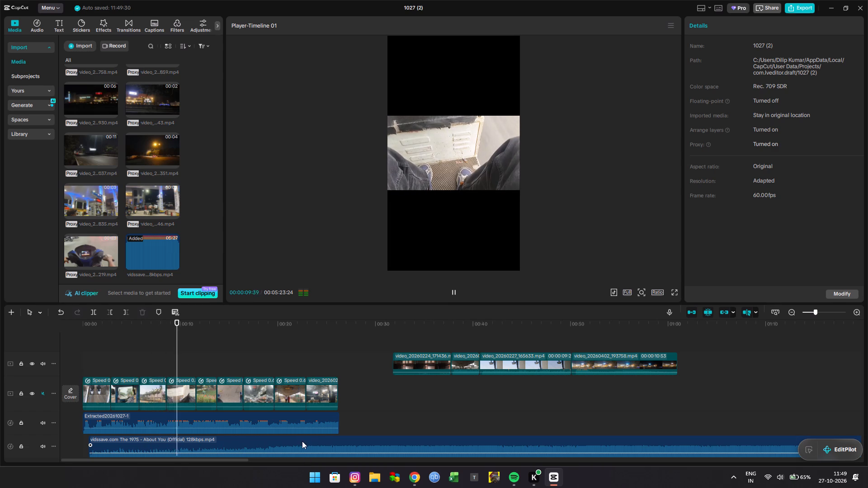
{"action": "double_click", "coordinate": [279, 350]}
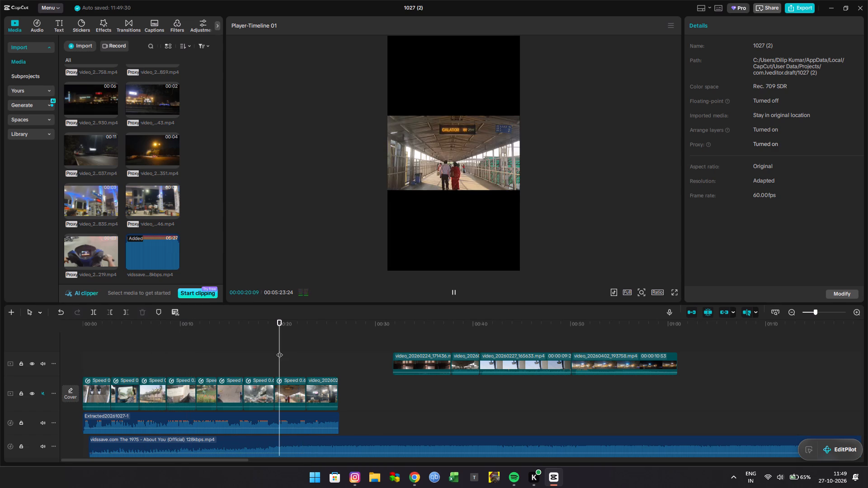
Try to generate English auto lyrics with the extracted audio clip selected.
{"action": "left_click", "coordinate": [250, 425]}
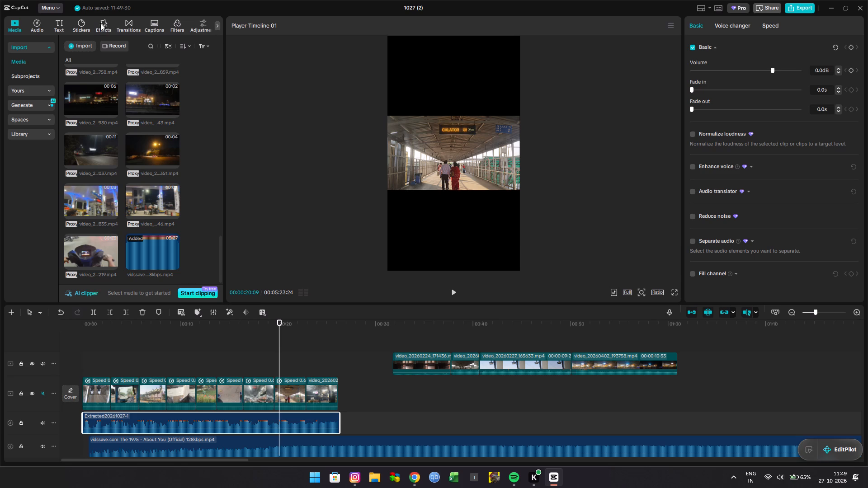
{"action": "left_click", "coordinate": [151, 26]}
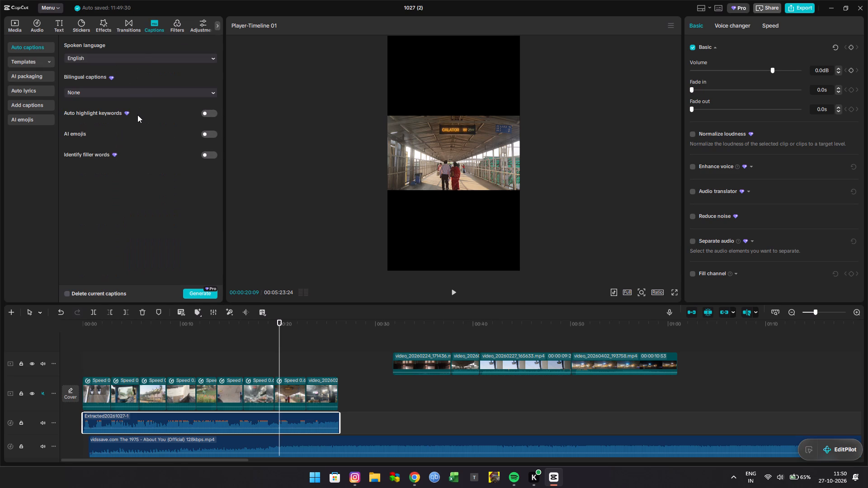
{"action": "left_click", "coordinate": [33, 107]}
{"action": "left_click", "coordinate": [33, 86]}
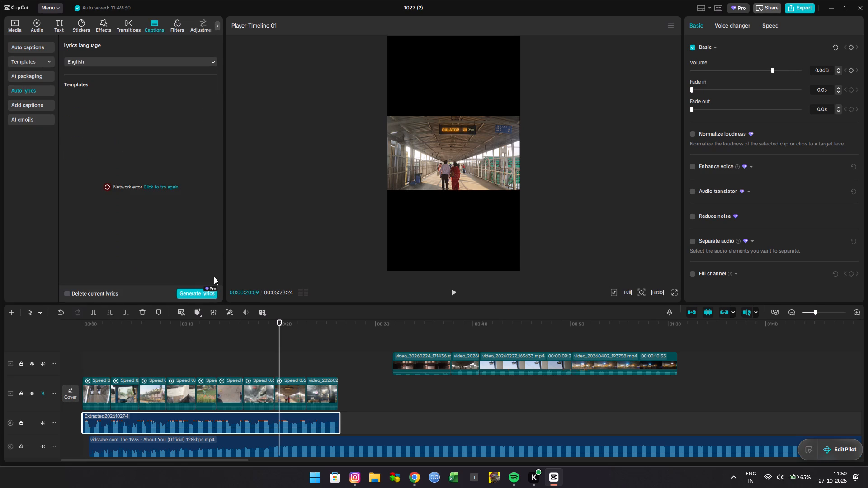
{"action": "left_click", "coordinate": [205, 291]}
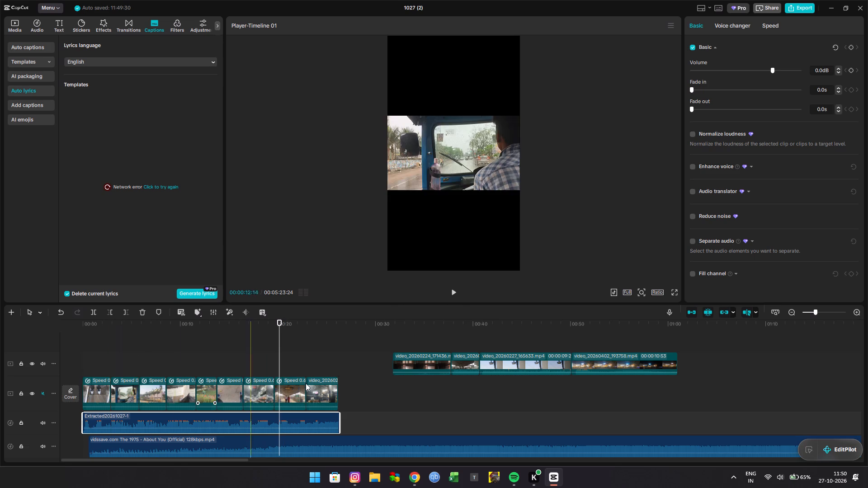
Replay both tracks from about 19 s and shift the About You clip about 0.5 s later.
{"action": "left_click", "coordinate": [269, 364]}
{"action": "left_click", "coordinate": [269, 364]}
{"action": "key", "text": "space"}
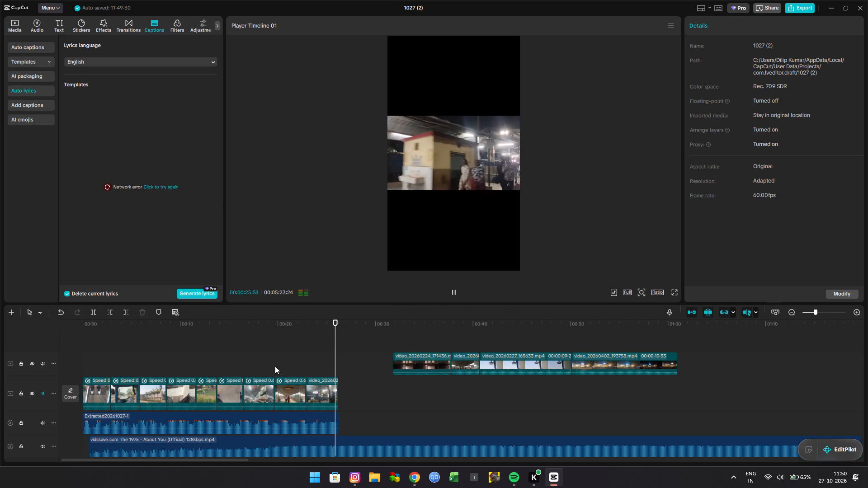
{"action": "key", "text": "space"}
{"action": "left_click_drag", "start_coordinate": [320, 446], "coordinate": [325, 443]}
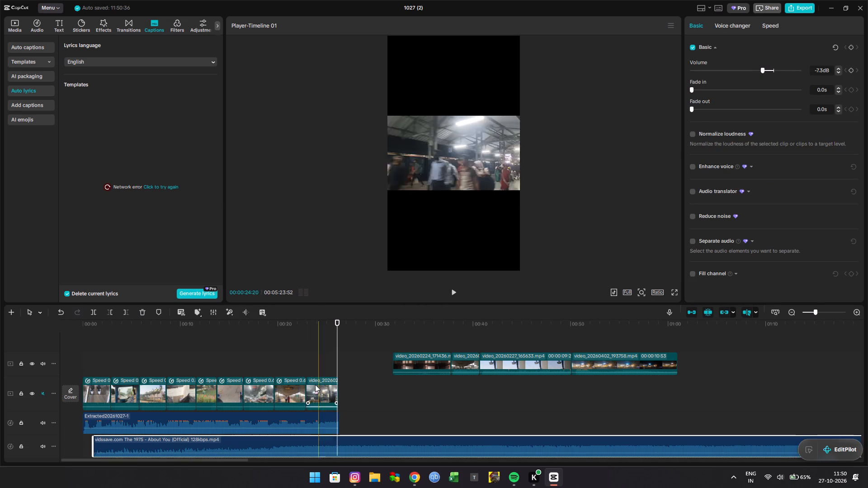
Play both audio tracks from about 23 s, 1 s and 24 s to check the sync and the song's level.
{"action": "left_click", "coordinate": [310, 351]}
{"action": "key", "text": "space"}
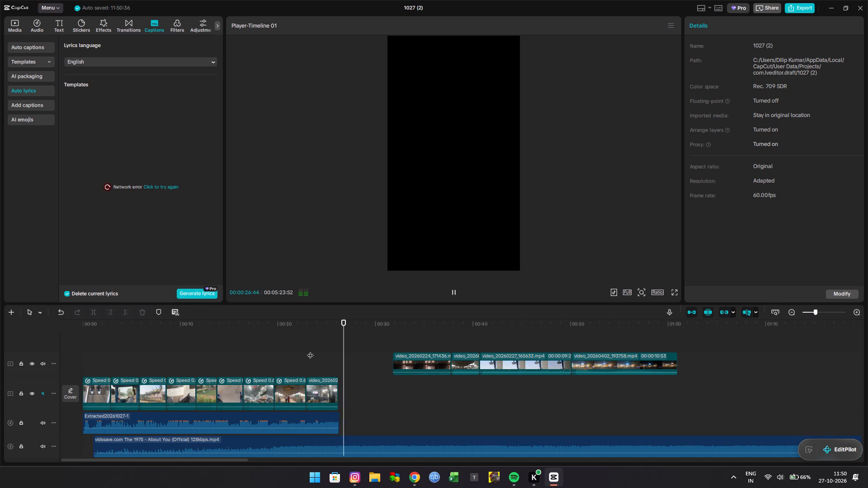
{"action": "left_click", "coordinate": [310, 351]}
{"action": "left_click_drag", "start_coordinate": [310, 350], "coordinate": [94, 367]}
{"action": "key", "text": "space"}
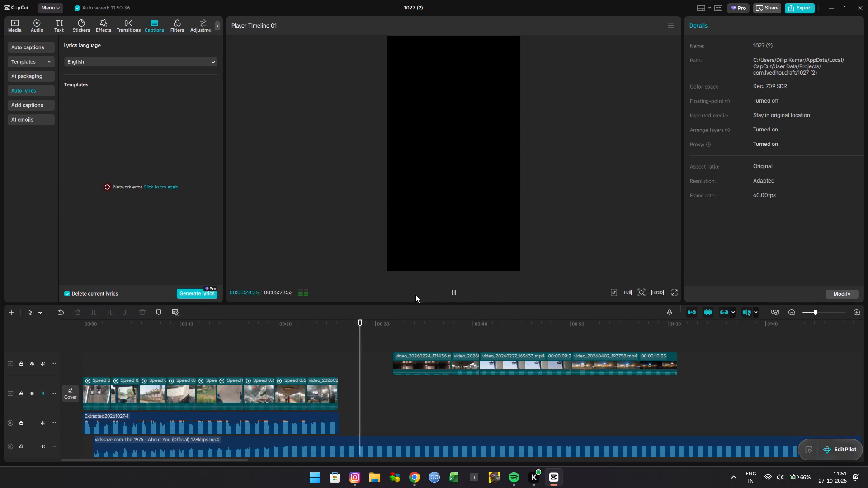
{"action": "left_click", "coordinate": [320, 359]}
{"action": "key", "text": "space"}
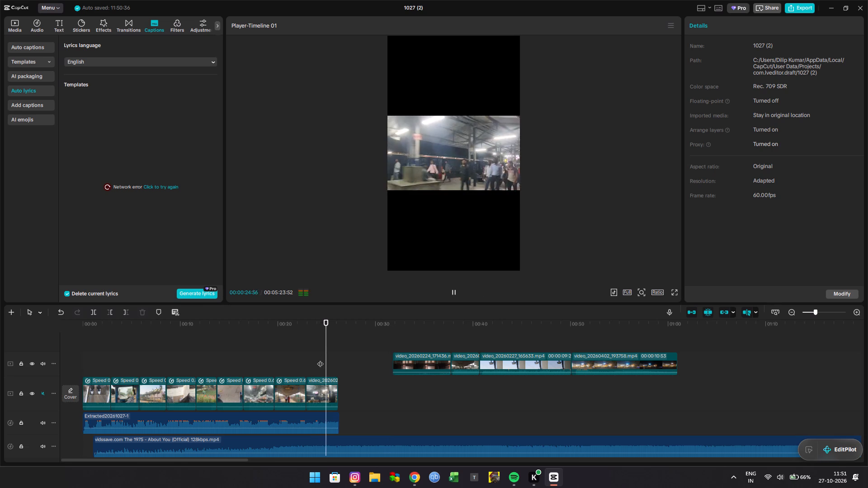
{"action": "key", "text": "space"}
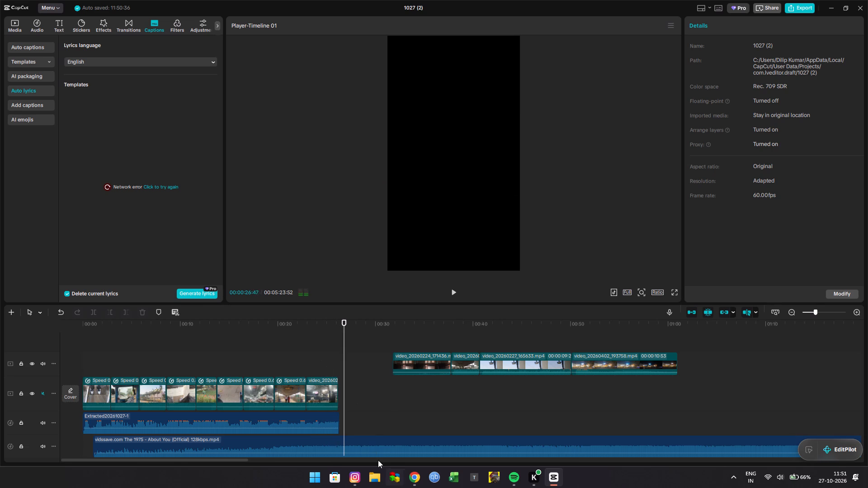
Raise the About You clip's volume to about -1.3 dB and replay from about 25 s and the timeline's beginning.
{"action": "left_click", "coordinate": [370, 450]}
{"action": "left_click", "coordinate": [367, 453]}
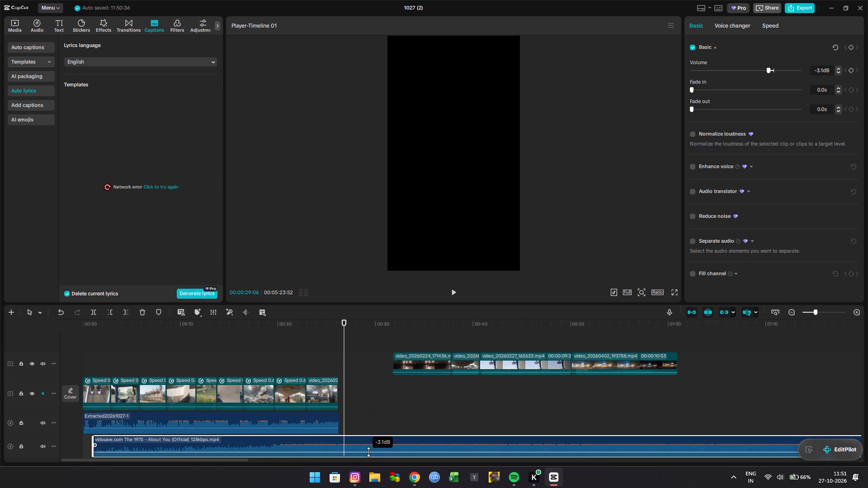
{"action": "double_click", "coordinate": [328, 362]}
{"action": "key", "text": "space"}
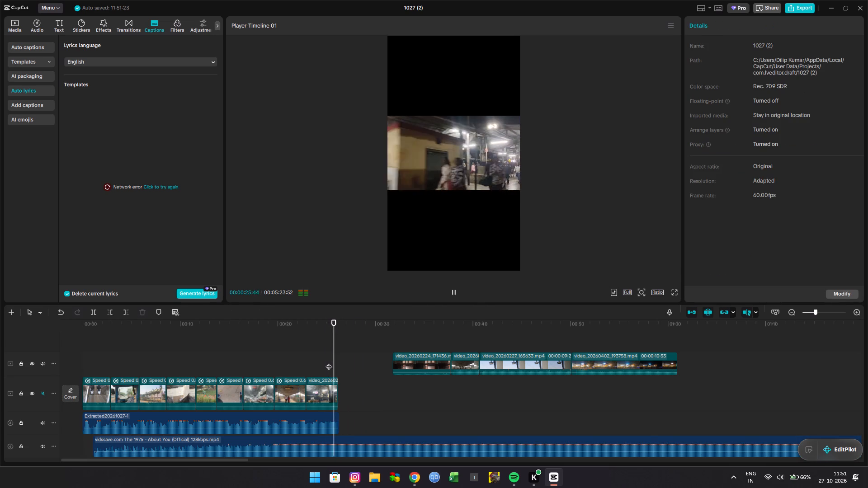
{"action": "double_click", "coordinate": [324, 360]}
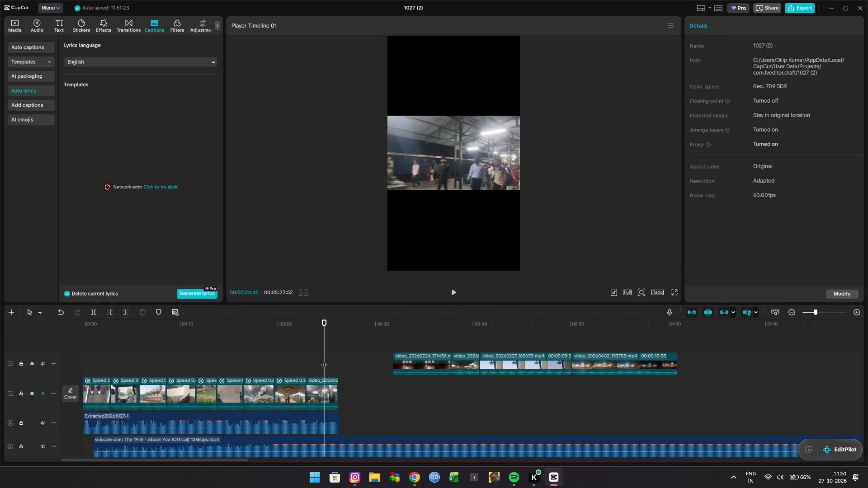
{"action": "key", "text": "space"}
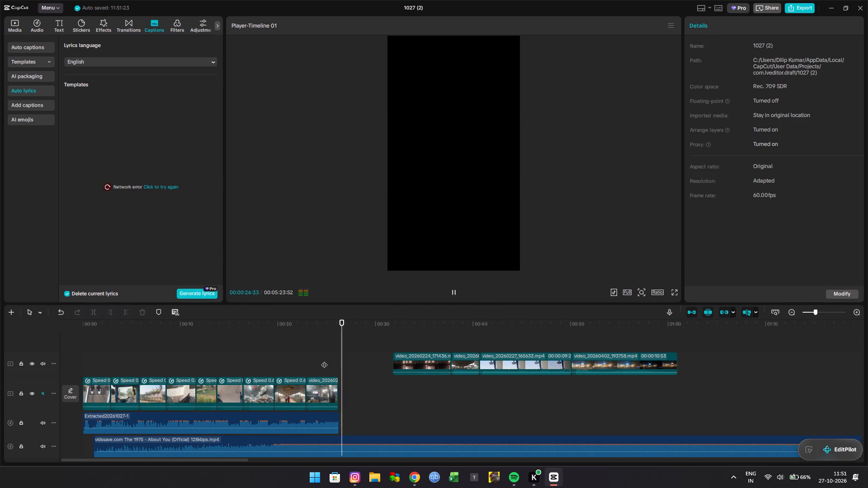
{"action": "left_click", "coordinate": [255, 348]}
{"action": "left_click_drag", "start_coordinate": [255, 348], "coordinate": [0, 414]}
{"action": "key", "text": "space"}
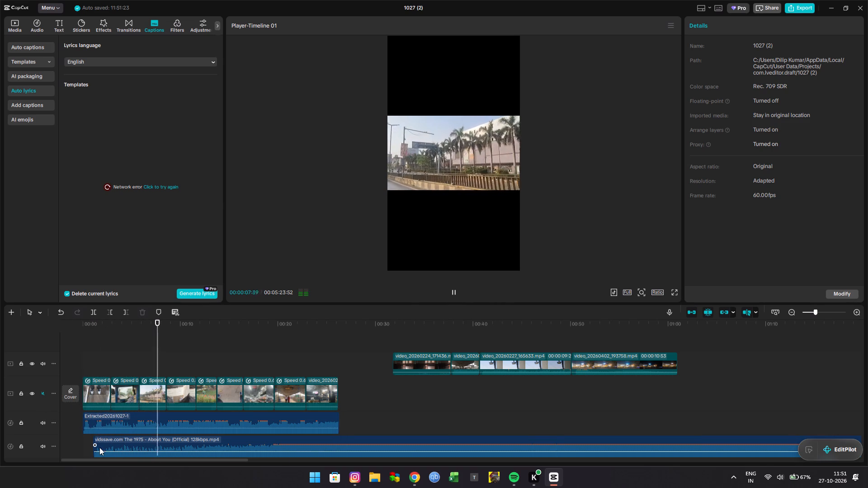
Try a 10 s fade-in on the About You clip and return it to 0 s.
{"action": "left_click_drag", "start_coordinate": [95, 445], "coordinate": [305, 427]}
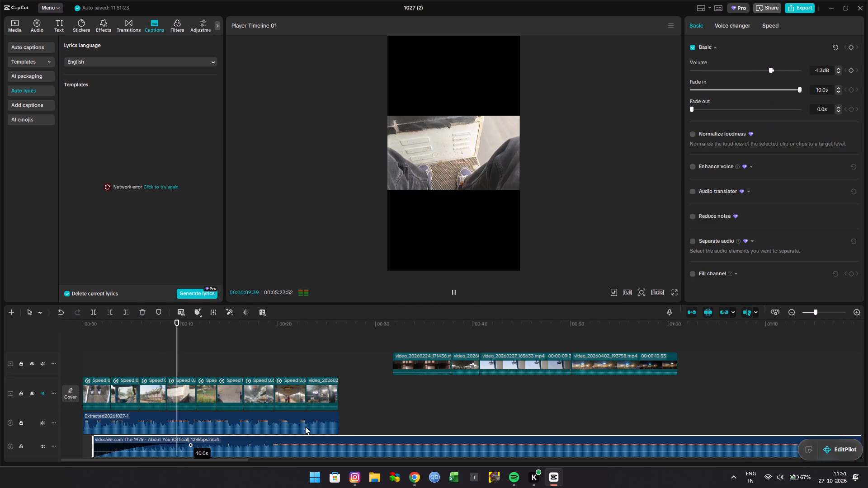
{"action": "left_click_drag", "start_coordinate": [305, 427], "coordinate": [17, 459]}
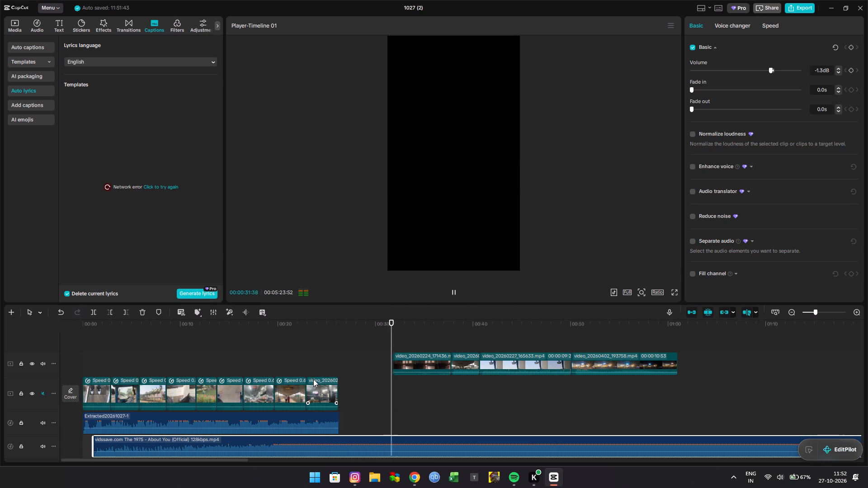
Play both audio tracks from about 25 s to check the passage where the extracted audio ends.
{"action": "double_click", "coordinate": [324, 362]}
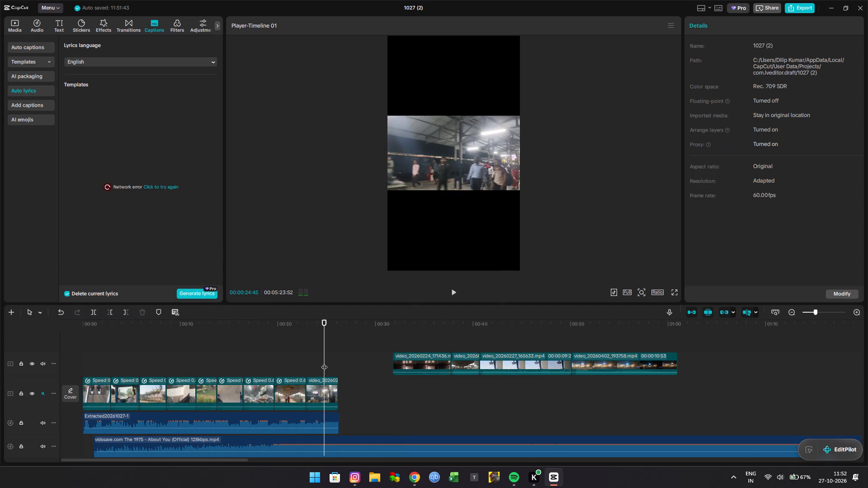
{"action": "key", "text": "space"}
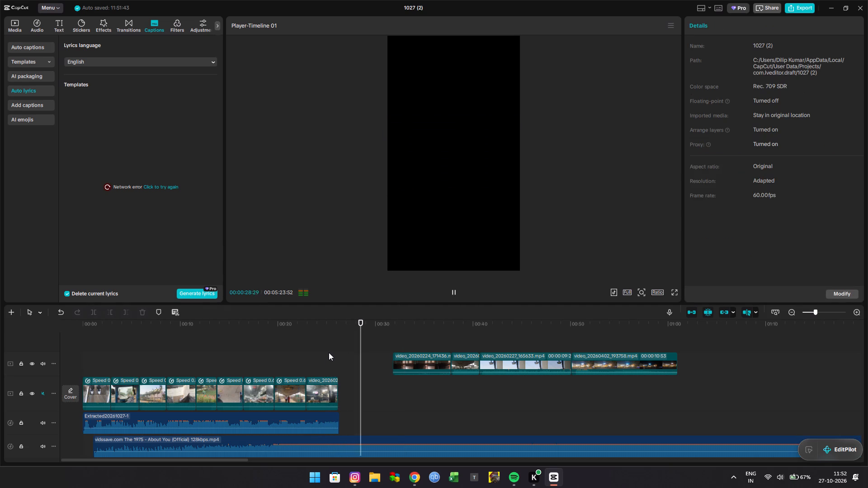
Play both audio tracks from about 24 s to check how the About You song carries past the extracted audio's end.
{"action": "scroll", "coordinate": [329, 352], "scroll_direction": "up", "scroll_amount": 12, "text": "ctrl"}
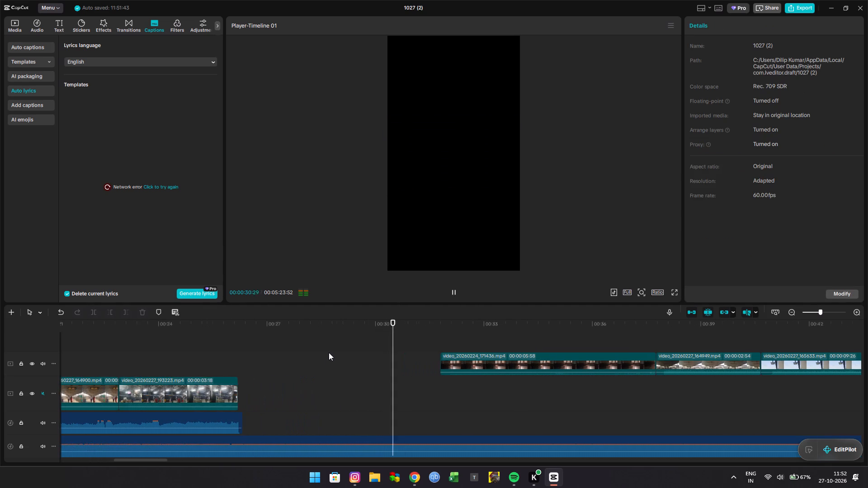
{"action": "left_click", "coordinate": [210, 365]}
{"action": "key", "text": "space"}
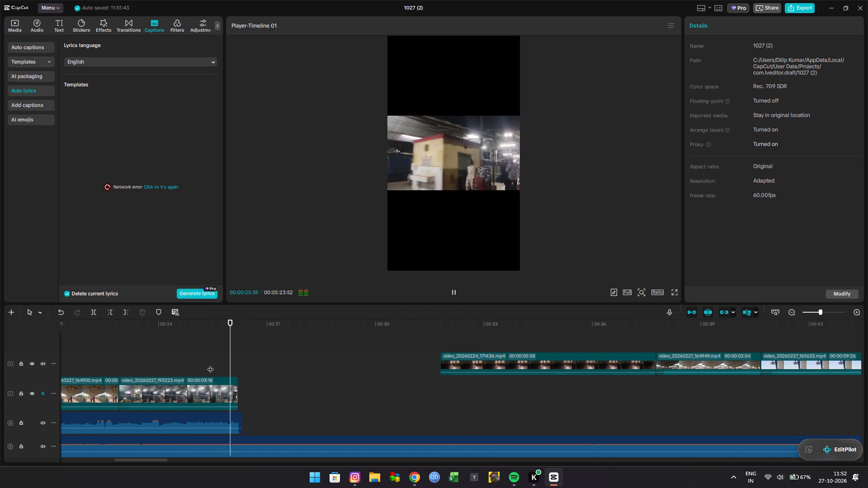
{"action": "left_click", "coordinate": [188, 352]}
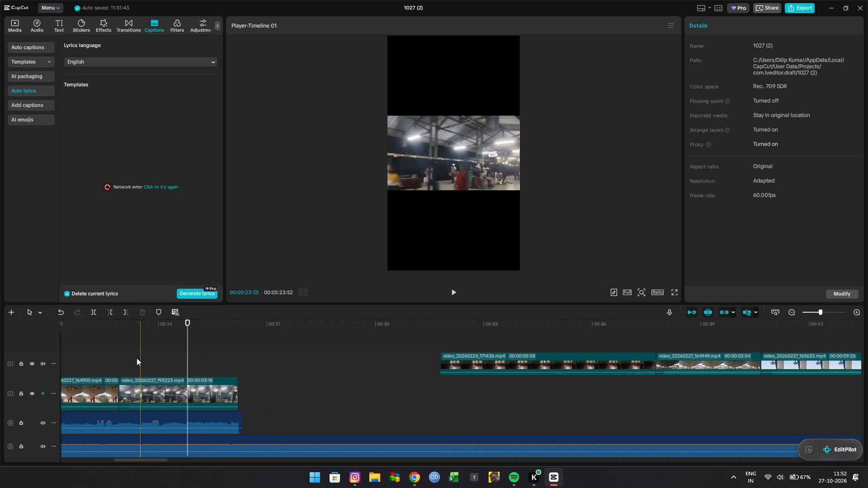
{"action": "key", "text": "space"}
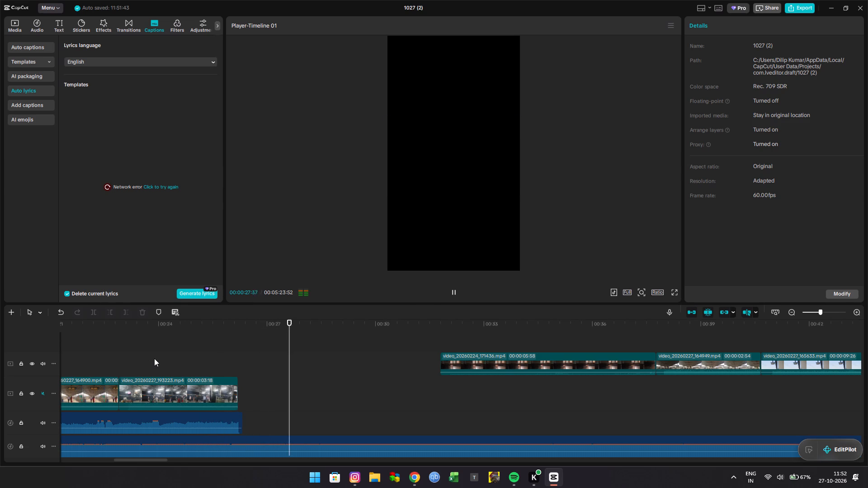
{"action": "key", "text": "space"}
Scrub from about 22.5 s to 26.8 s and replay from about 25 s and 24 s to find where to cut the song.
{"action": "scroll", "coordinate": [155, 358], "scroll_direction": "down", "scroll_amount": 6, "text": "ctrl"}
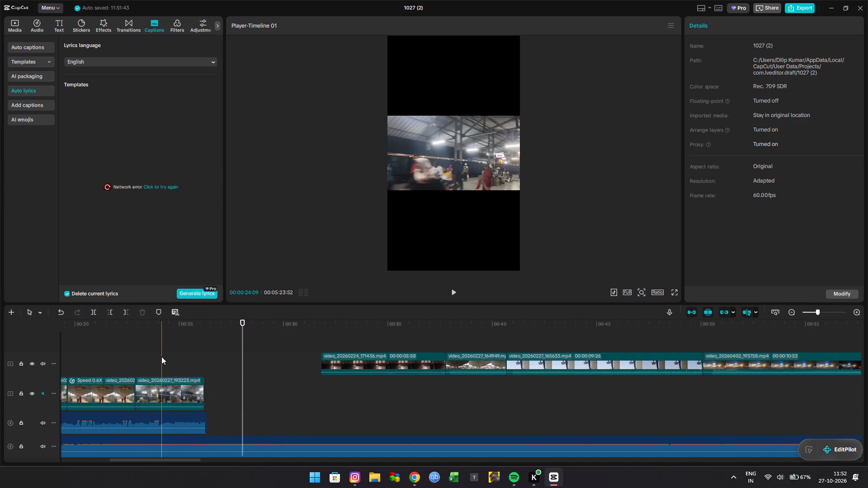
{"action": "scroll", "coordinate": [161, 357], "scroll_direction": "down", "scroll_amount": 3, "text": "ctrl"}
{"action": "scroll", "coordinate": [165, 356], "scroll_direction": "right", "scroll_amount": 3}
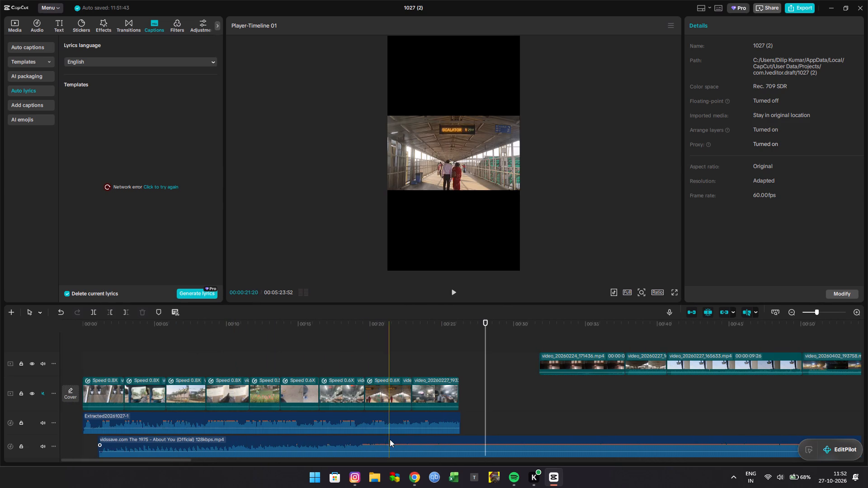
{"action": "double_click", "coordinate": [405, 348]}
{"action": "left_click_drag", "start_coordinate": [405, 348], "coordinate": [414, 347]}
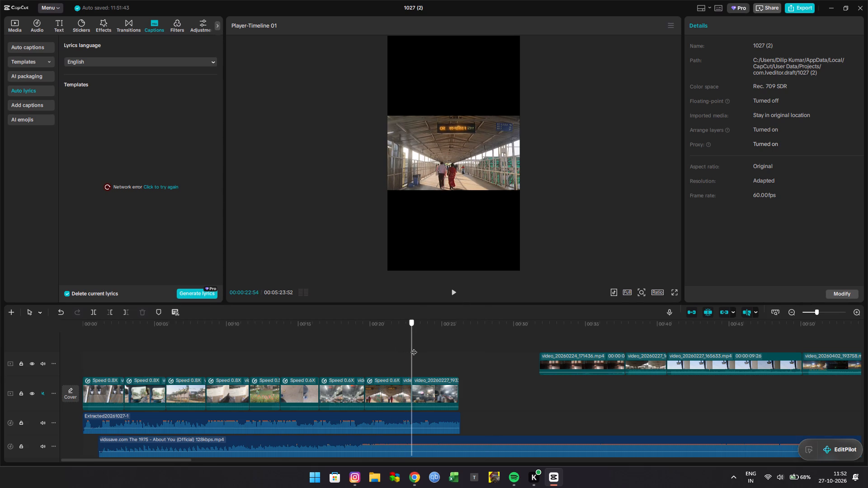
{"action": "left_click_drag", "start_coordinate": [414, 347], "coordinate": [464, 344]}
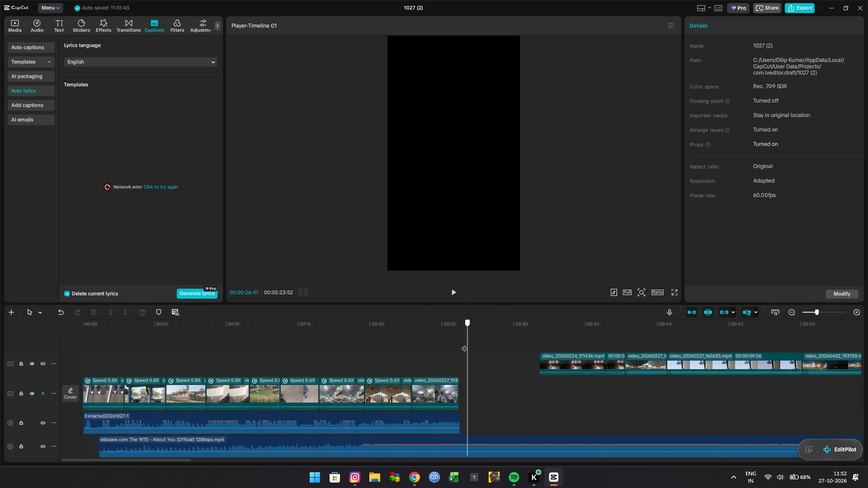
{"action": "left_click_drag", "start_coordinate": [464, 344], "coordinate": [448, 347]}
{"action": "key", "text": "space"}
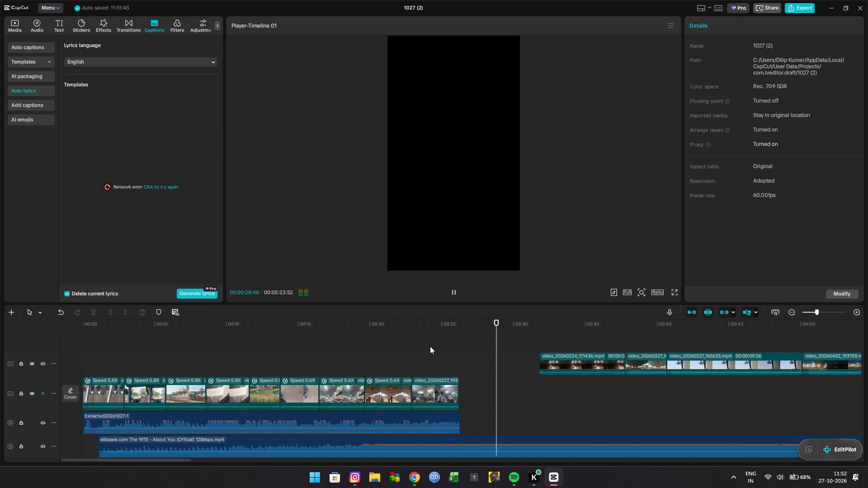
{"action": "left_click", "coordinate": [430, 346]}
{"action": "key", "text": "space"}
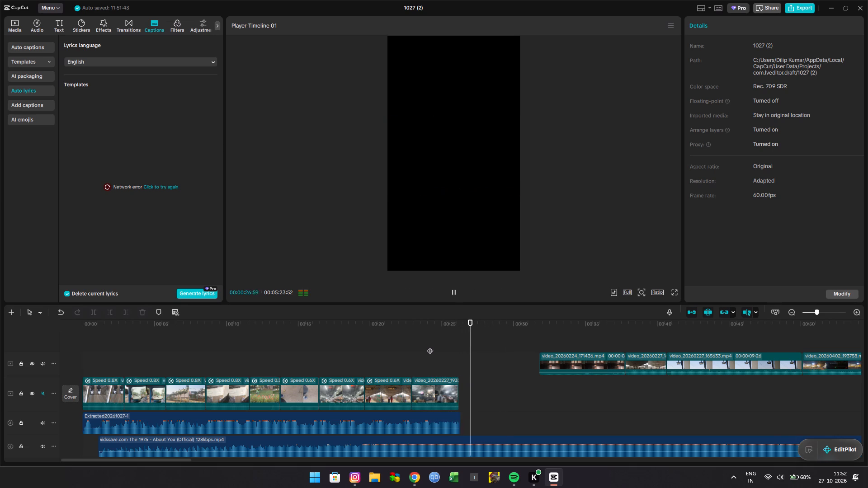
Split the About You clip at about 27.7 s and move the remaining part so it starts at about 35 s.
{"action": "key", "text": "space"}
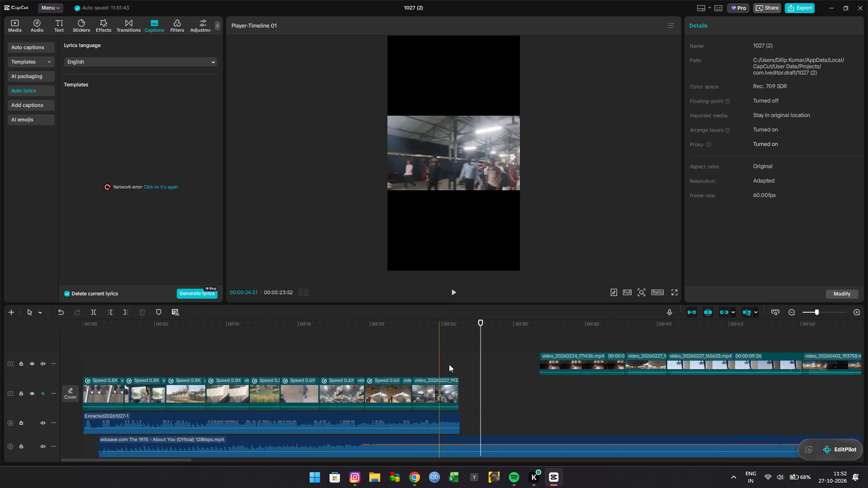
{"action": "key", "text": "ctrl+b"}
{"action": "left_click", "coordinate": [481, 439]}
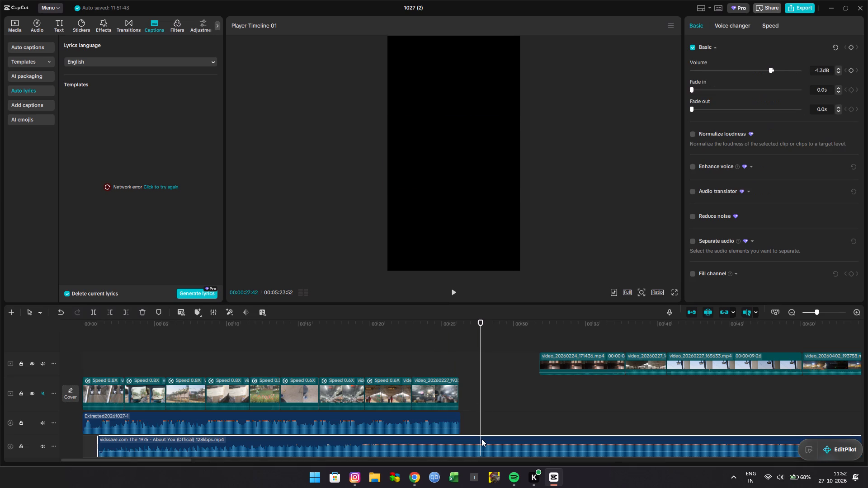
{"action": "key", "text": "ctrl+b"}
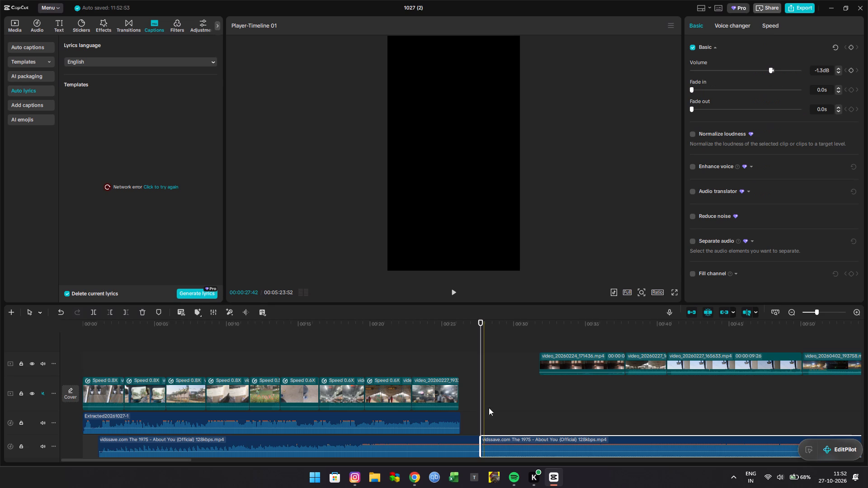
{"action": "left_click_drag", "start_coordinate": [524, 442], "coordinate": [628, 446]}
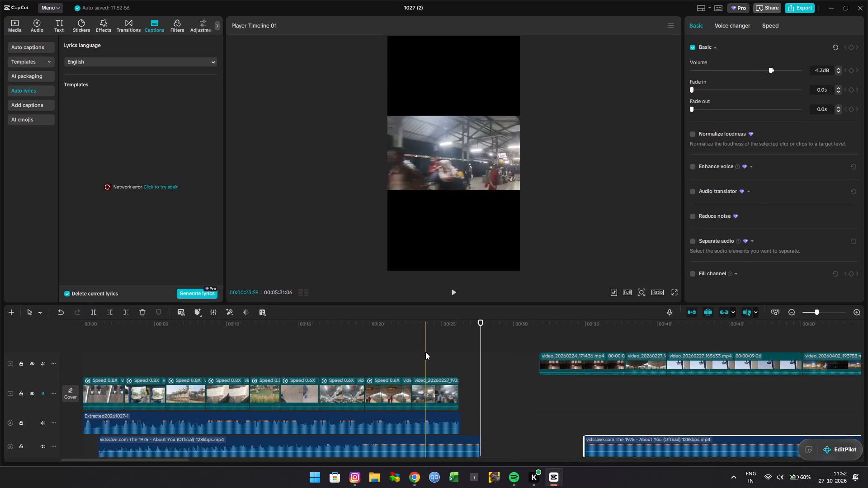
Add a fade-out of 2.3 s to the first About You segment and replay its ending from about 23 s and 20 s.
{"action": "double_click", "coordinate": [430, 334]}
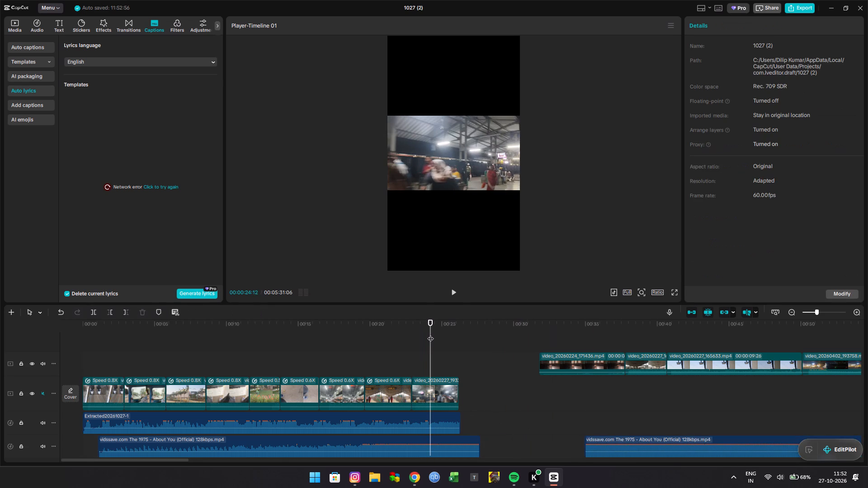
{"action": "left_click", "coordinate": [430, 334]}
{"action": "key", "text": "space"}
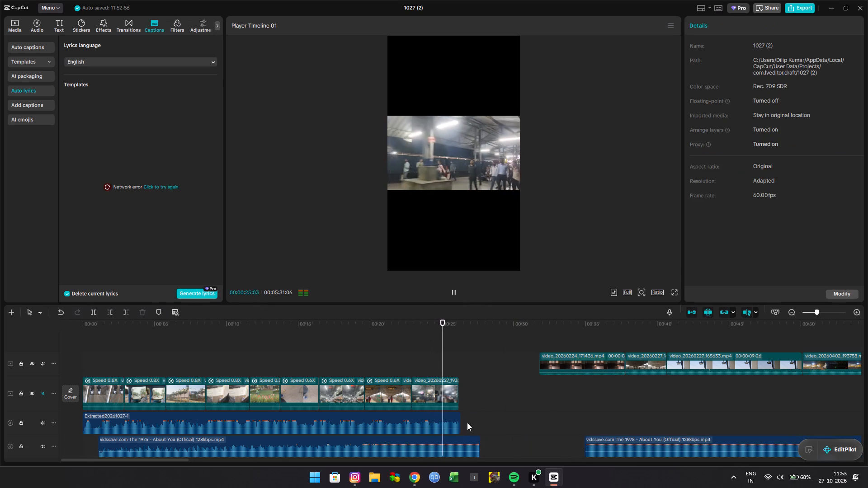
{"action": "left_click", "coordinate": [462, 445]}
{"action": "left_click_drag", "start_coordinate": [478, 444], "coordinate": [450, 445]}
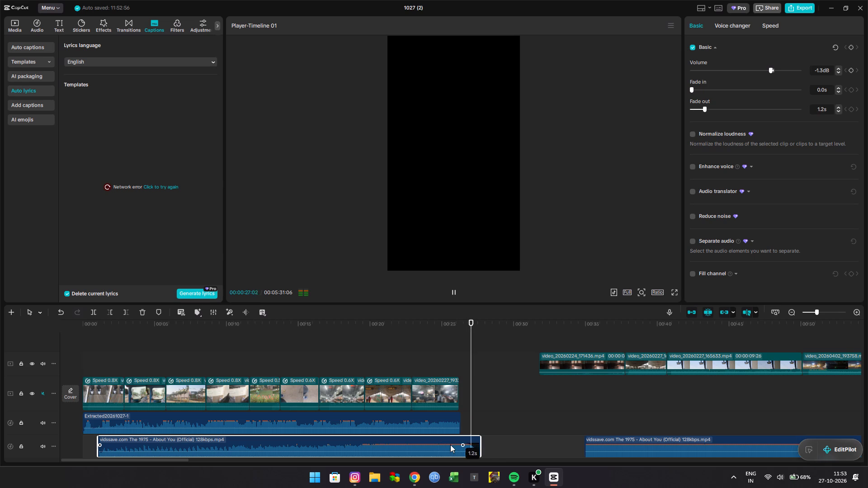
{"action": "left_click_drag", "start_coordinate": [450, 445], "coordinate": [445, 444]}
{"action": "left_click", "coordinate": [411, 340]}
{"action": "key", "text": "space"}
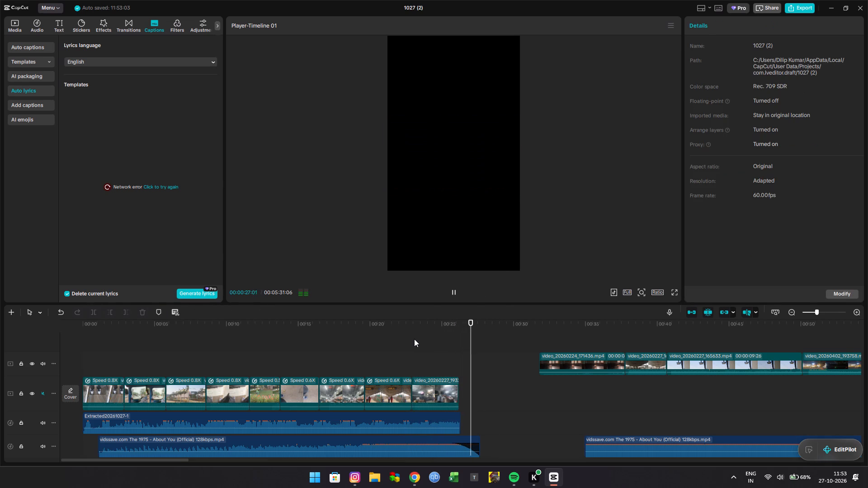
{"action": "double_click", "coordinate": [372, 347]}
{"action": "key", "text": "space"}
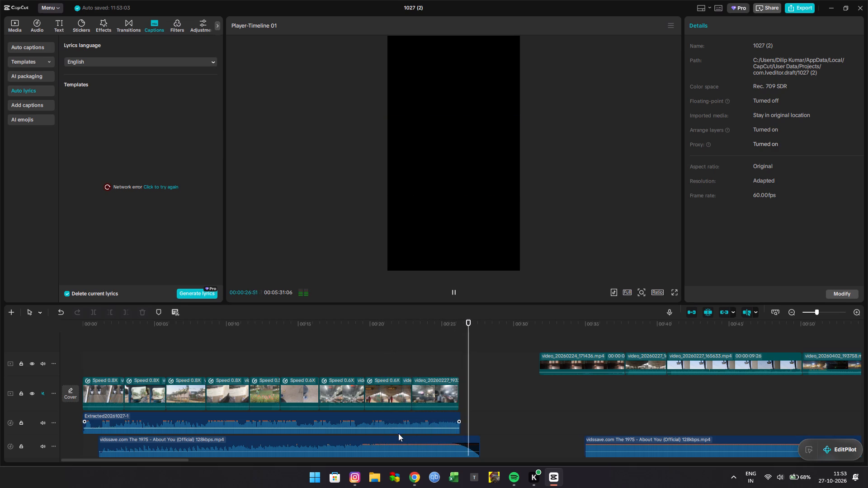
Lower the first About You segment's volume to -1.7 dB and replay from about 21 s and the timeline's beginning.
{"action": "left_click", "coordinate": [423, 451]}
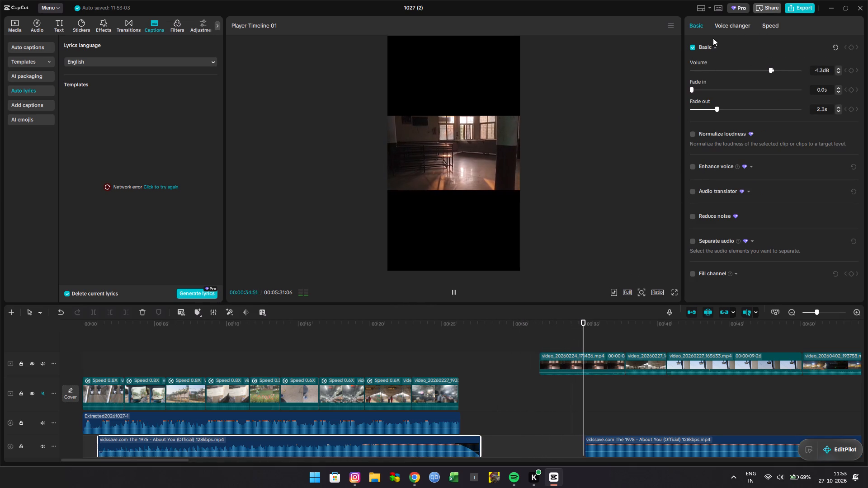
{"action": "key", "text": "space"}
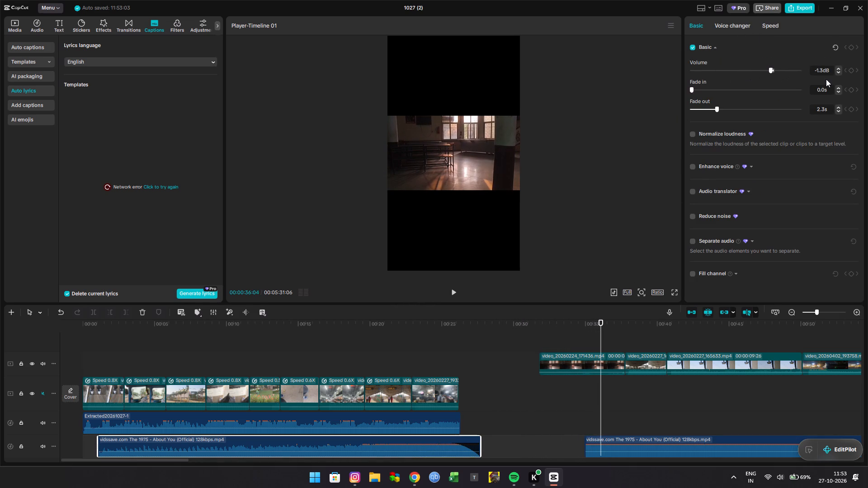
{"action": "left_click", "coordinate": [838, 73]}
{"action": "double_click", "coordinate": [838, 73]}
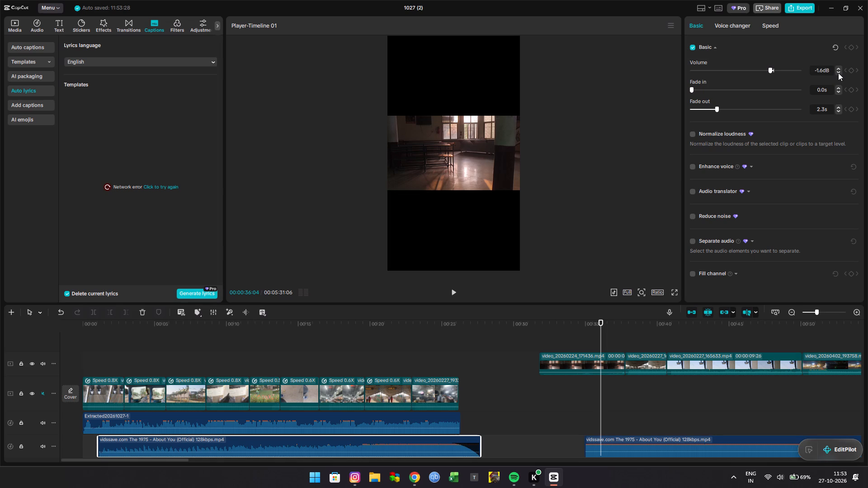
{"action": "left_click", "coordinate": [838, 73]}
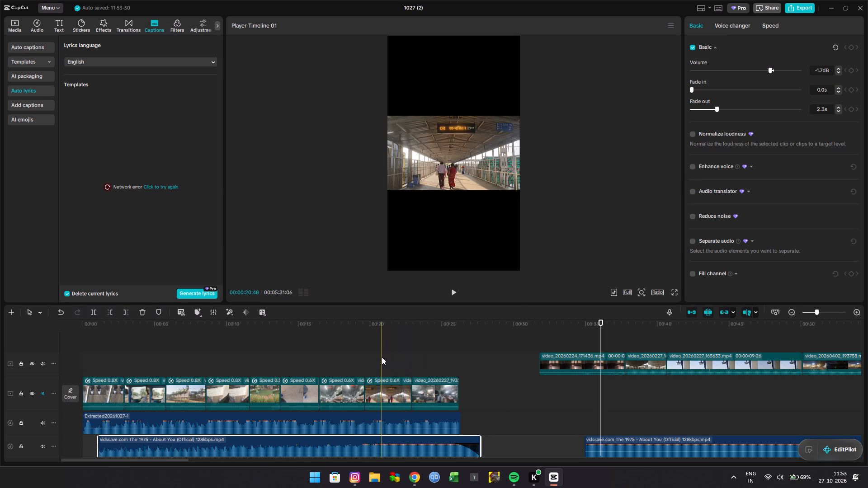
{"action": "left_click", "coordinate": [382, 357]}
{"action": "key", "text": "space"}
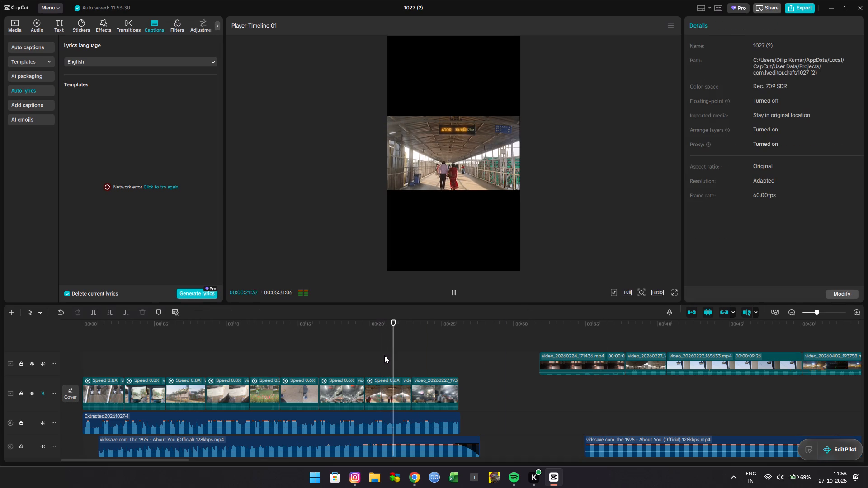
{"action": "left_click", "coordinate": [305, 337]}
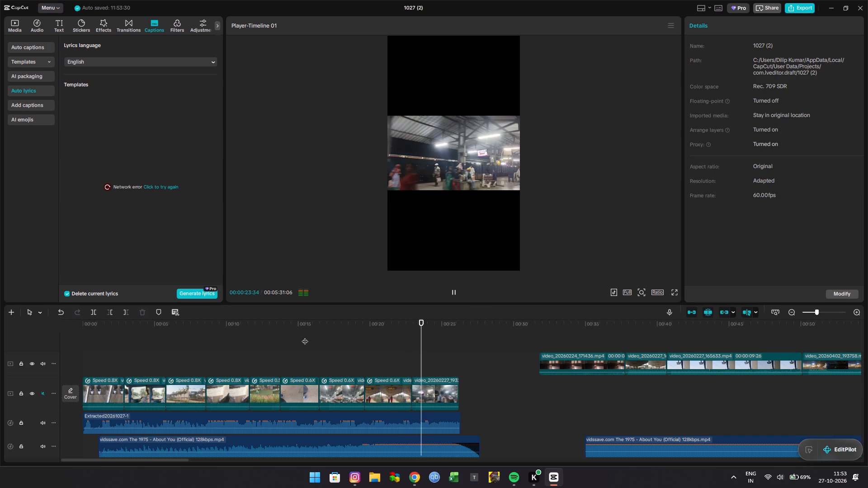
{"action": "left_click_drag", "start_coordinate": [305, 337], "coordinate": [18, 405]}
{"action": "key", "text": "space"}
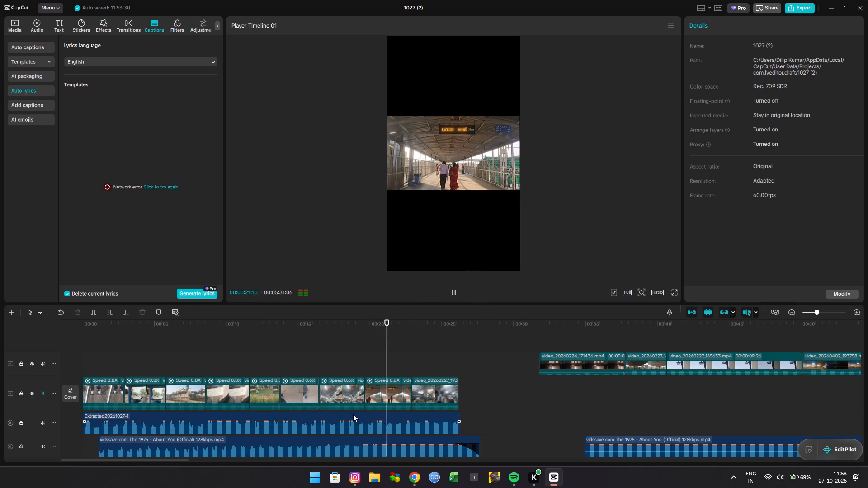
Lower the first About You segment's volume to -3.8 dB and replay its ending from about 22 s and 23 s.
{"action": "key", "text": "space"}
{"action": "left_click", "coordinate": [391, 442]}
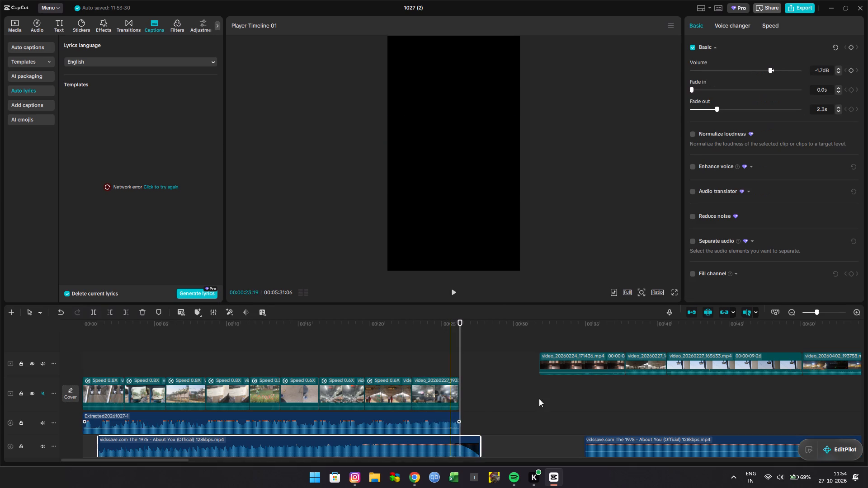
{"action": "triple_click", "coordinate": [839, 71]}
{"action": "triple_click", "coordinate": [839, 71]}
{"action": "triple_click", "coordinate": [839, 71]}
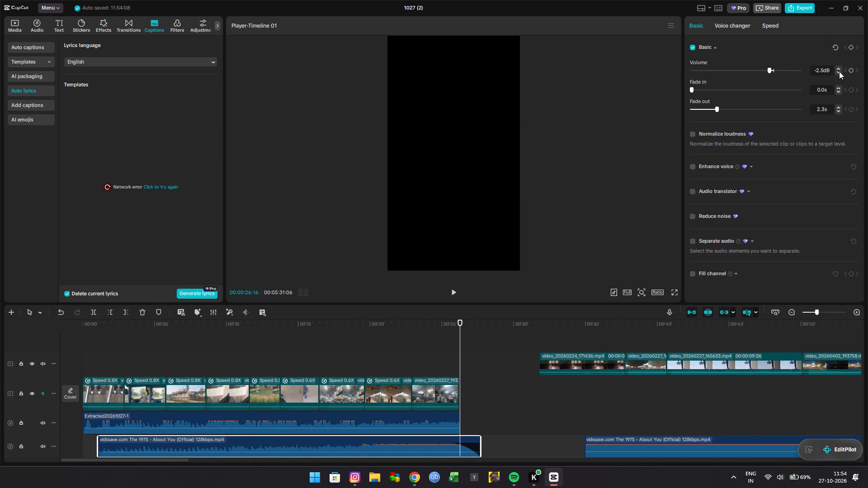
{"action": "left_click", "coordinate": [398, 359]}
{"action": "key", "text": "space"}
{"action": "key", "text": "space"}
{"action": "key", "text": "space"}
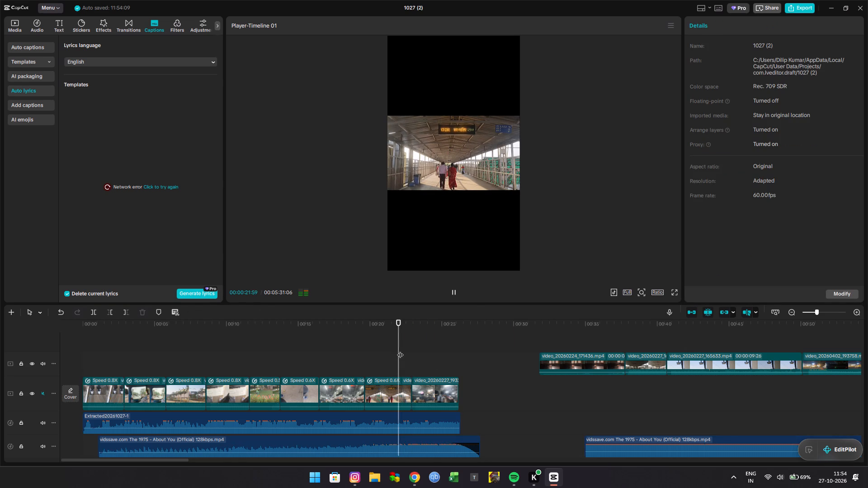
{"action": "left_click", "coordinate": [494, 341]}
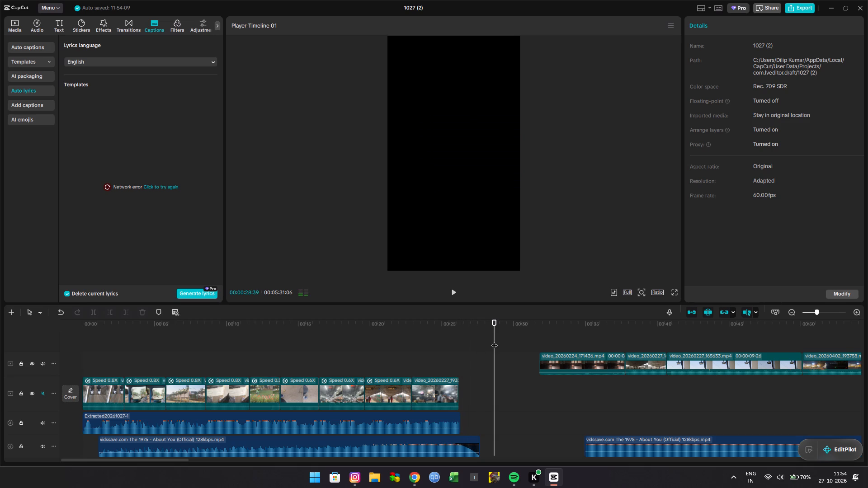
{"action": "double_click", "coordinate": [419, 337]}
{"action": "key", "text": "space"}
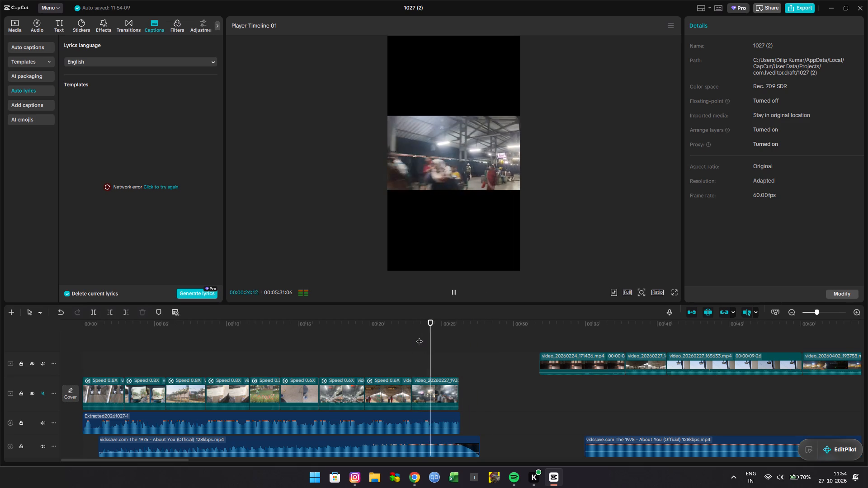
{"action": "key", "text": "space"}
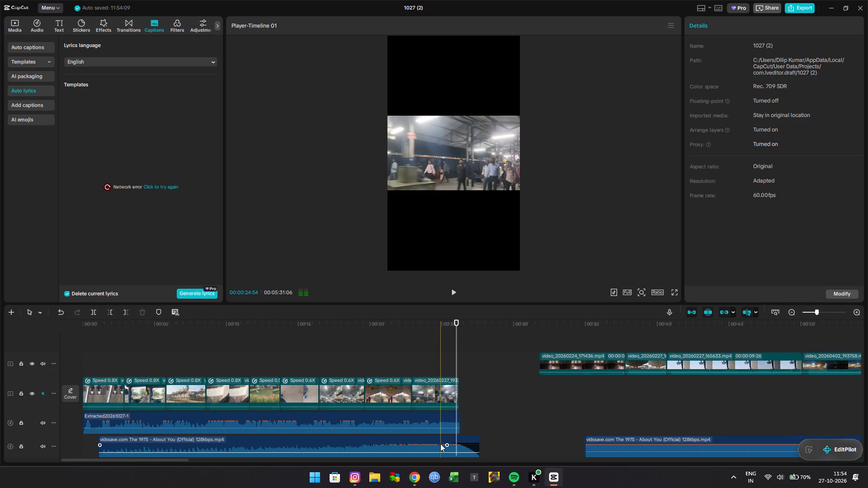
Lower the first About You segment's volume to -5.6 dB and replay its ending from about 21 s.
{"action": "left_click", "coordinate": [441, 444]}
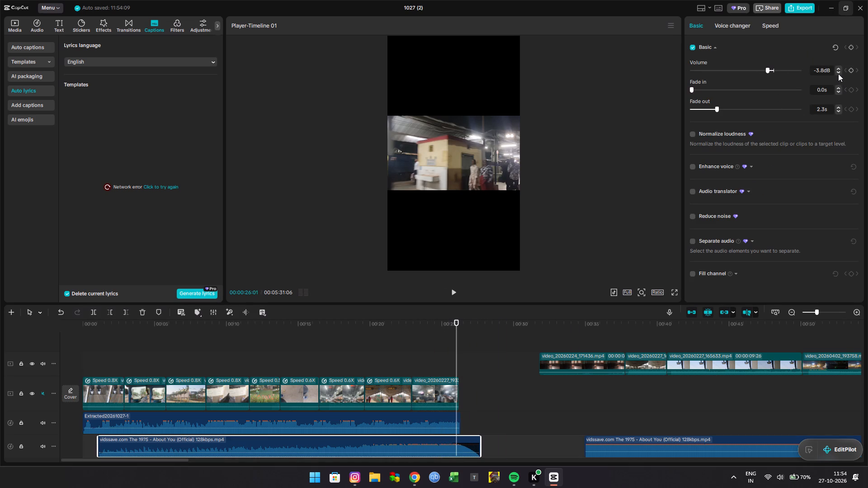
{"action": "left_click", "coordinate": [837, 73]}
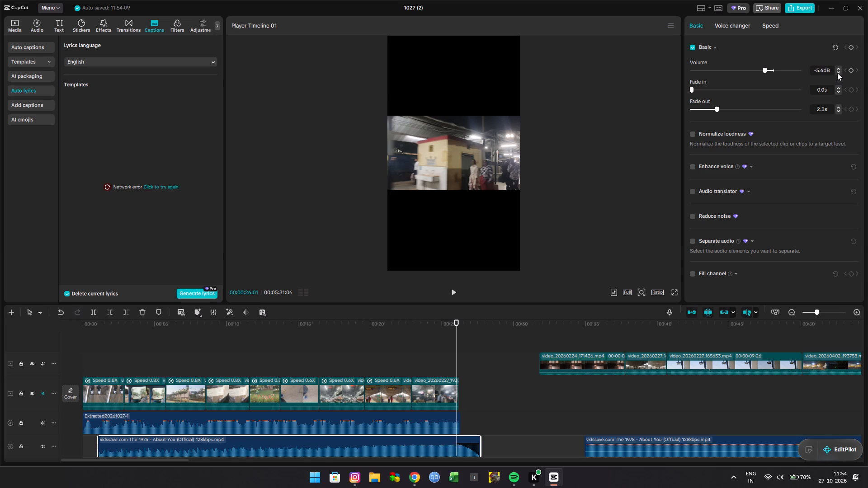
{"action": "double_click", "coordinate": [384, 340]}
{"action": "key", "text": "space"}
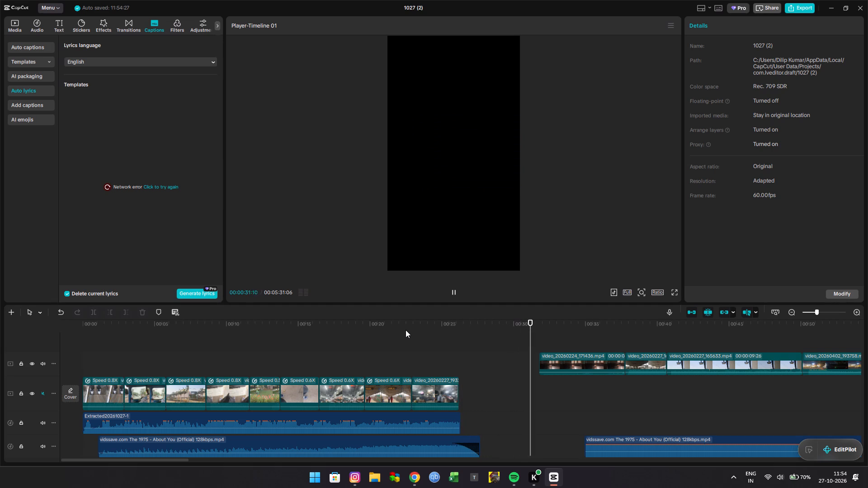
Replay the edited sequence from the timeline's beginning to check the first About You segment against the extracted audio.
{"action": "left_click", "coordinate": [151, 343]}
{"action": "left_click_drag", "start_coordinate": [151, 343], "coordinate": [0, 394]}
{"action": "key", "text": "space"}
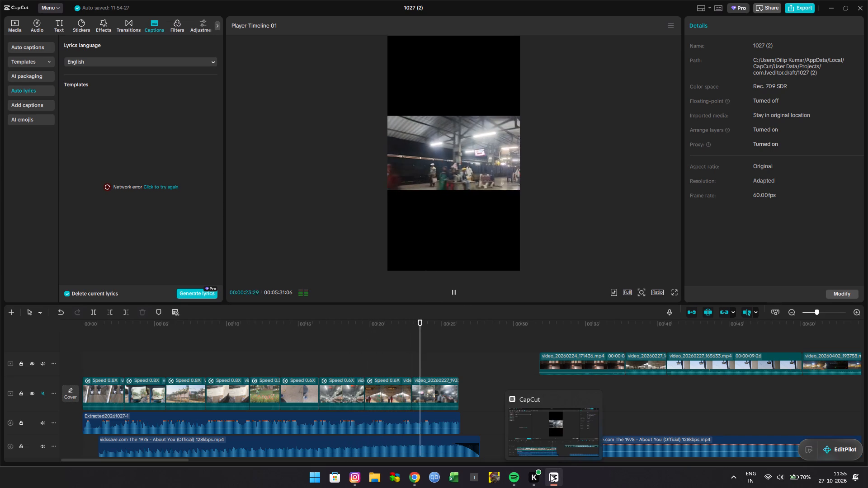
End the CapCut task from the taskbar.
{"action": "right_click", "coordinate": [551, 473]}
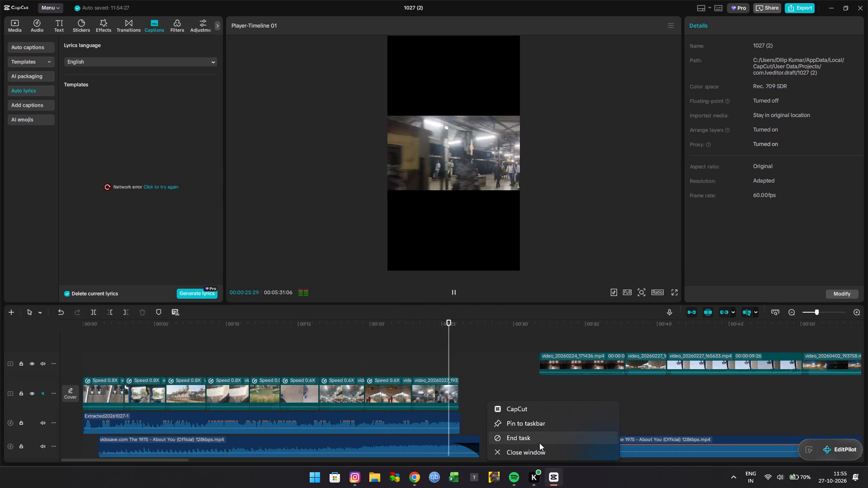
{"action": "left_click", "coordinate": [539, 442]}
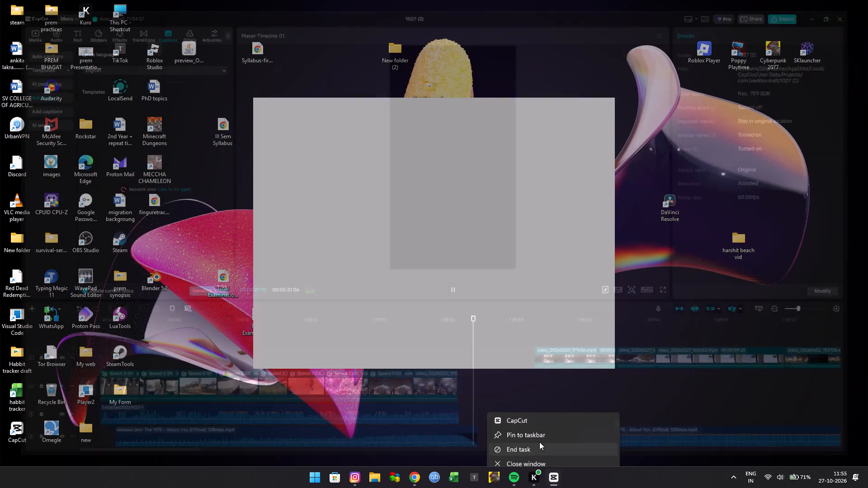
{"action": "left_click", "coordinate": [335, 439]}
{"action": "left_click", "coordinate": [328, 459]}
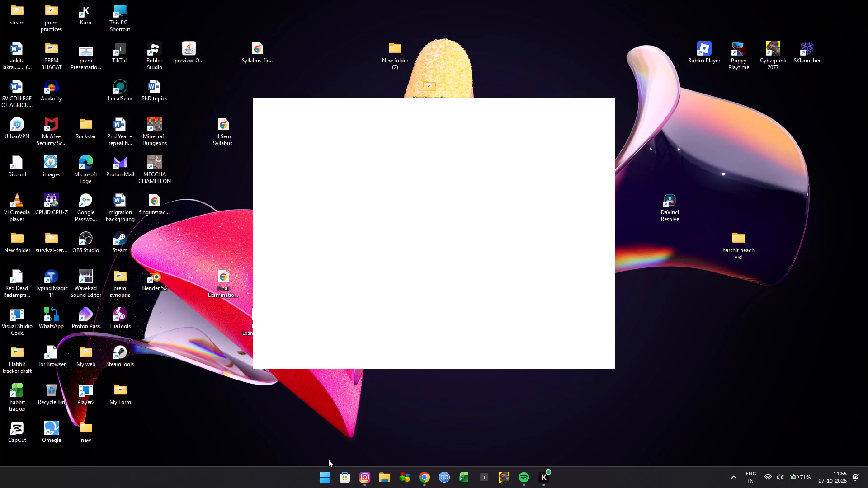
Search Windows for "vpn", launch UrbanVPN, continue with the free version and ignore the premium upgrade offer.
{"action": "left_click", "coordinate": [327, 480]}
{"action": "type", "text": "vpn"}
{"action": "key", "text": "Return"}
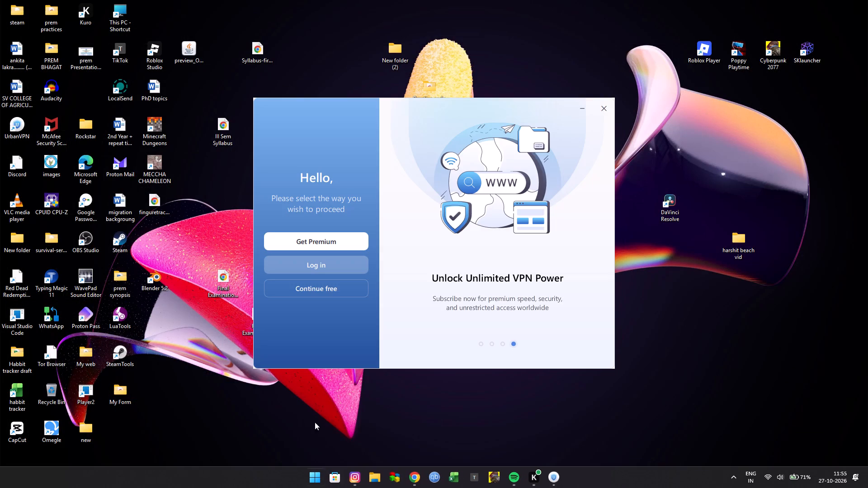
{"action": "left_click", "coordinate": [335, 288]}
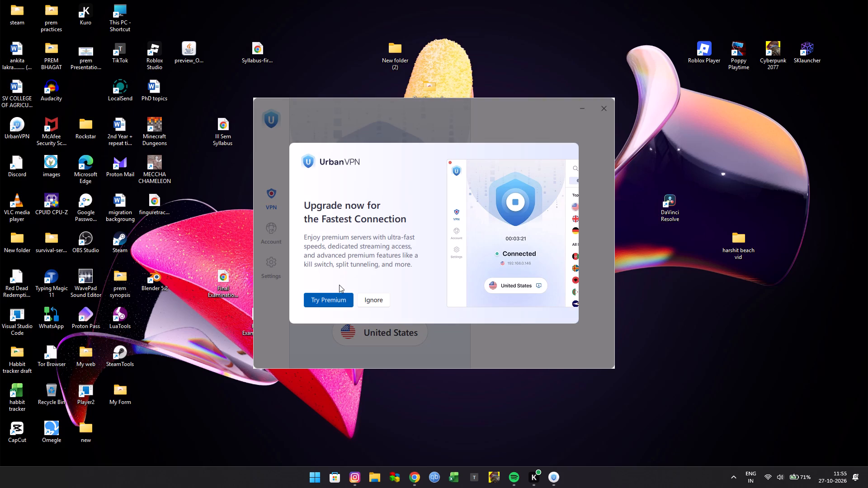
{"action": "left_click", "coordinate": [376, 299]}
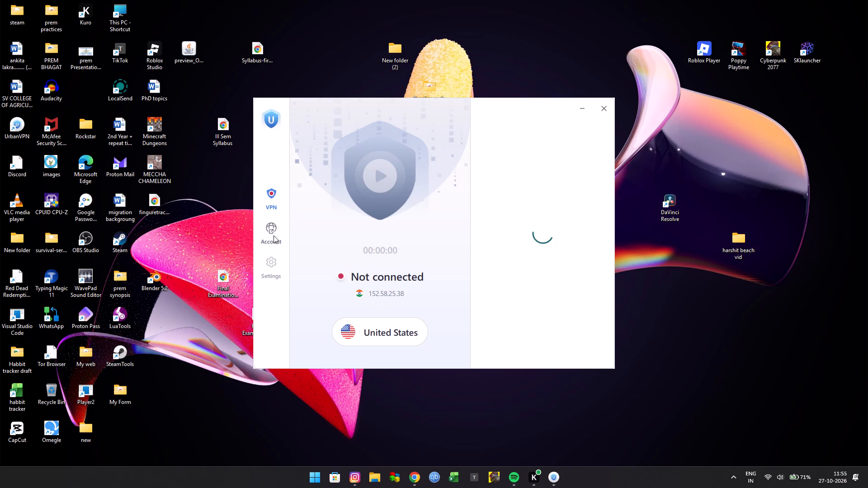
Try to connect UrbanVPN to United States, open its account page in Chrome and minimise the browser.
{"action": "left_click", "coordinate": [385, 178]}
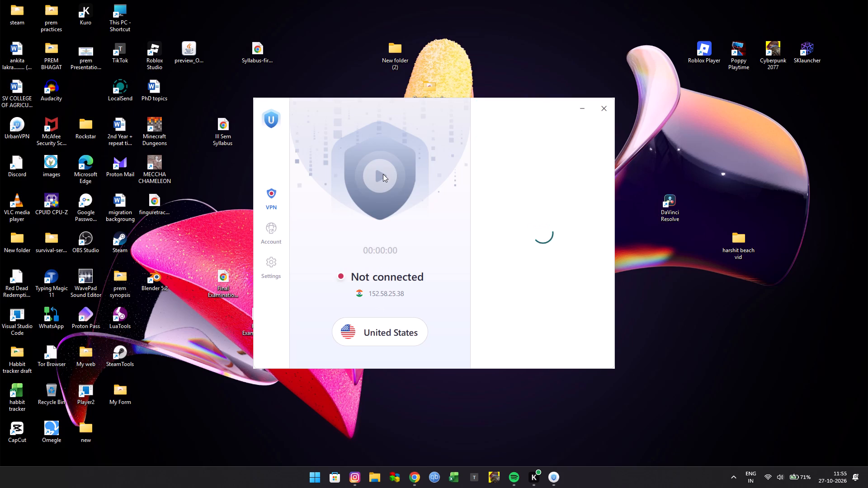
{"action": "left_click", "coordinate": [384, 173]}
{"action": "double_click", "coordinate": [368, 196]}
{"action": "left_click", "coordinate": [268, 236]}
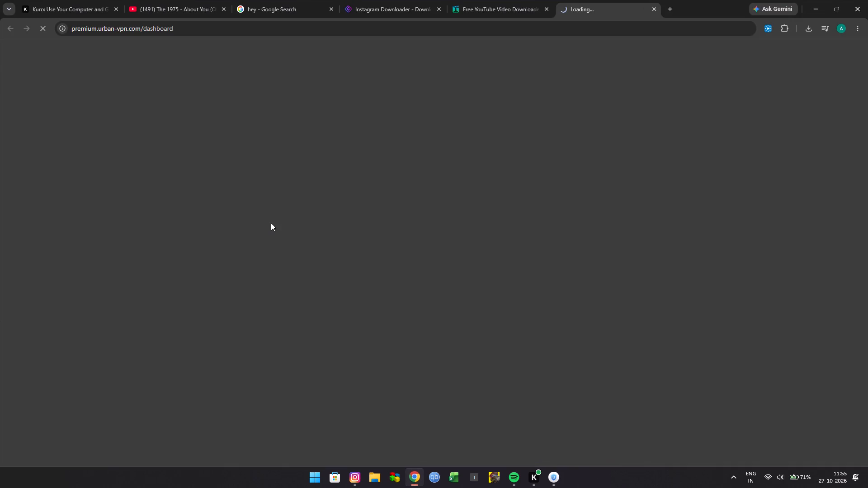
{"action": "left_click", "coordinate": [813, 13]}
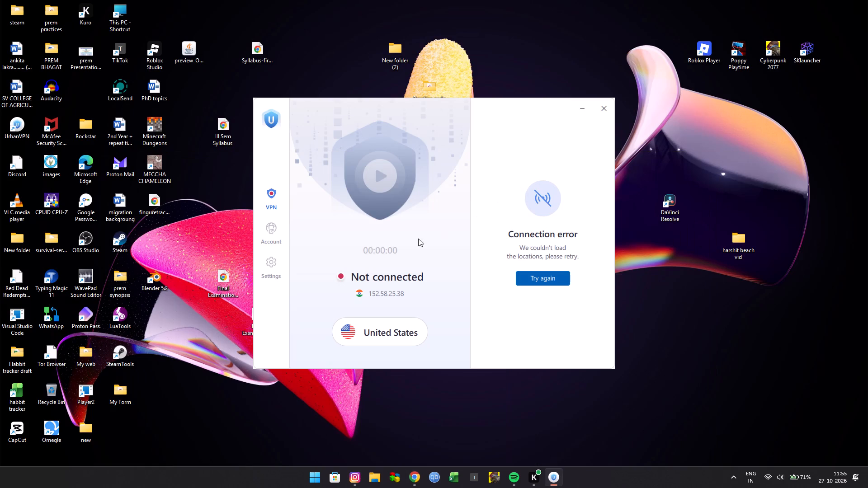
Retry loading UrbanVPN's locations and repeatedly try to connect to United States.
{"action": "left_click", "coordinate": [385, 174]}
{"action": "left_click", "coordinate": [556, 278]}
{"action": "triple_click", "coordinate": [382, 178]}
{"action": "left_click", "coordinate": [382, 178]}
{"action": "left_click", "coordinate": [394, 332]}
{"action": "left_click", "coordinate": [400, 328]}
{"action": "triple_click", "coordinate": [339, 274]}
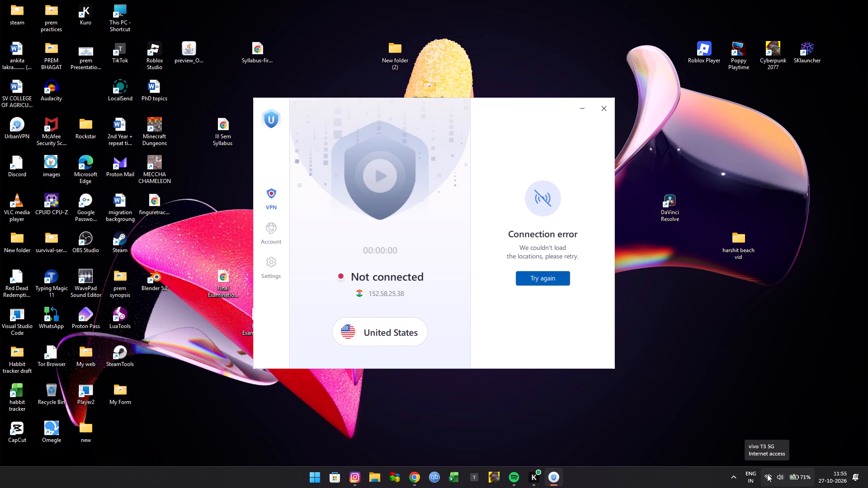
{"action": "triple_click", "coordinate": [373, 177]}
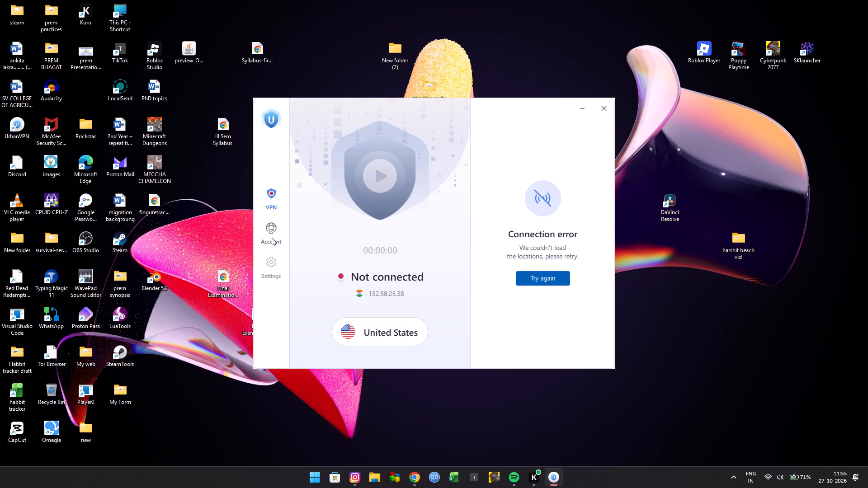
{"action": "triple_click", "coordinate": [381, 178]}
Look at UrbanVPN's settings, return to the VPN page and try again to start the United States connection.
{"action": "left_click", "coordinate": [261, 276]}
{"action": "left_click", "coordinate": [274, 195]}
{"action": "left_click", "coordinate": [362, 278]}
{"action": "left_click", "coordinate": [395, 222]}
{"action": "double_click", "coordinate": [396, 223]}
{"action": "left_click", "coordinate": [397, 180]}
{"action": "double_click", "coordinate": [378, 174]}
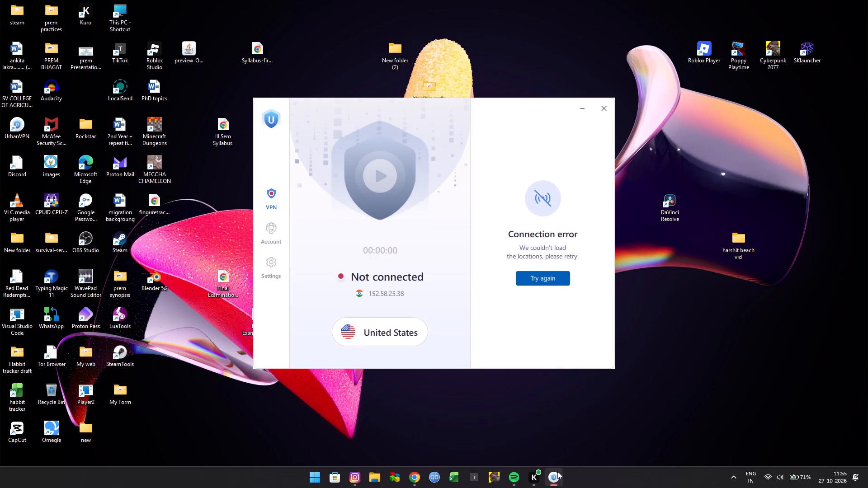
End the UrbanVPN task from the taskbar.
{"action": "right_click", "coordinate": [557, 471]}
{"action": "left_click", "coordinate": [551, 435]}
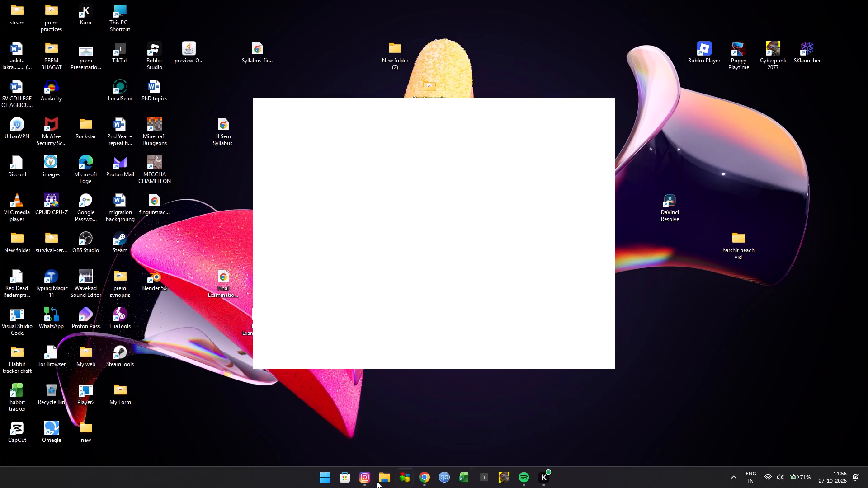
Reopen UrbanVPN, continue with the free version and try to connect to United States.
{"action": "left_click", "coordinate": [322, 482]}
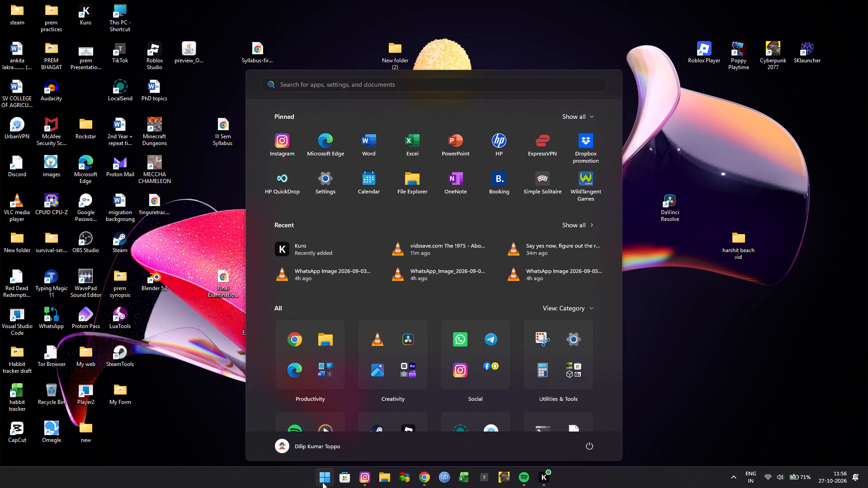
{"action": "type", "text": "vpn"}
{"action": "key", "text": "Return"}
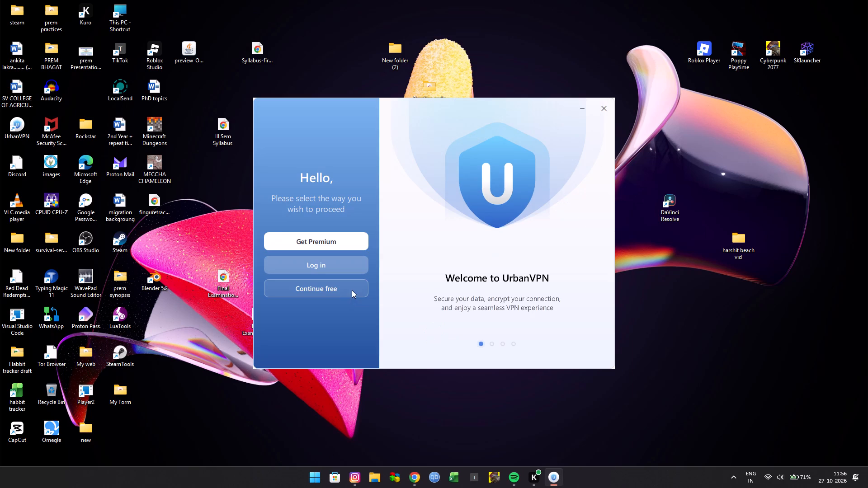
{"action": "left_click", "coordinate": [352, 291]}
{"action": "left_click", "coordinate": [376, 177]}
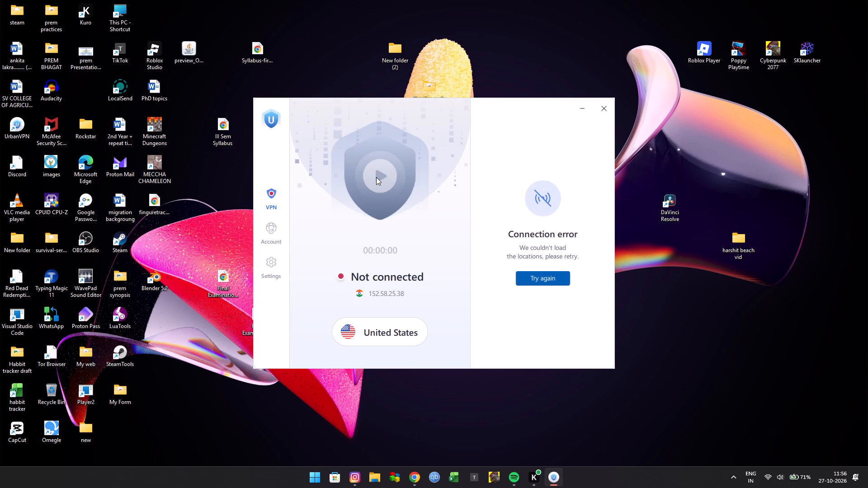
{"action": "triple_click", "coordinate": [382, 173]}
{"action": "left_click", "coordinate": [382, 173]}
Check the Wi-Fi connection status and open the properties of the vivo T3 5G network, closing Settings when done.
{"action": "left_click", "coordinate": [793, 483]}
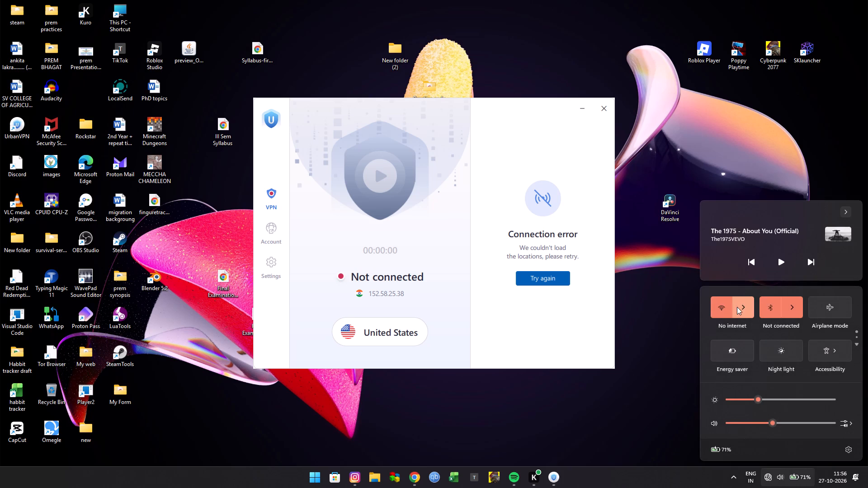
{"action": "left_click", "coordinate": [740, 307]}
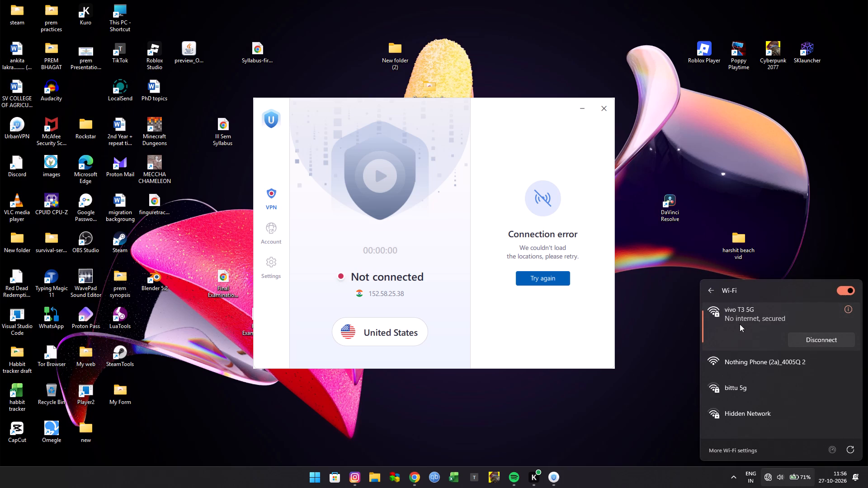
{"action": "left_click", "coordinate": [849, 307]}
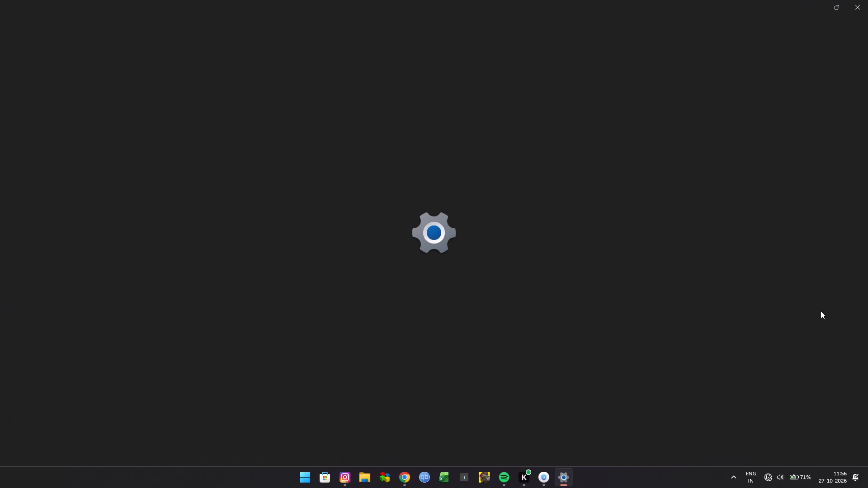
{"action": "left_click", "coordinate": [867, 0]}
{"action": "left_click", "coordinate": [796, 472]}
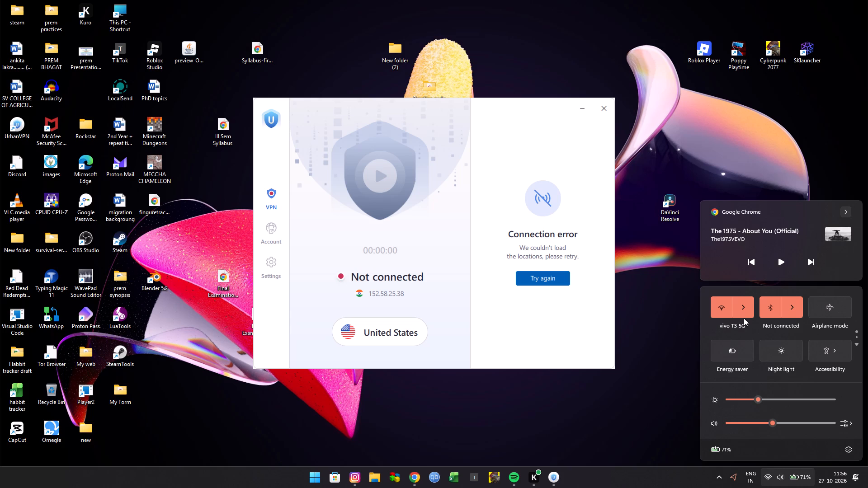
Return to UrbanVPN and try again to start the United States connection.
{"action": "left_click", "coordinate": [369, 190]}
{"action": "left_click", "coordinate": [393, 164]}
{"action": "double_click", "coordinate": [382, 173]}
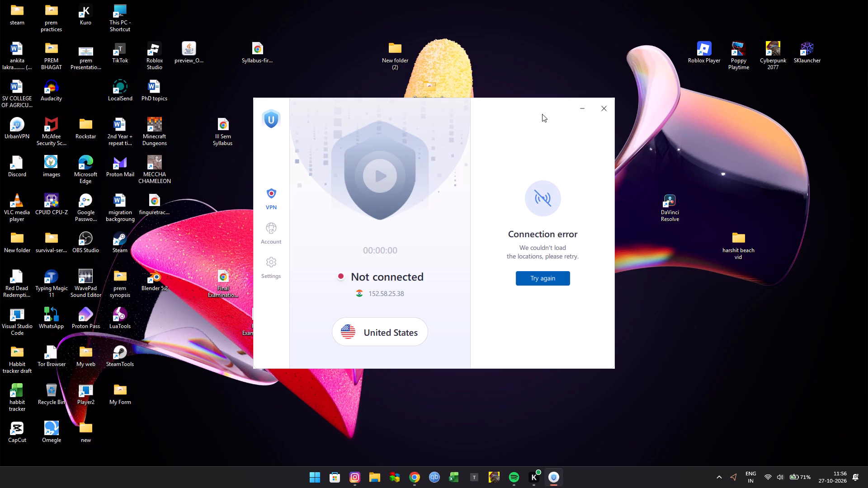
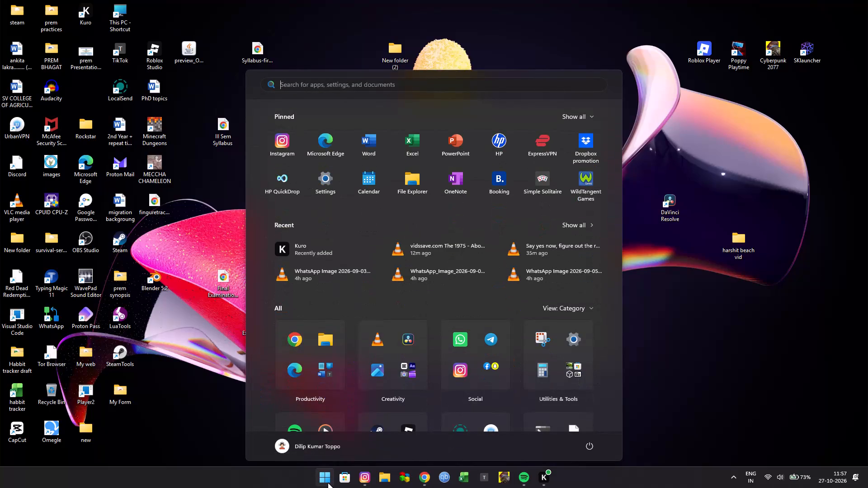
Search the installed apps for vpn and launch UrbanVPN again.
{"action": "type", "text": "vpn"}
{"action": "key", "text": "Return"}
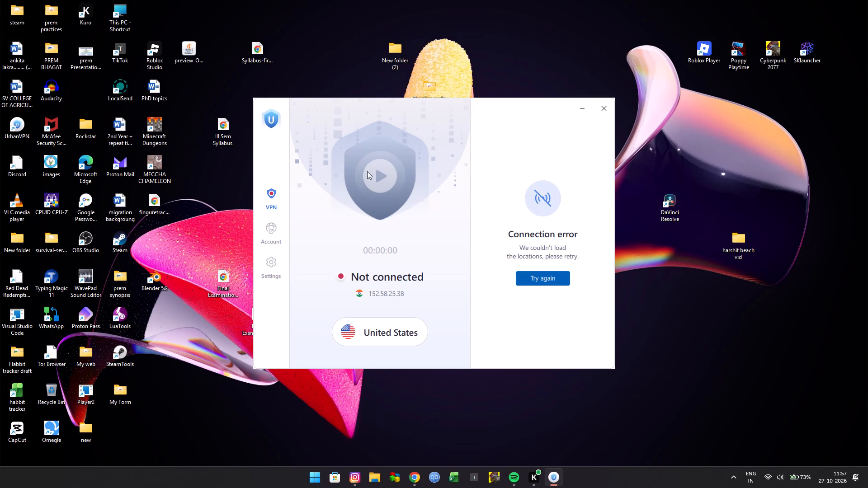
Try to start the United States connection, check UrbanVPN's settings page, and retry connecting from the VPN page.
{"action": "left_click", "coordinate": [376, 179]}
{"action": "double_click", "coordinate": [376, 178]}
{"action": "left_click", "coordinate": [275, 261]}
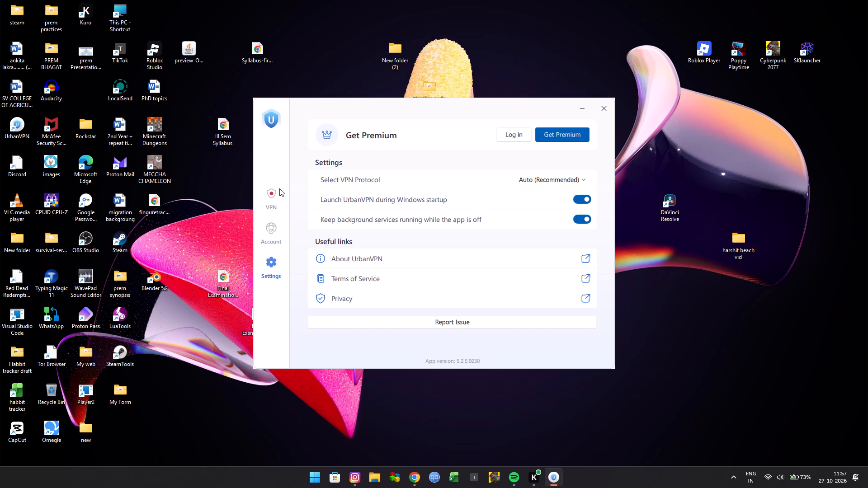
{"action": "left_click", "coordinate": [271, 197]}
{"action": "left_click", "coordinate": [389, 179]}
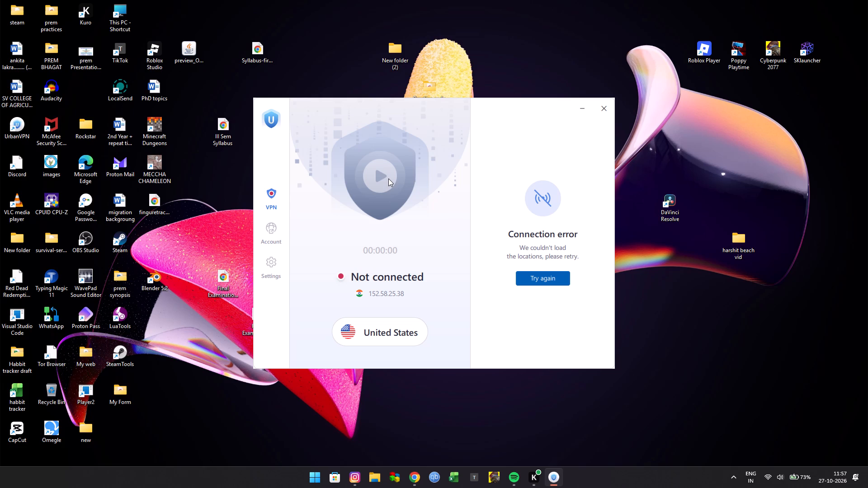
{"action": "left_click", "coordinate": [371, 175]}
Switch to Chrome and look at the open "About You" YouTube tab.
{"action": "left_click", "coordinate": [420, 486]}
{"action": "left_click", "coordinate": [166, 0]}
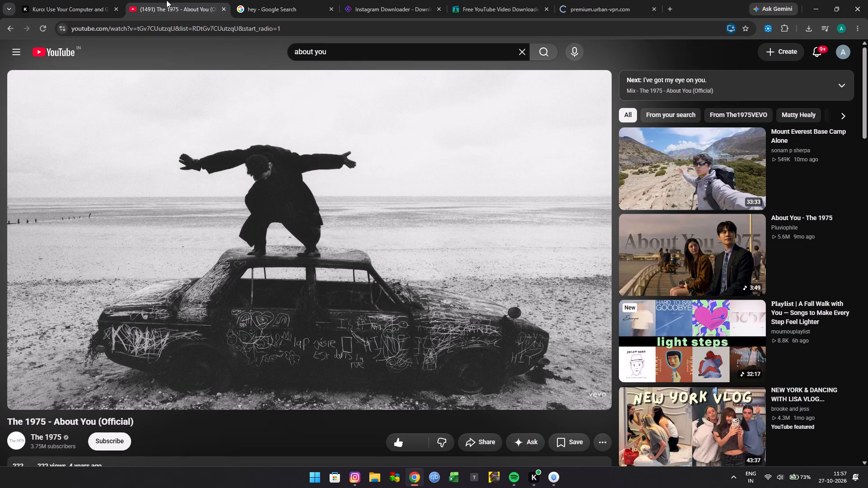
Close the premium.urban-vpn.com tab in Chrome.
{"action": "left_click", "coordinate": [621, 0]}
{"action": "left_click", "coordinate": [652, 9]}
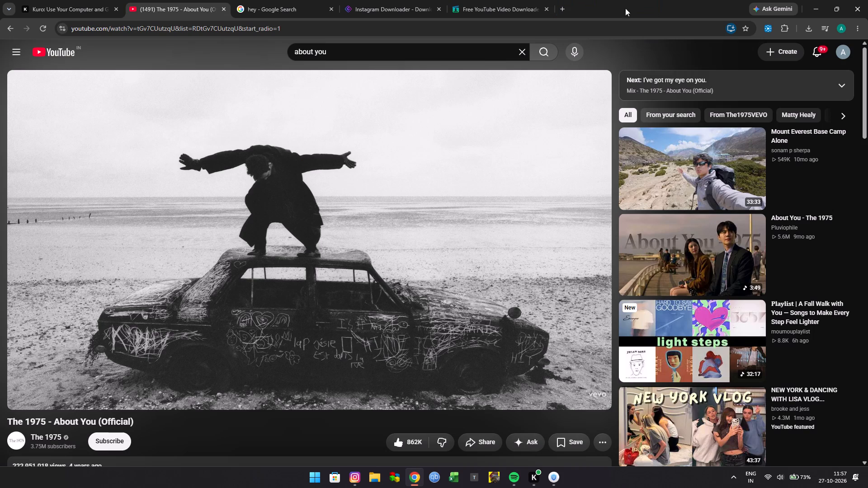
Load the YouTube home page in a new tab and look at the Windows network quick settings.
{"action": "left_click", "coordinate": [566, 6]}
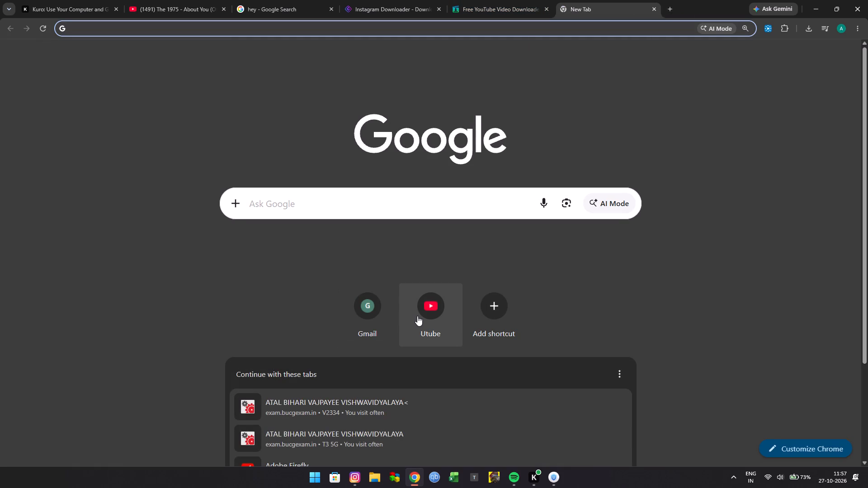
{"action": "left_click", "coordinate": [417, 316]}
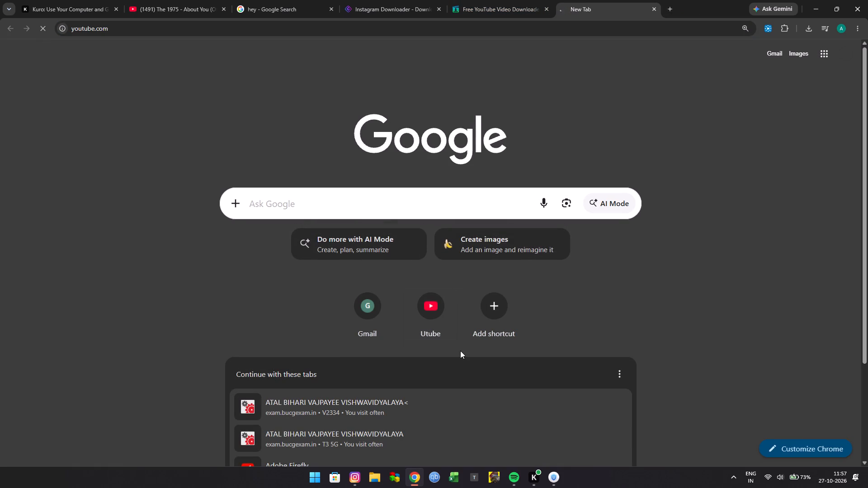
{"action": "left_click", "coordinate": [779, 474]}
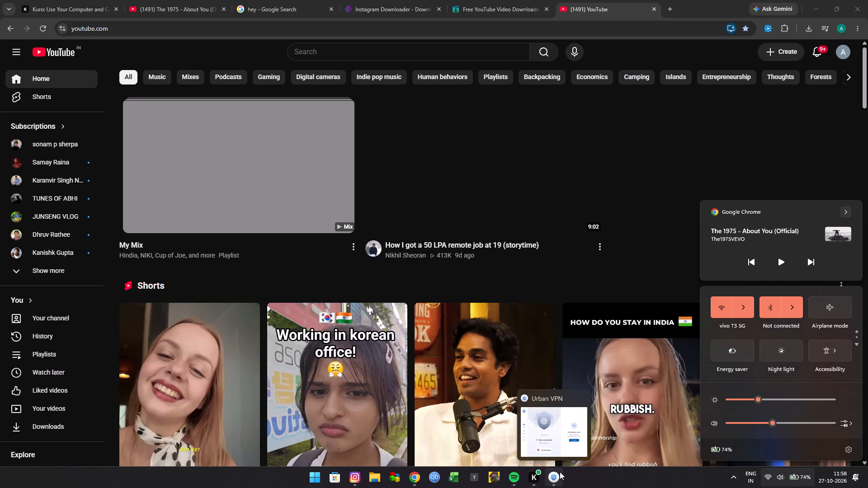
Try to download the YouTube video "How I got a 50 LPA remote job at 19 (storytime)" from its options.
{"action": "left_click", "coordinate": [600, 249]}
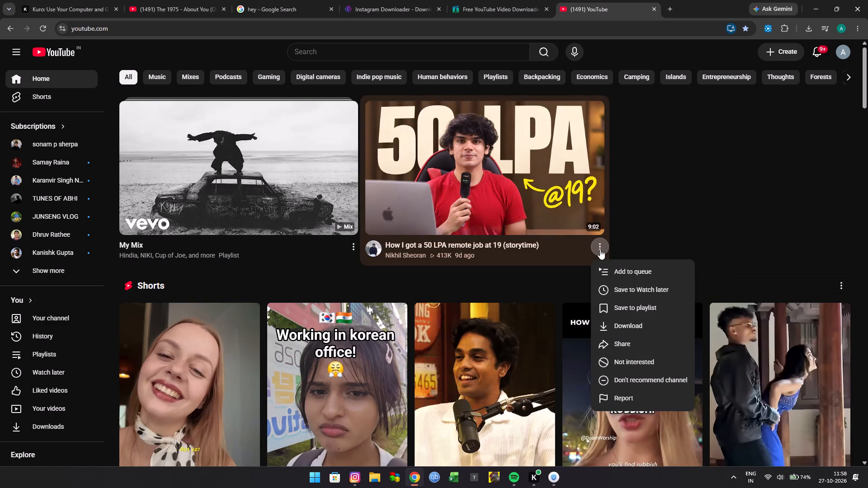
{"action": "left_click", "coordinate": [625, 320]}
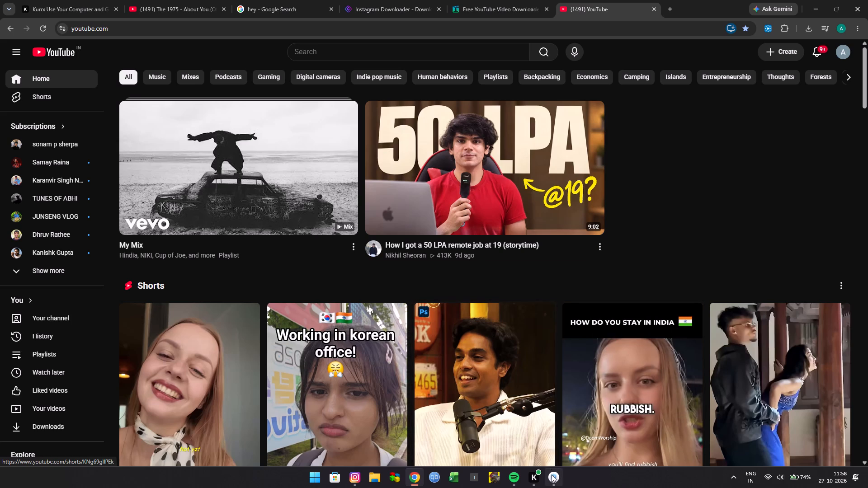
Switch back to the UrbanVPN window and minimise Chrome behind it.
{"action": "left_click", "coordinate": [554, 479]}
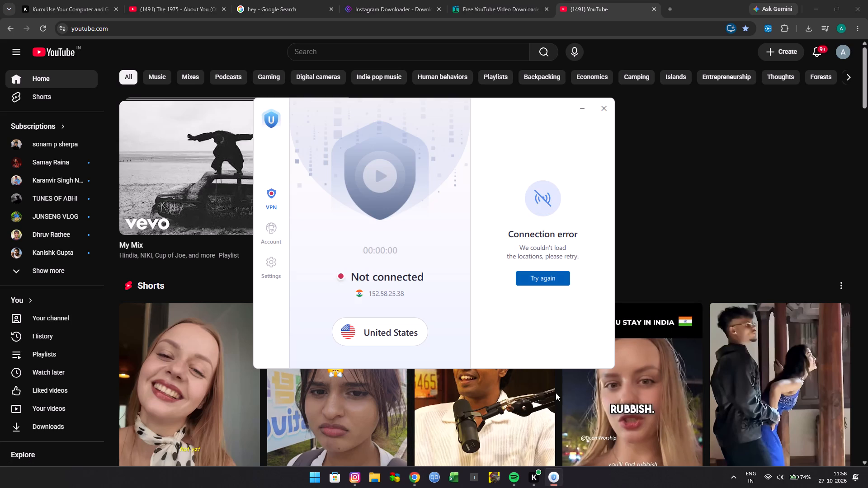
{"action": "left_click", "coordinate": [812, 6]}
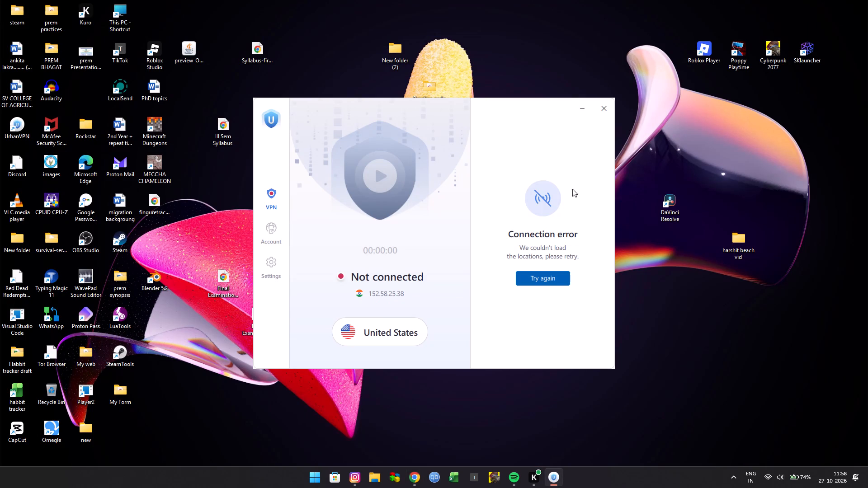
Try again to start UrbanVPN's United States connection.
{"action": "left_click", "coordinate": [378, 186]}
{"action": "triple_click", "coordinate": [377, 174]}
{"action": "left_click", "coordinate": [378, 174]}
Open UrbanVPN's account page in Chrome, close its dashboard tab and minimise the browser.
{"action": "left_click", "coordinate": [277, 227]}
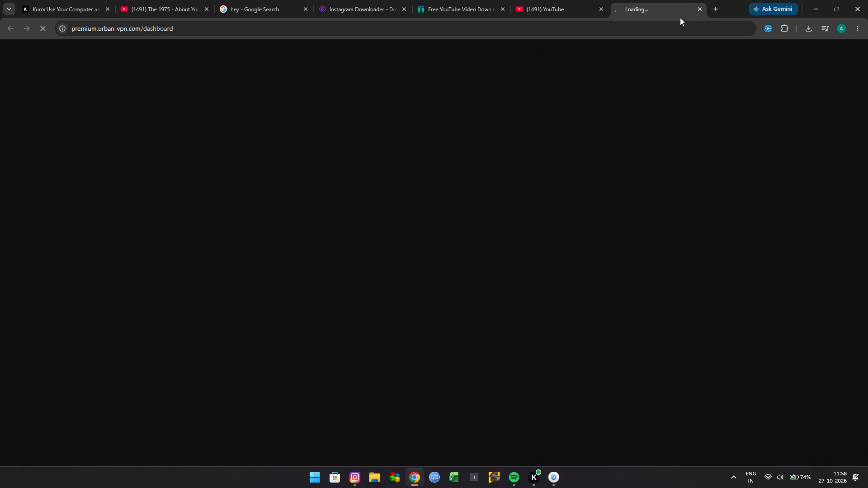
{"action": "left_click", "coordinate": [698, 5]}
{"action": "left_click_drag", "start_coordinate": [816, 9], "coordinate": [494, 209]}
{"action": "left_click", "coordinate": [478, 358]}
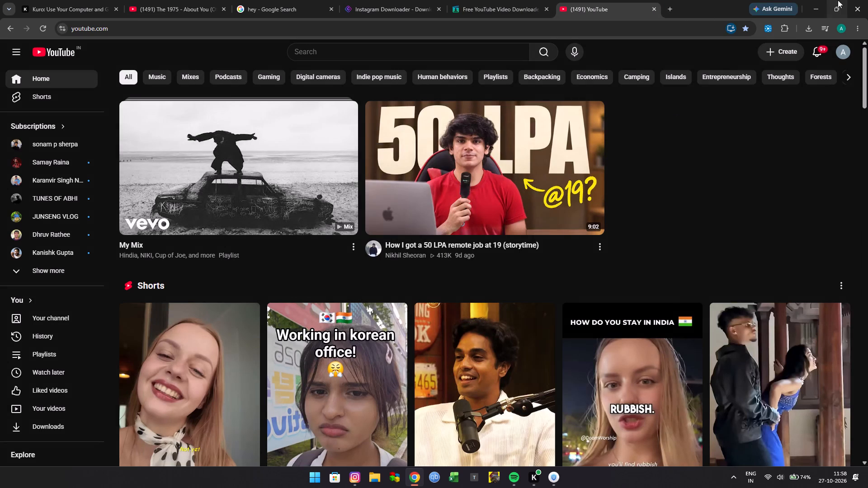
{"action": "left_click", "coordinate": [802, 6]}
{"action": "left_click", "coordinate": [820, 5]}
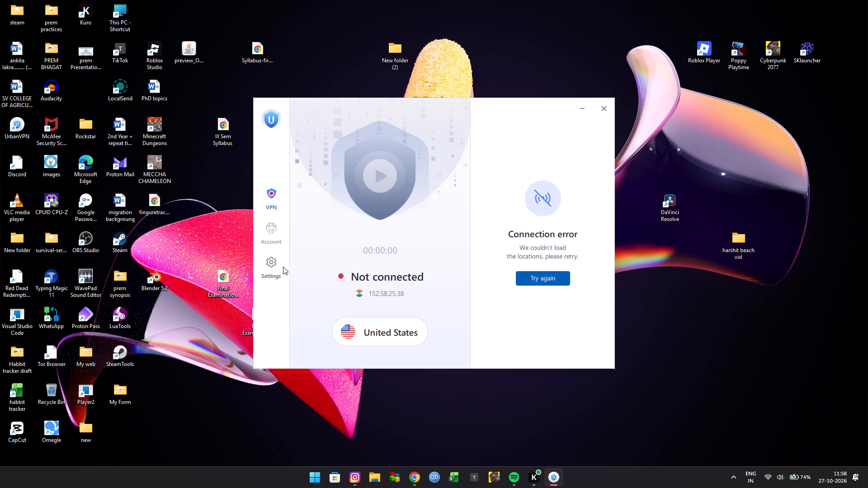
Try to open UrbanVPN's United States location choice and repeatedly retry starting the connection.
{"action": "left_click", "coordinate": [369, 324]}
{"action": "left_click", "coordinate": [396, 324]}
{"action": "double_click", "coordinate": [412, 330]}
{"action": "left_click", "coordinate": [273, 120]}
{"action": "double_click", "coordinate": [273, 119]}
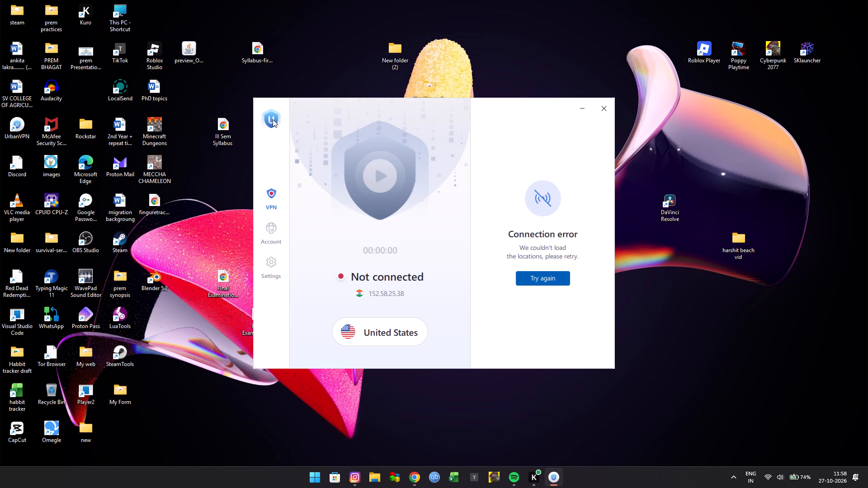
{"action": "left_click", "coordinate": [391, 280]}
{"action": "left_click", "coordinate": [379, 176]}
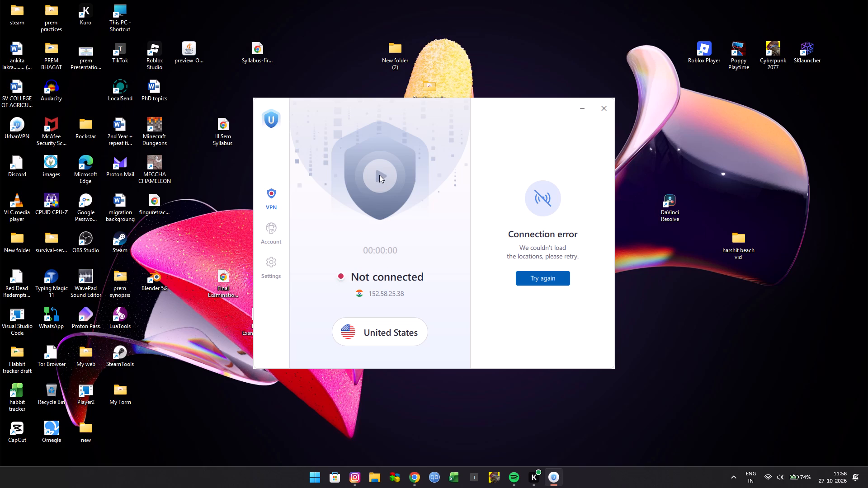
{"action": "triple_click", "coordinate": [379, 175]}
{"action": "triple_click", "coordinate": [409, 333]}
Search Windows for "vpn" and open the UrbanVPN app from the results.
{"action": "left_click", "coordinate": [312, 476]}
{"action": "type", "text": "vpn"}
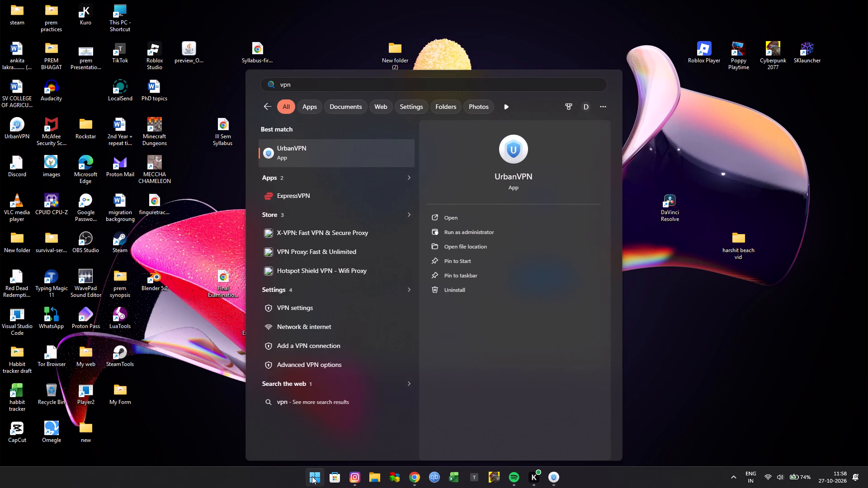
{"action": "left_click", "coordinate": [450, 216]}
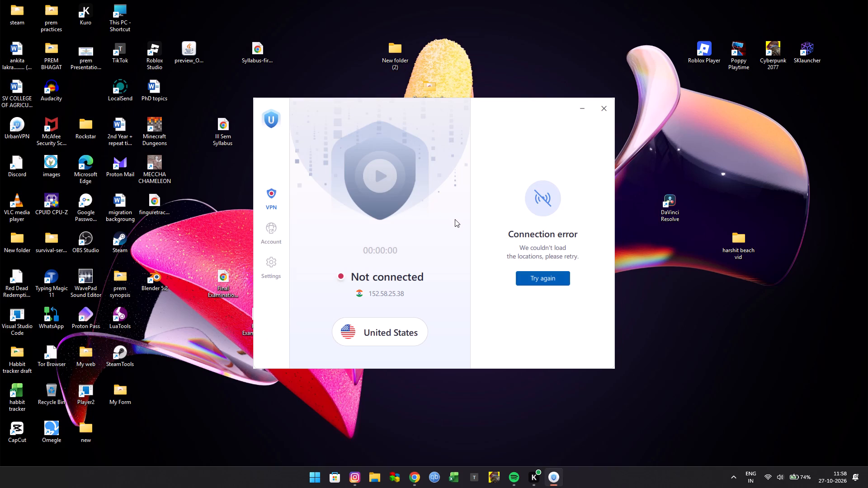
End the running UrbanVPN task.
{"action": "right_click", "coordinate": [555, 475]}
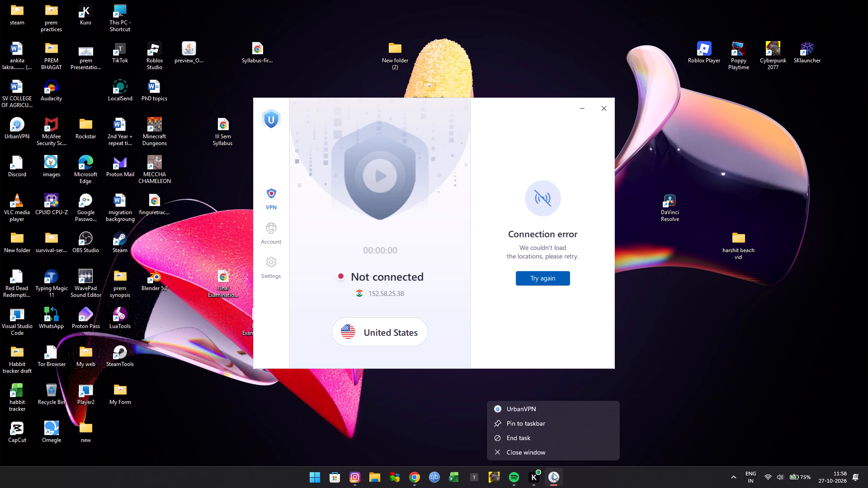
{"action": "left_click", "coordinate": [540, 438]}
Relaunch UrbanVPN by searching Windows for "vpn" and continue with the free version.
{"action": "left_click", "coordinate": [331, 471]}
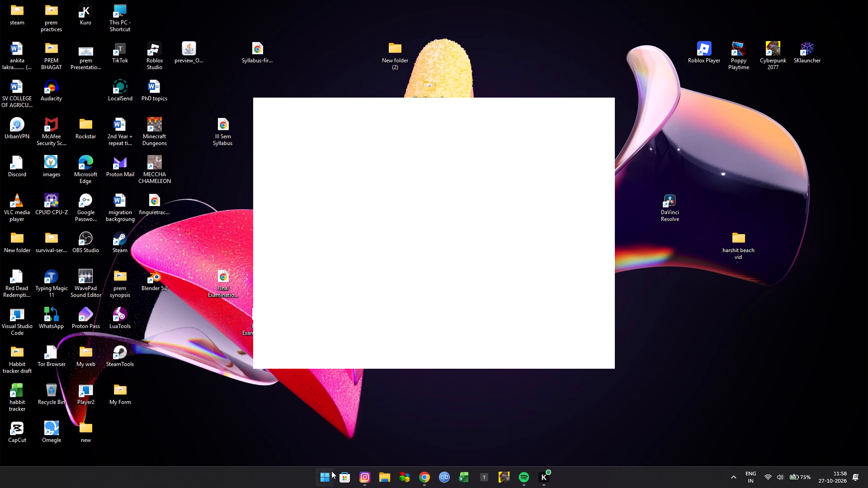
{"action": "type", "text": "vpn"}
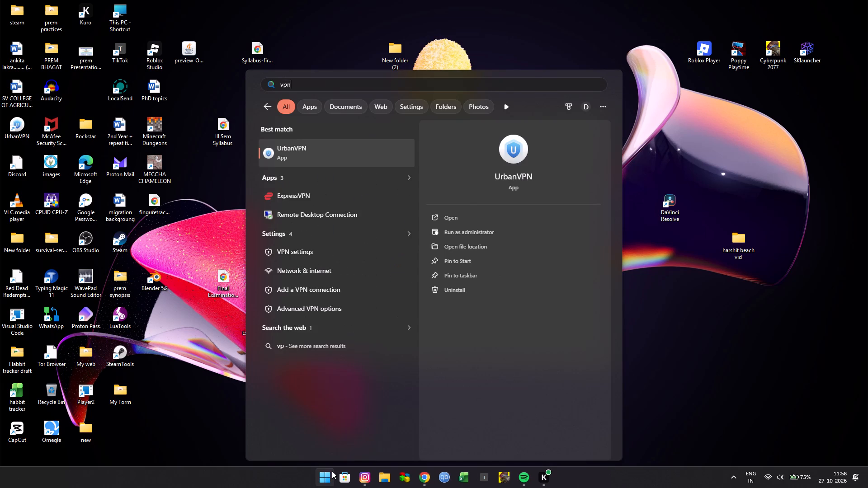
{"action": "key", "text": "Return"}
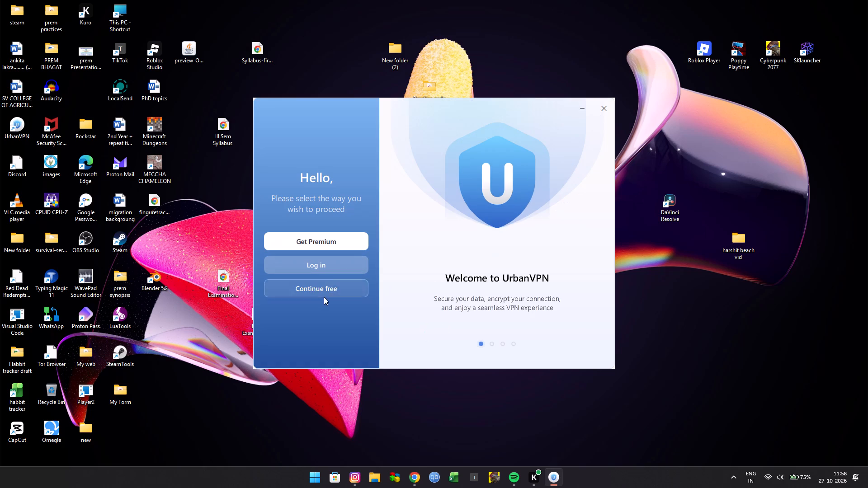
{"action": "left_click", "coordinate": [330, 287]}
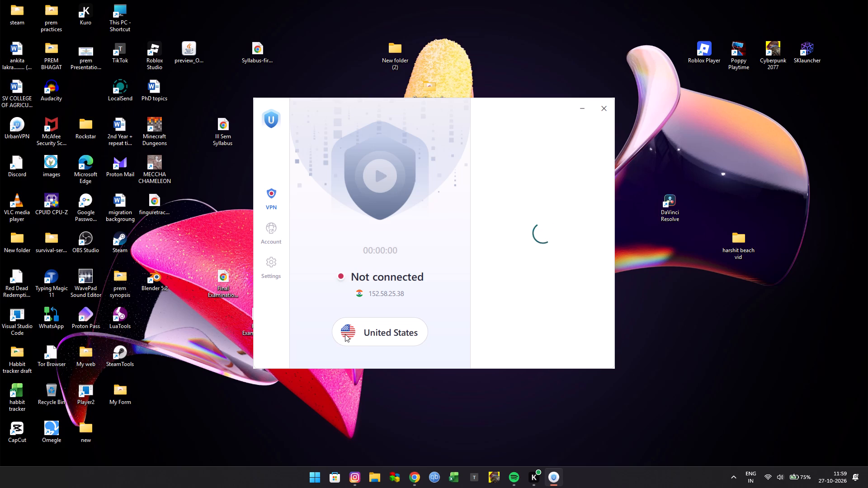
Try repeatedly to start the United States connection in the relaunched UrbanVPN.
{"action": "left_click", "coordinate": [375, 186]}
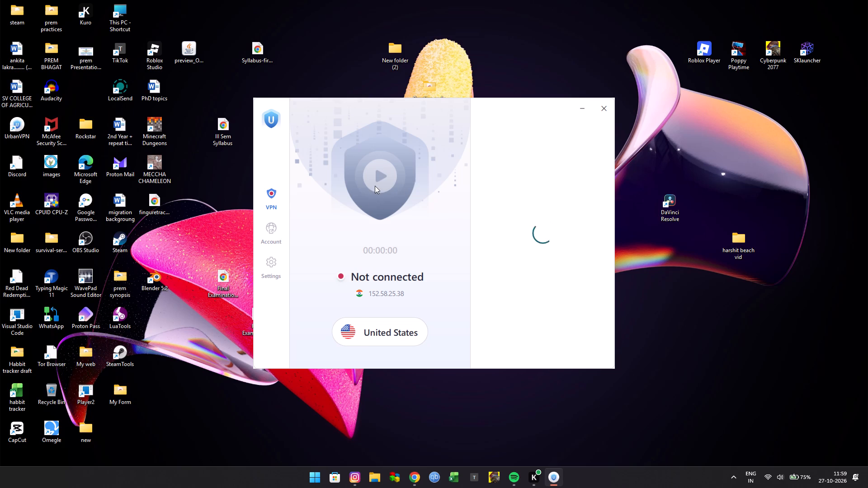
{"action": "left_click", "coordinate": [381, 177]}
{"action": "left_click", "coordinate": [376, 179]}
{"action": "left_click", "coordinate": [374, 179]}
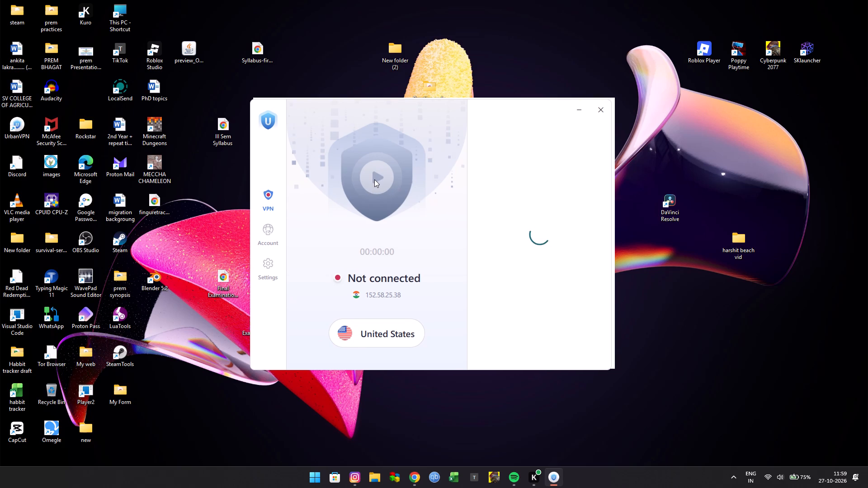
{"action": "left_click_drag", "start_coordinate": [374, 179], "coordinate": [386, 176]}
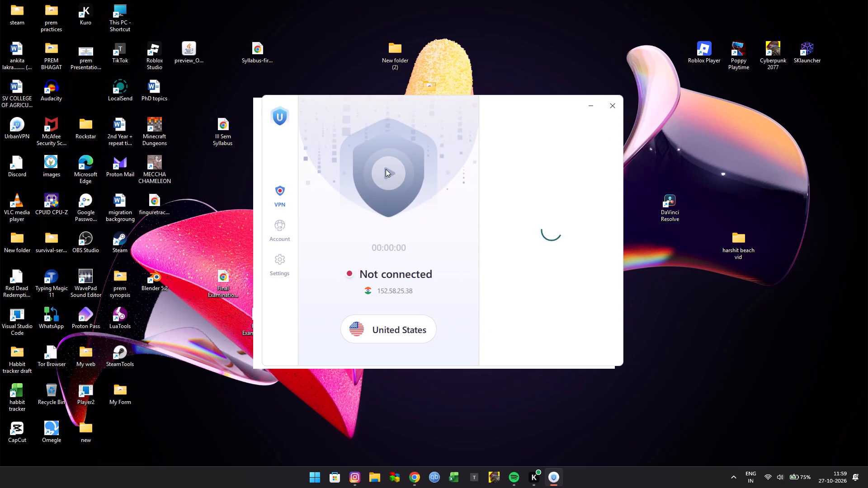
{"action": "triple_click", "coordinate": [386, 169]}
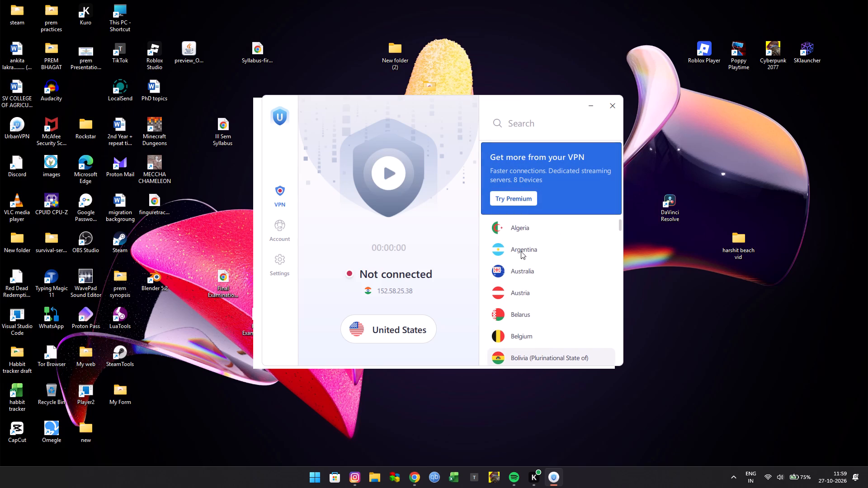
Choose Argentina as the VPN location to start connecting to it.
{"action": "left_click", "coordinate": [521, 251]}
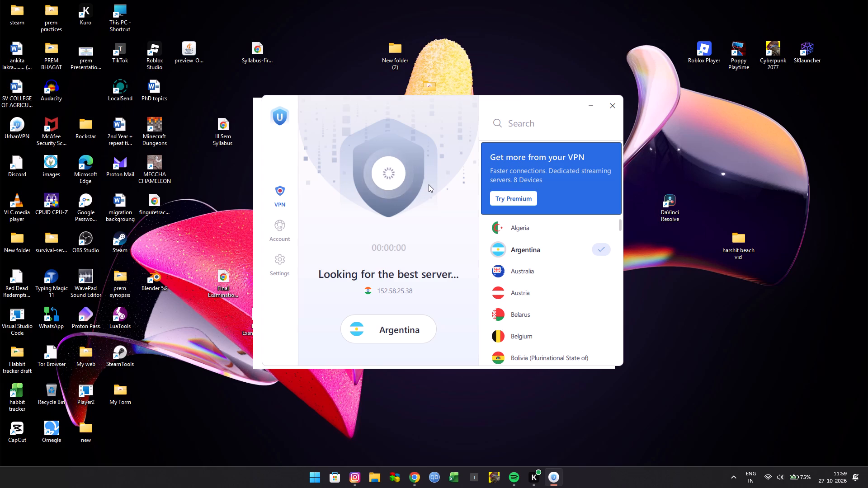
Search the VPN locations for "uk", choose Ukraine as the server location and postpone the app update.
{"action": "left_click", "coordinate": [529, 128]}
{"action": "type", "text": "uk"}
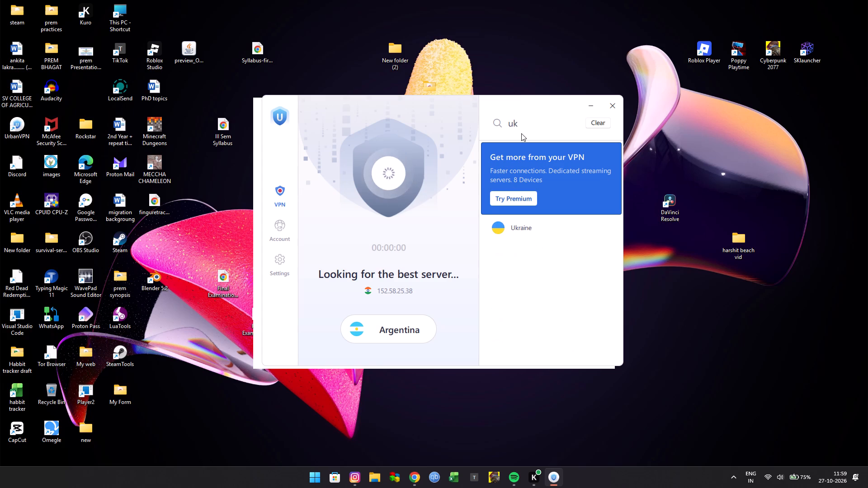
{"action": "left_click", "coordinate": [536, 225]}
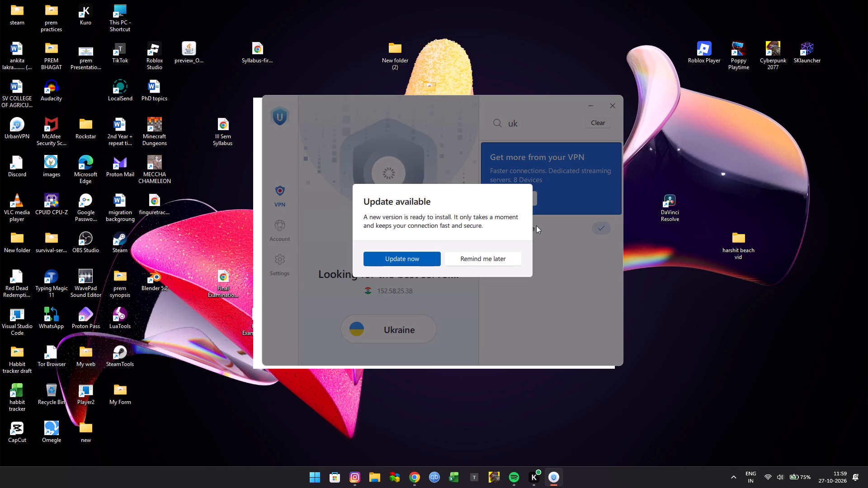
{"action": "left_click", "coordinate": [476, 260]}
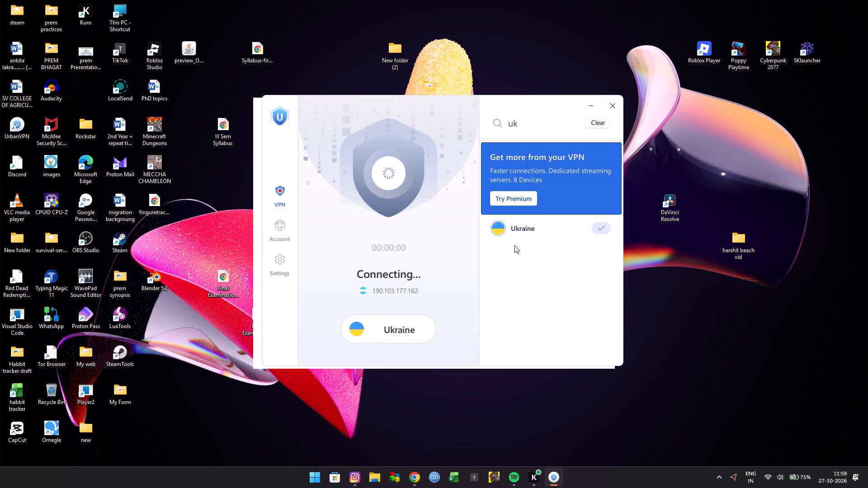
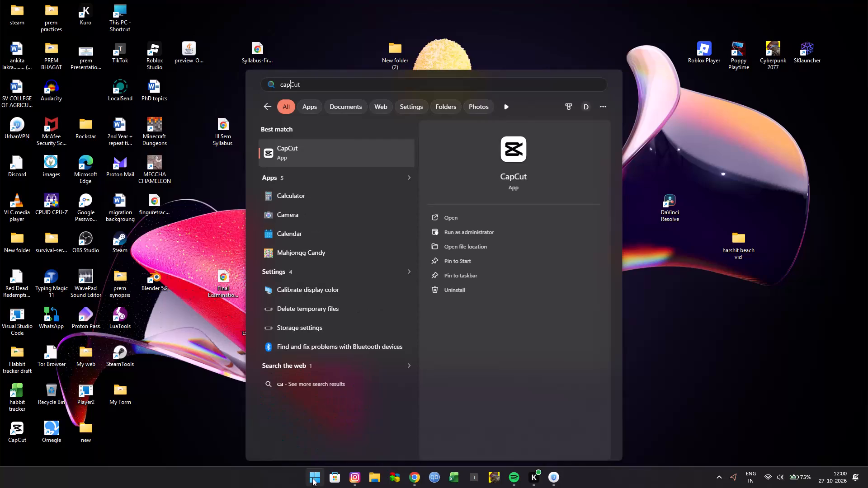
Launch CapCut from the Windows search for "cap".
{"action": "key", "text": "Return"}
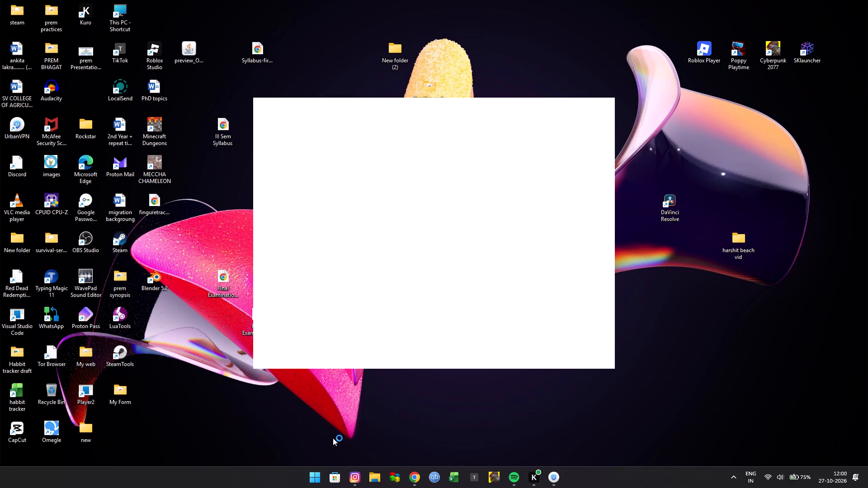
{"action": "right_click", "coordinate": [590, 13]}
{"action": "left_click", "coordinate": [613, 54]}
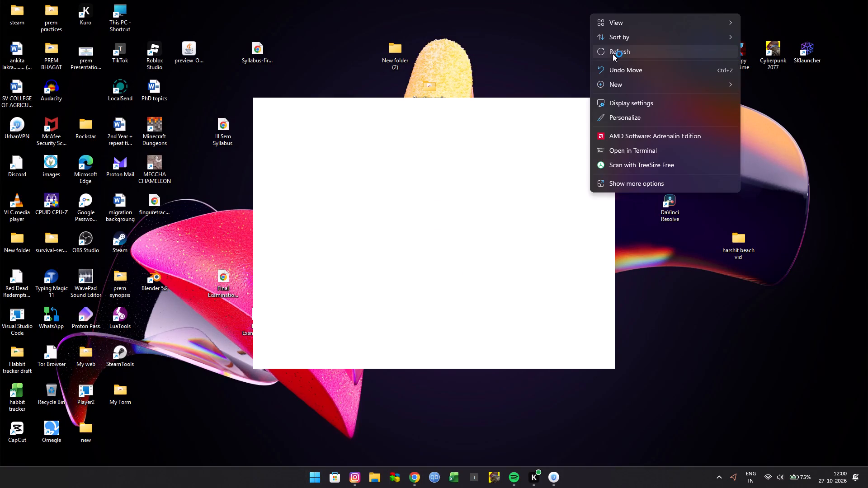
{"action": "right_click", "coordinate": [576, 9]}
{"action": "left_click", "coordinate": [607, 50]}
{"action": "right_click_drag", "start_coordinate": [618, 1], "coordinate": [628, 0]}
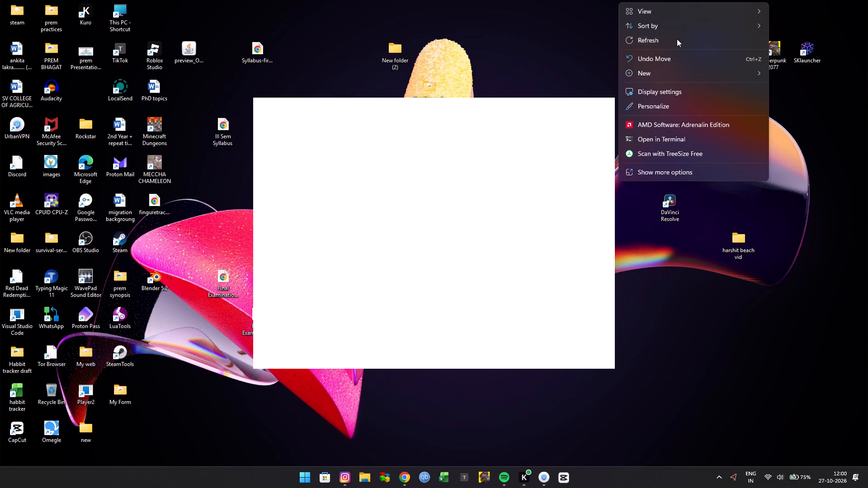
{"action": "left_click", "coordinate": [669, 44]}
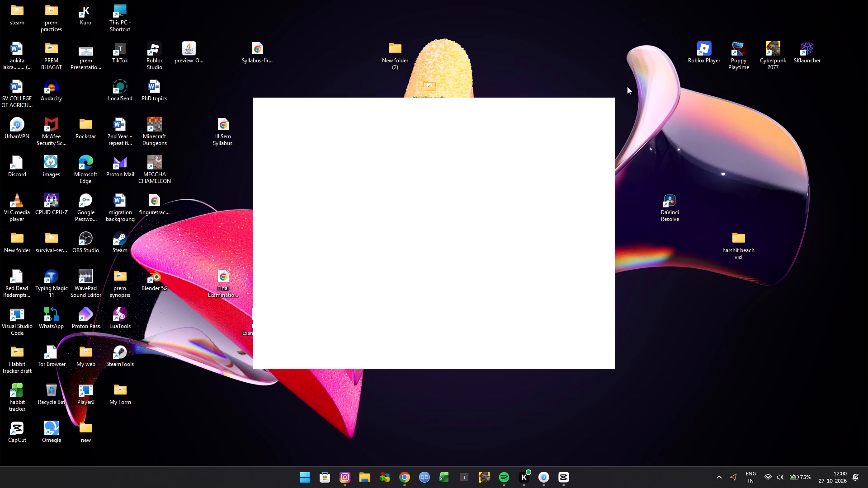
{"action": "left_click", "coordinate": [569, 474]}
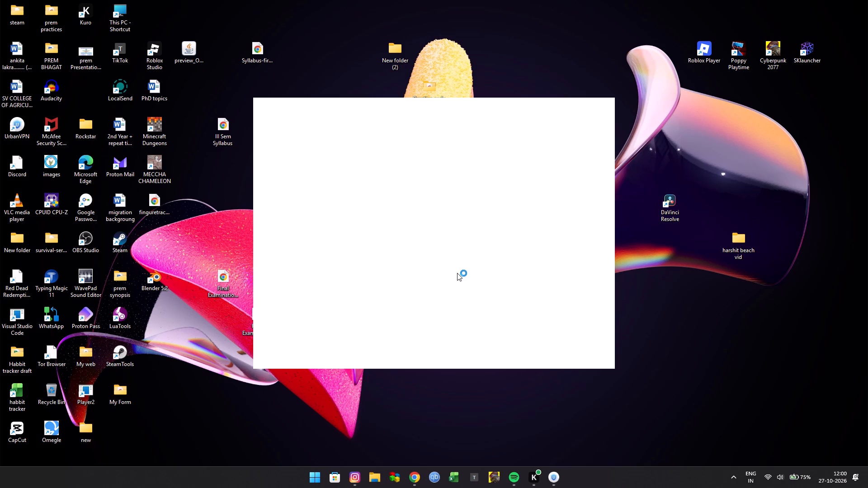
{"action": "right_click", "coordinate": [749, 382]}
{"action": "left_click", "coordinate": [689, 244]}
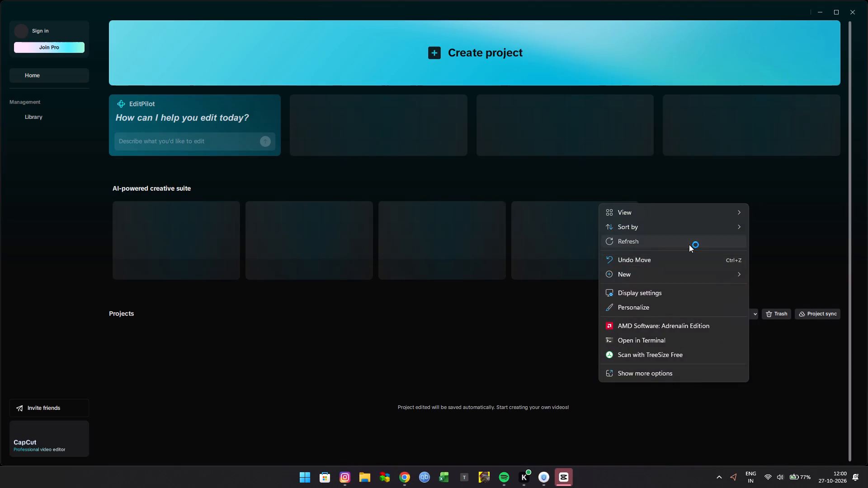
Browse the saved projects on the CapCut home page.
{"action": "scroll", "coordinate": [217, 323], "scroll_direction": "down", "scroll_amount": 3}
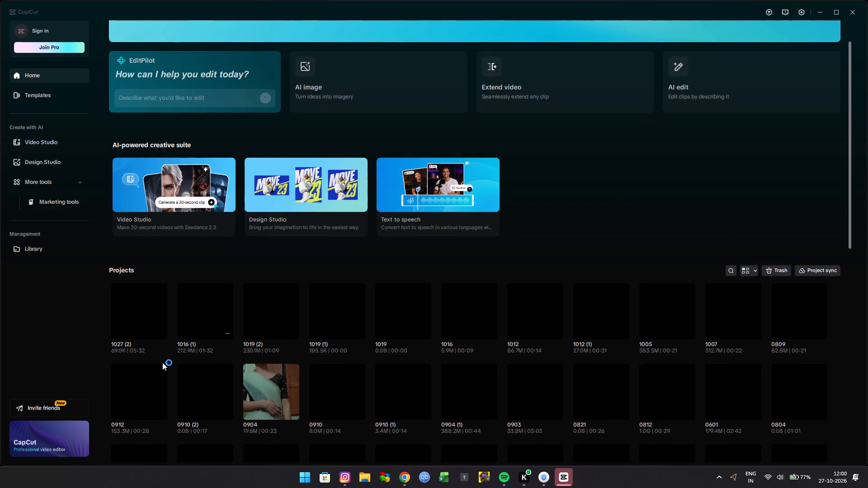
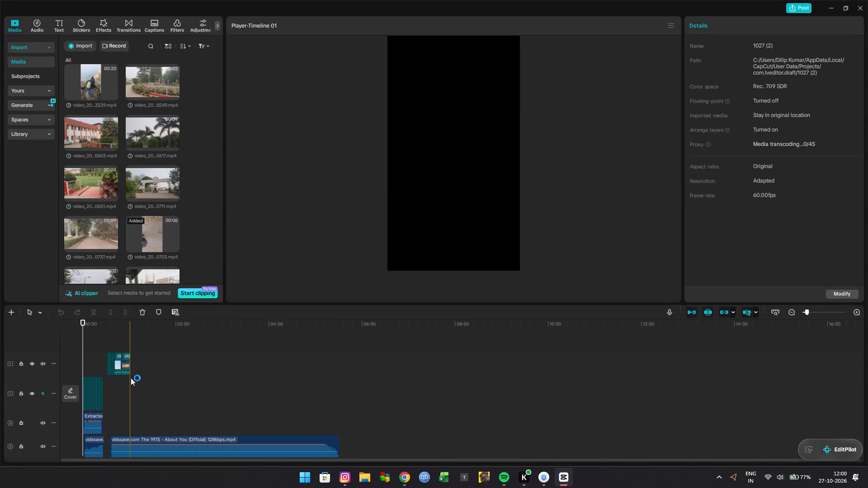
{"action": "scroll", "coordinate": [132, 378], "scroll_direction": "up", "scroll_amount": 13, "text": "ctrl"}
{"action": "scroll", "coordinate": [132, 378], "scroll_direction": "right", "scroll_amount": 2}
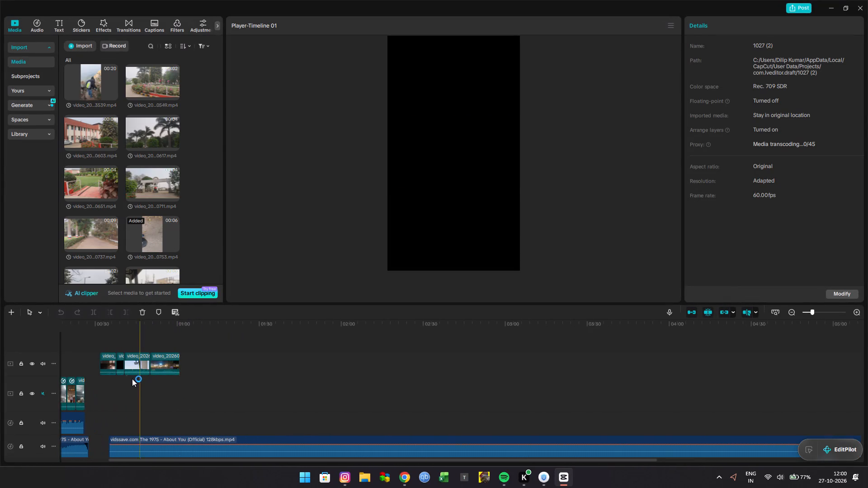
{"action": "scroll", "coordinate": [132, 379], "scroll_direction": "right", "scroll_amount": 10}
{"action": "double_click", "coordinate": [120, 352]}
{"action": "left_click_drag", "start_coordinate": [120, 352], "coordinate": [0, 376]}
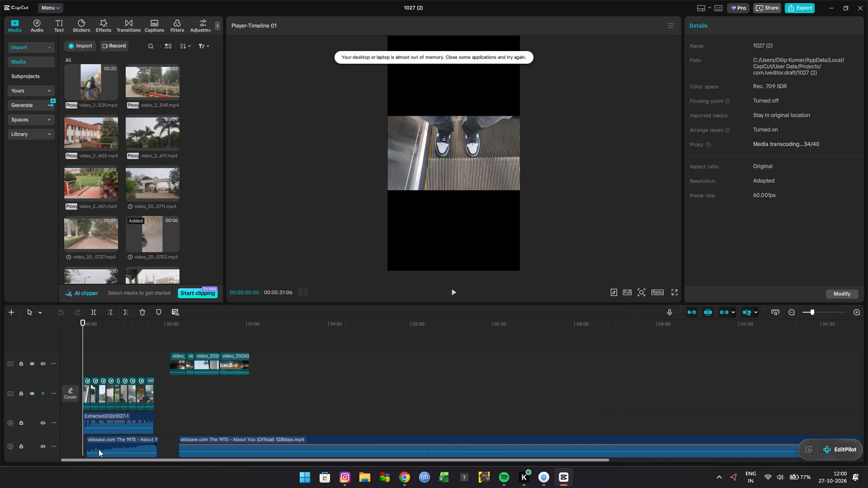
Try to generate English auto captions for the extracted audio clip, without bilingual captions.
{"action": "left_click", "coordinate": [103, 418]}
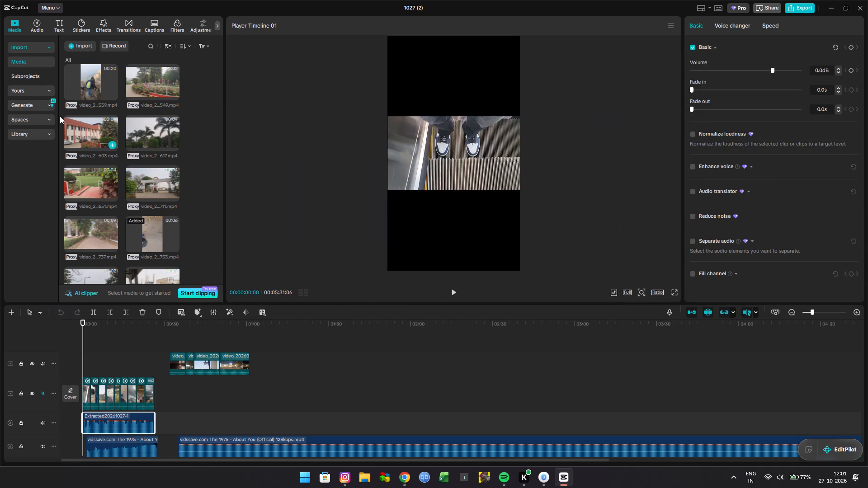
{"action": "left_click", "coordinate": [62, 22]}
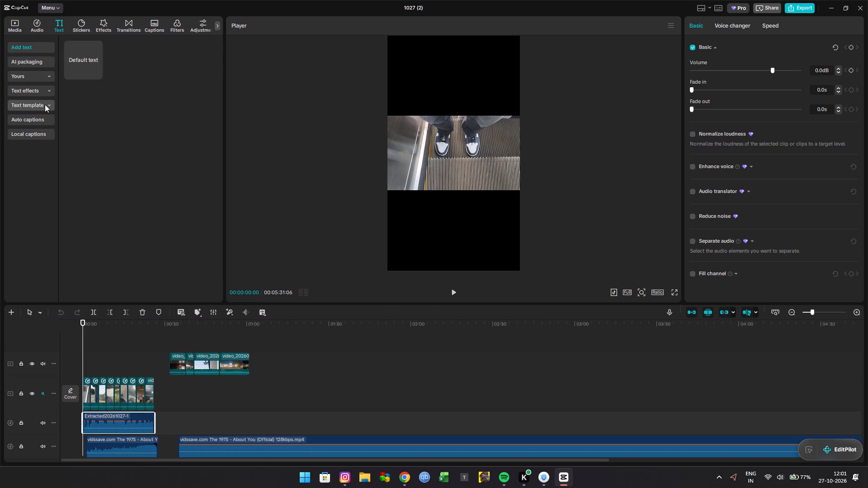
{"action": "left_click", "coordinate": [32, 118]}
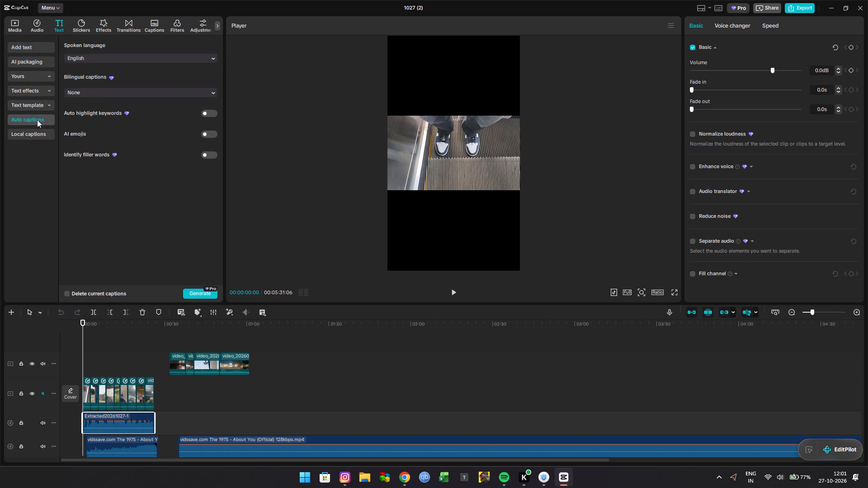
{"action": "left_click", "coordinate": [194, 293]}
Look through the local captions, add text and AI packaging options, and dismiss the AI packaging introduction.
{"action": "left_click", "coordinate": [37, 131]}
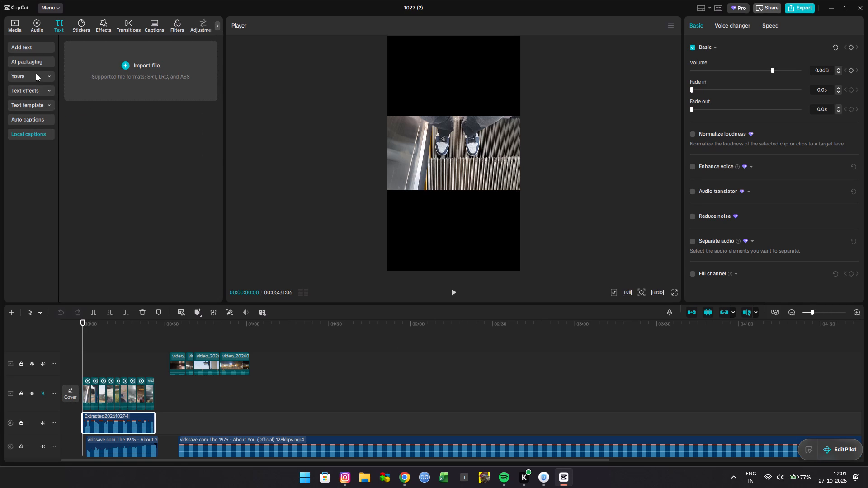
{"action": "left_click", "coordinate": [38, 50]}
{"action": "left_click", "coordinate": [37, 55]}
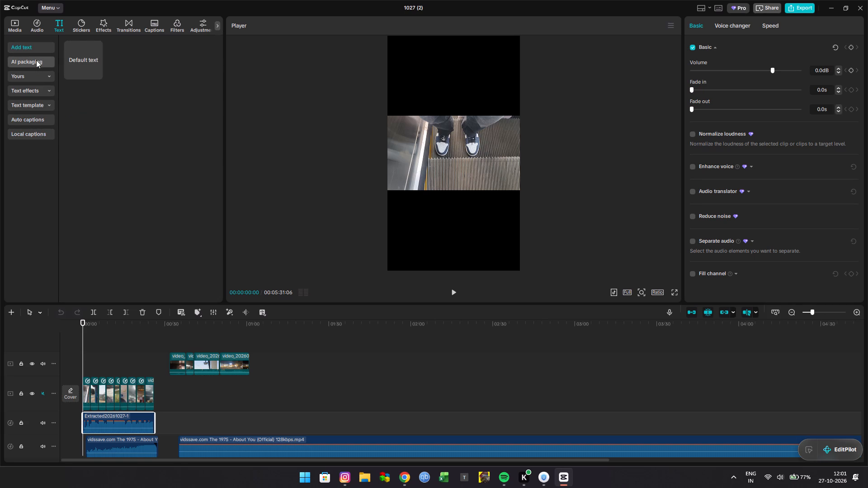
{"action": "left_click", "coordinate": [36, 60]}
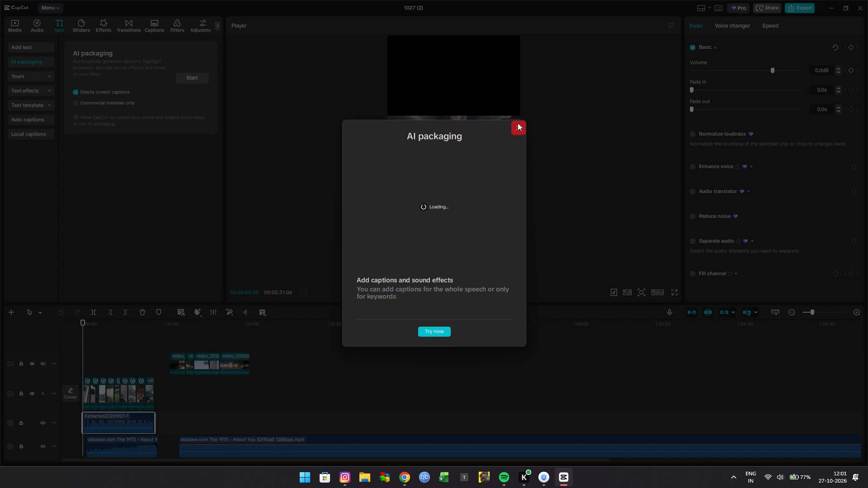
{"action": "left_click", "coordinate": [517, 123]}
{"action": "left_click", "coordinate": [150, 26]}
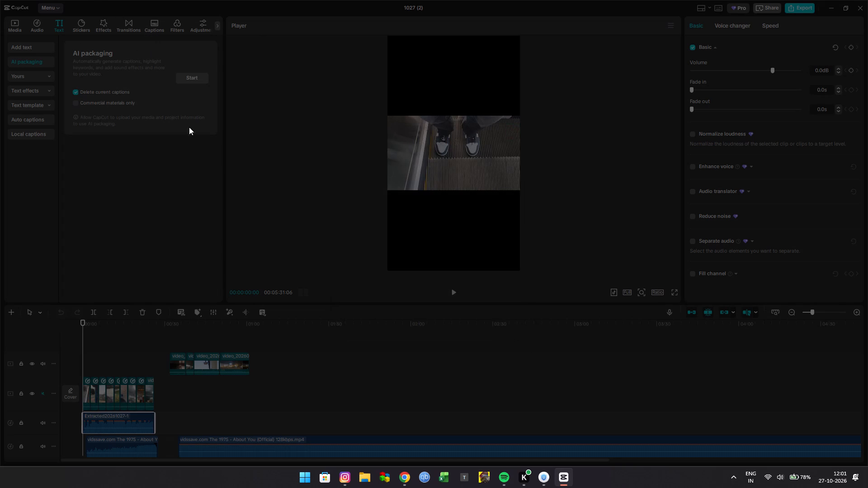
{"action": "left_click", "coordinate": [647, 201]}
{"action": "left_click", "coordinate": [342, 454]}
Try to close the CapCut project window.
{"action": "left_click", "coordinate": [867, 0]}
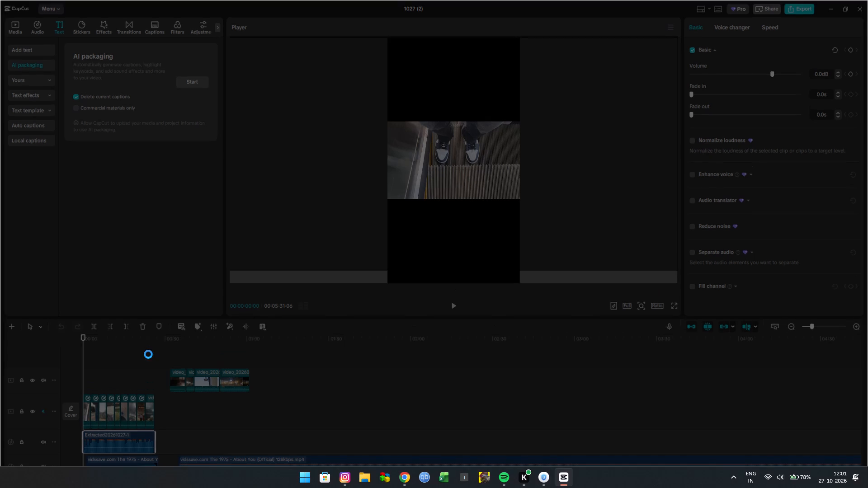
{"action": "left_click", "coordinate": [288, 108]}
{"action": "right_click", "coordinate": [567, 481]}
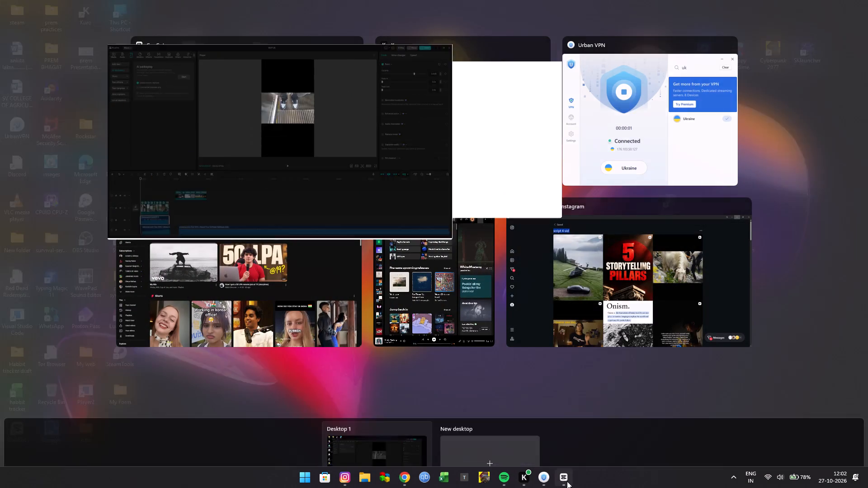
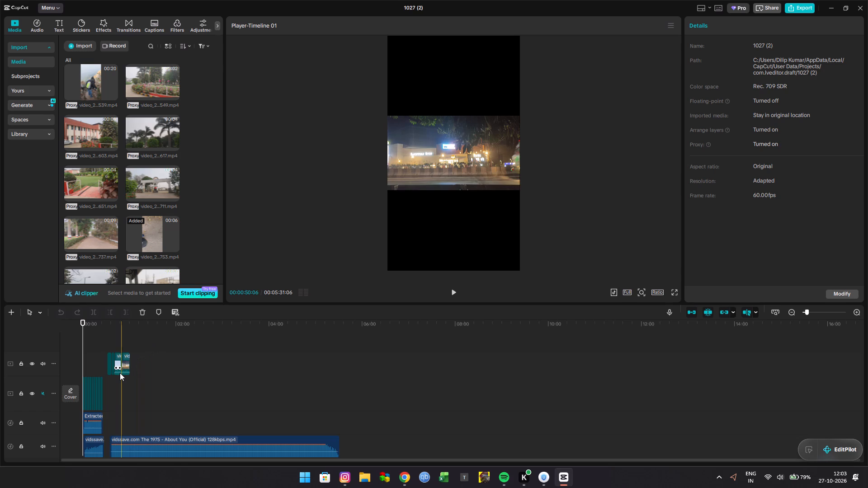
Scrub through the edited clips at the beginning of the timeline to review the footage, and return to the start.
{"action": "scroll", "coordinate": [93, 363], "scroll_direction": "up", "scroll_amount": 6, "text": "ctrl"}
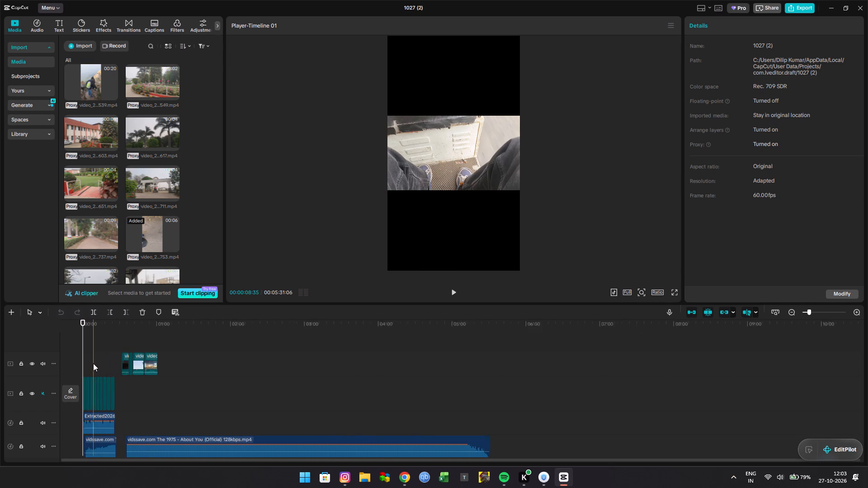
{"action": "scroll", "coordinate": [93, 363], "scroll_direction": "up", "scroll_amount": 8, "text": "ctrl"}
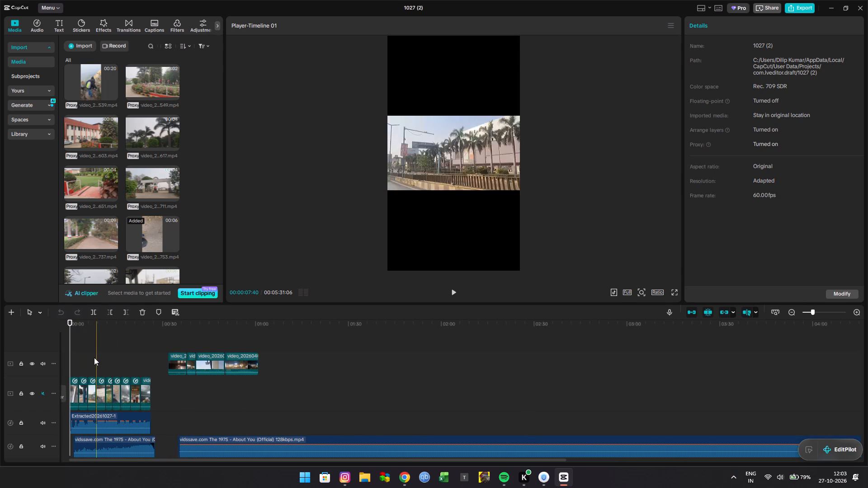
{"action": "left_click", "coordinate": [94, 357]}
{"action": "left_click_drag", "start_coordinate": [94, 357], "coordinate": [102, 353]}
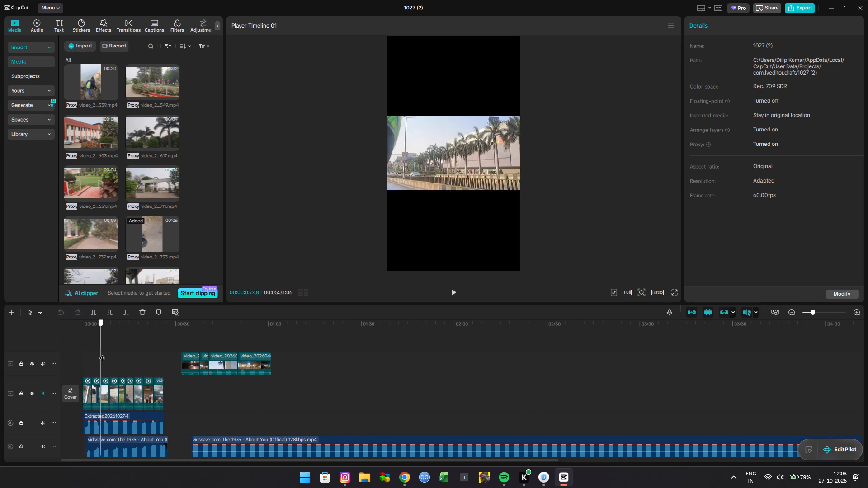
{"action": "left_click_drag", "start_coordinate": [102, 353], "coordinate": [127, 349]}
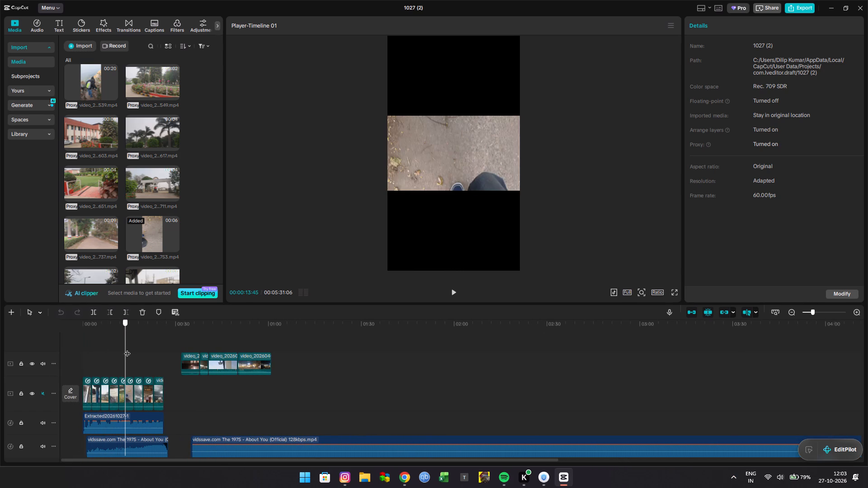
{"action": "left_click_drag", "start_coordinate": [127, 349], "coordinate": [140, 349]}
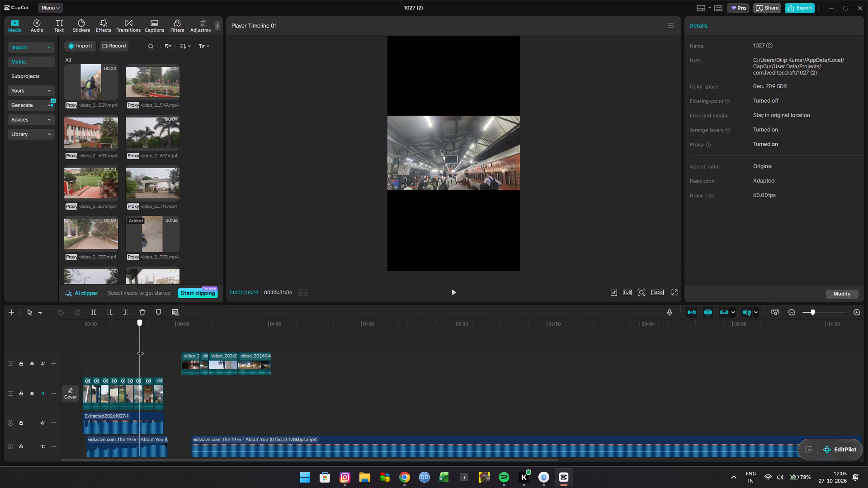
{"action": "left_click_drag", "start_coordinate": [140, 349], "coordinate": [160, 348]}
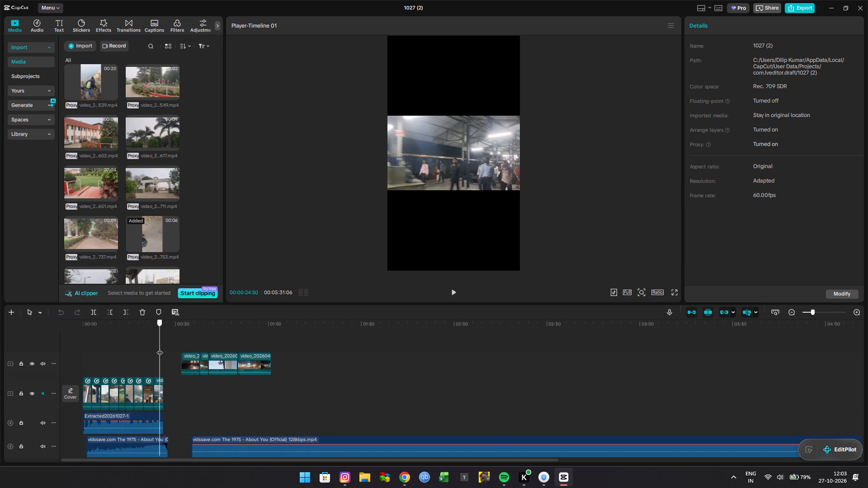
{"action": "left_click_drag", "start_coordinate": [160, 348], "coordinate": [32, 375]}
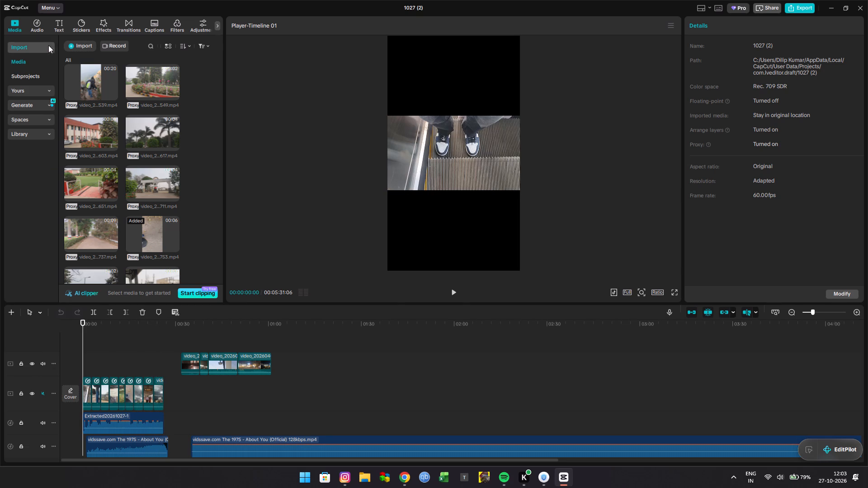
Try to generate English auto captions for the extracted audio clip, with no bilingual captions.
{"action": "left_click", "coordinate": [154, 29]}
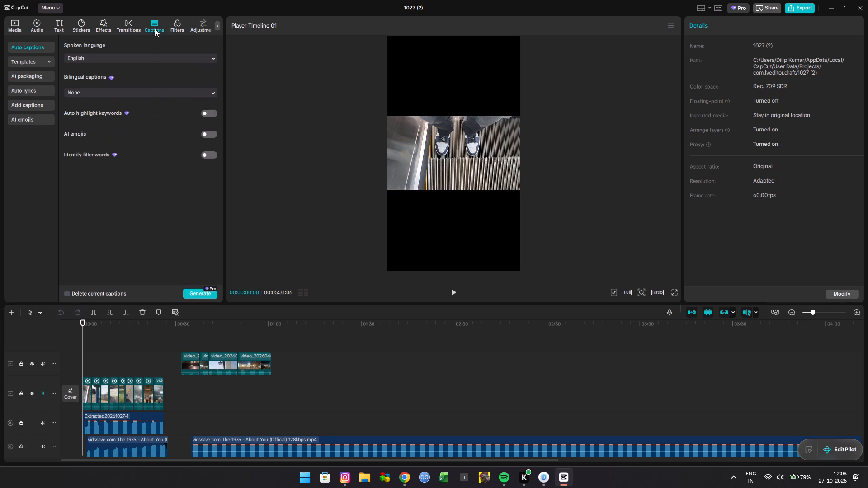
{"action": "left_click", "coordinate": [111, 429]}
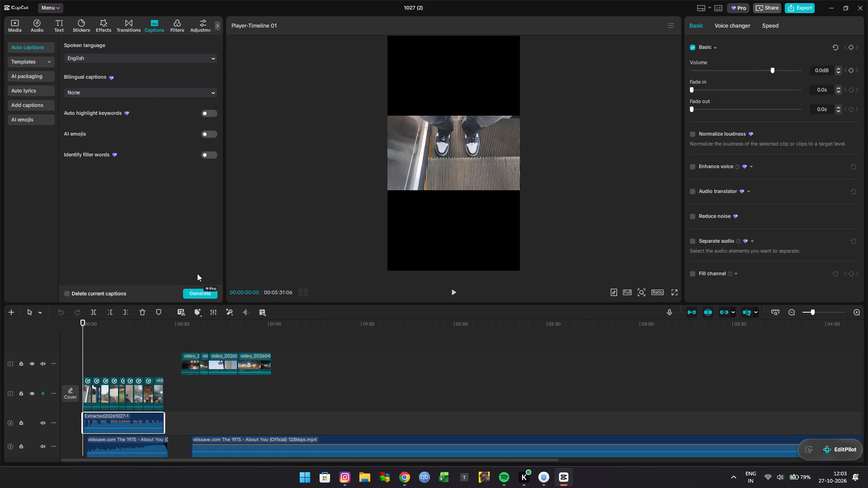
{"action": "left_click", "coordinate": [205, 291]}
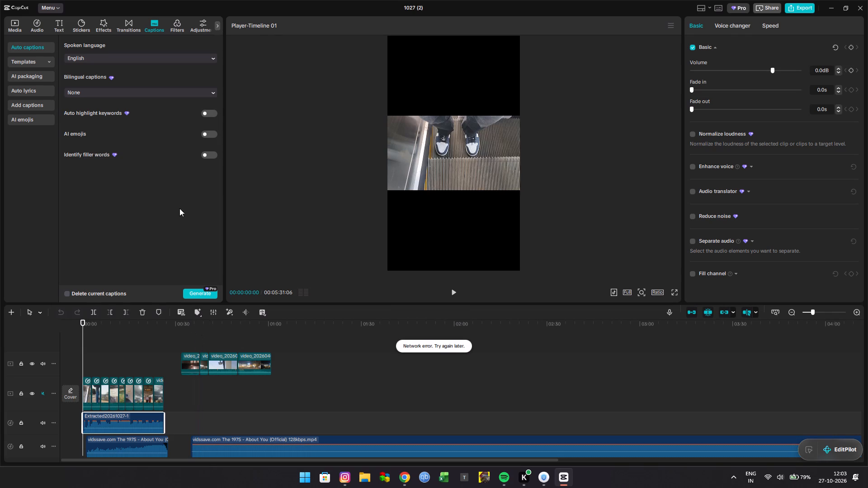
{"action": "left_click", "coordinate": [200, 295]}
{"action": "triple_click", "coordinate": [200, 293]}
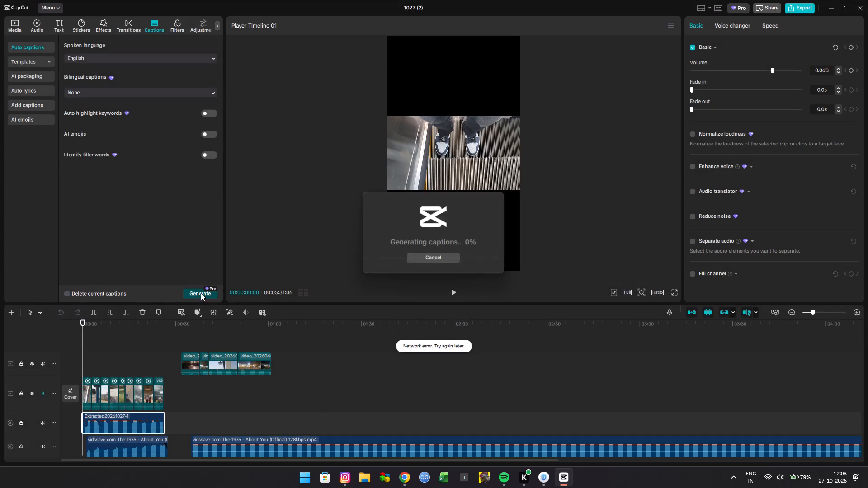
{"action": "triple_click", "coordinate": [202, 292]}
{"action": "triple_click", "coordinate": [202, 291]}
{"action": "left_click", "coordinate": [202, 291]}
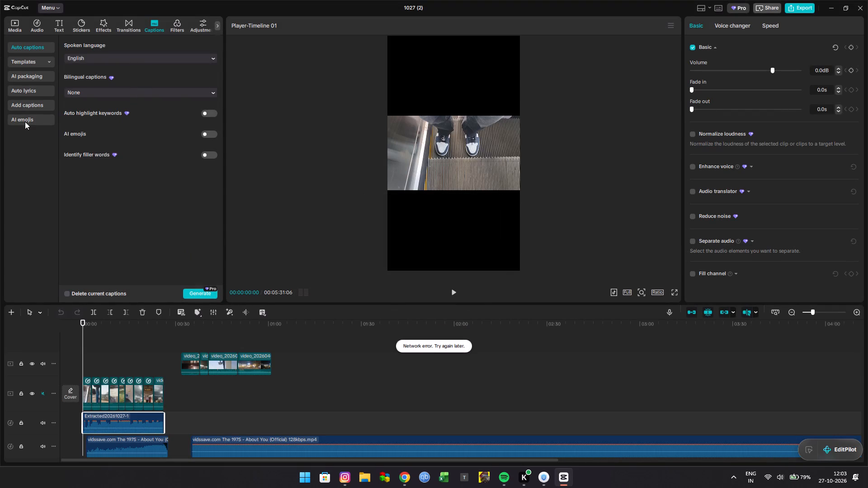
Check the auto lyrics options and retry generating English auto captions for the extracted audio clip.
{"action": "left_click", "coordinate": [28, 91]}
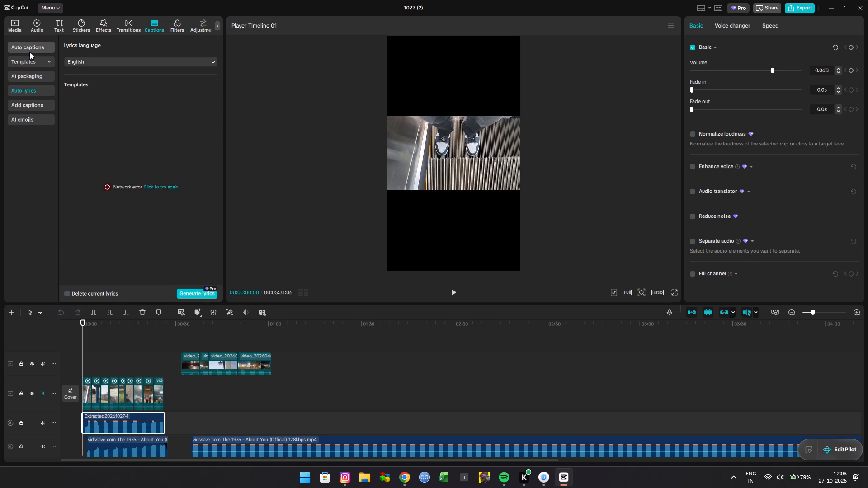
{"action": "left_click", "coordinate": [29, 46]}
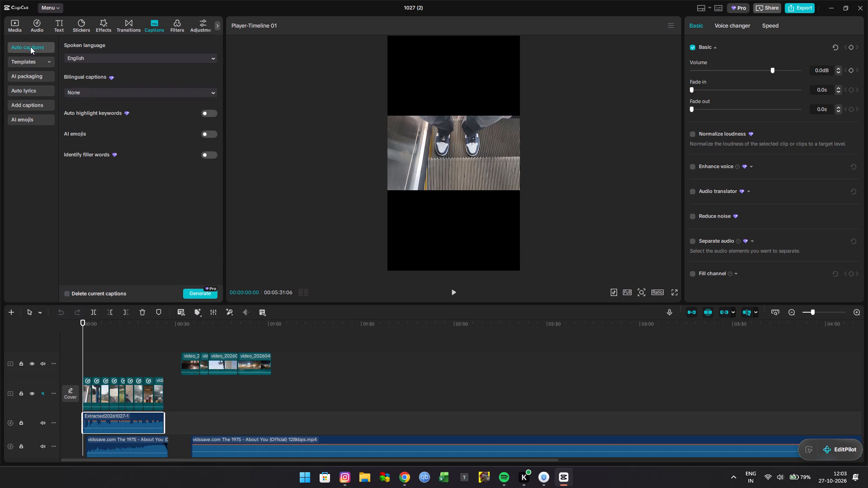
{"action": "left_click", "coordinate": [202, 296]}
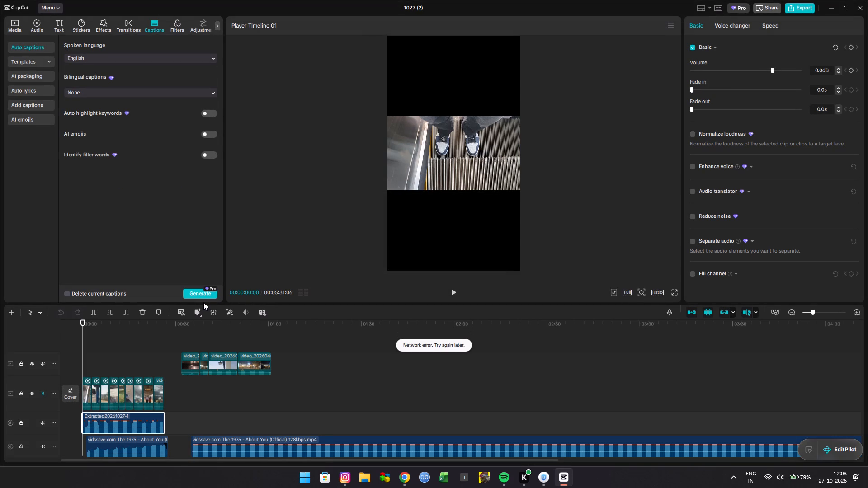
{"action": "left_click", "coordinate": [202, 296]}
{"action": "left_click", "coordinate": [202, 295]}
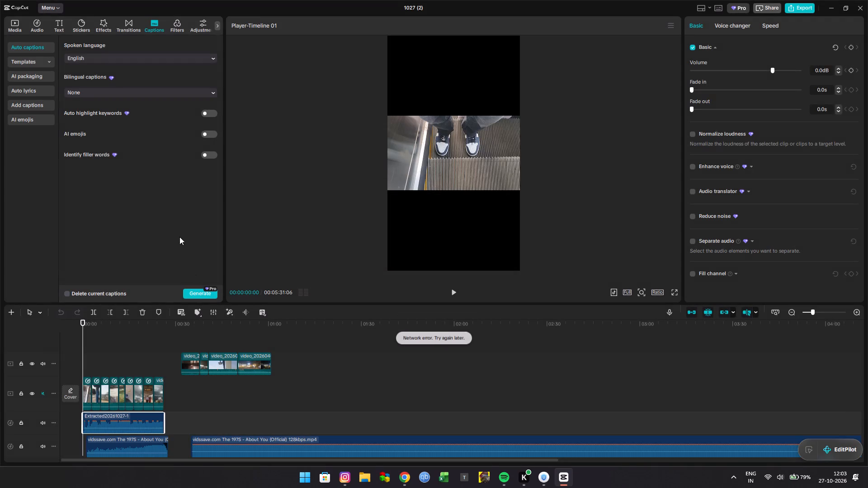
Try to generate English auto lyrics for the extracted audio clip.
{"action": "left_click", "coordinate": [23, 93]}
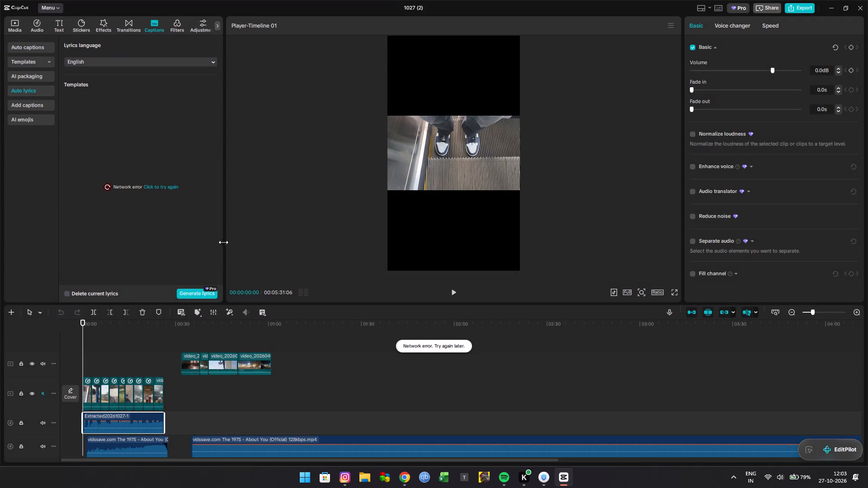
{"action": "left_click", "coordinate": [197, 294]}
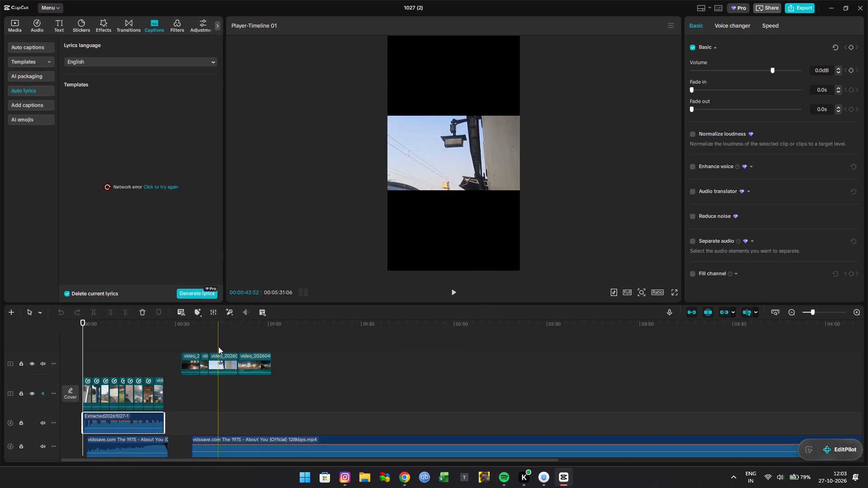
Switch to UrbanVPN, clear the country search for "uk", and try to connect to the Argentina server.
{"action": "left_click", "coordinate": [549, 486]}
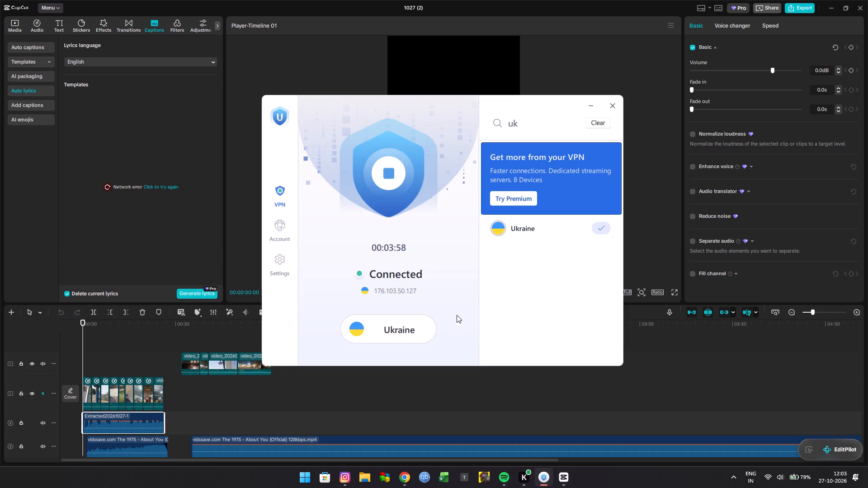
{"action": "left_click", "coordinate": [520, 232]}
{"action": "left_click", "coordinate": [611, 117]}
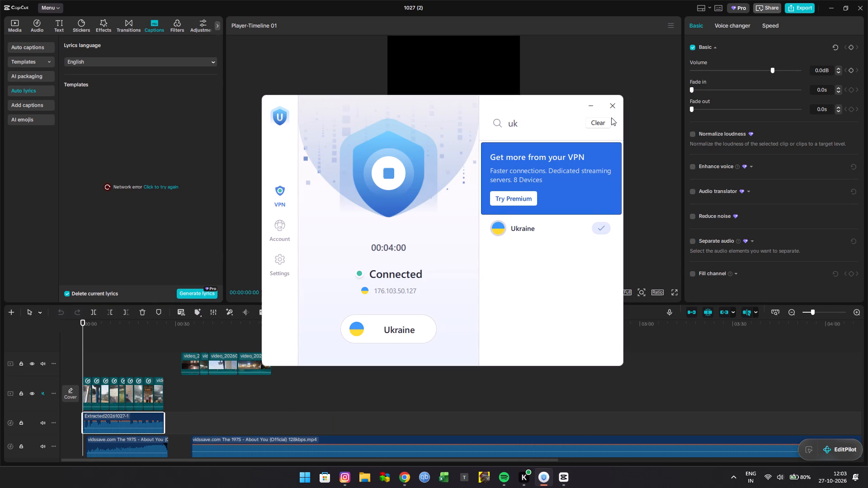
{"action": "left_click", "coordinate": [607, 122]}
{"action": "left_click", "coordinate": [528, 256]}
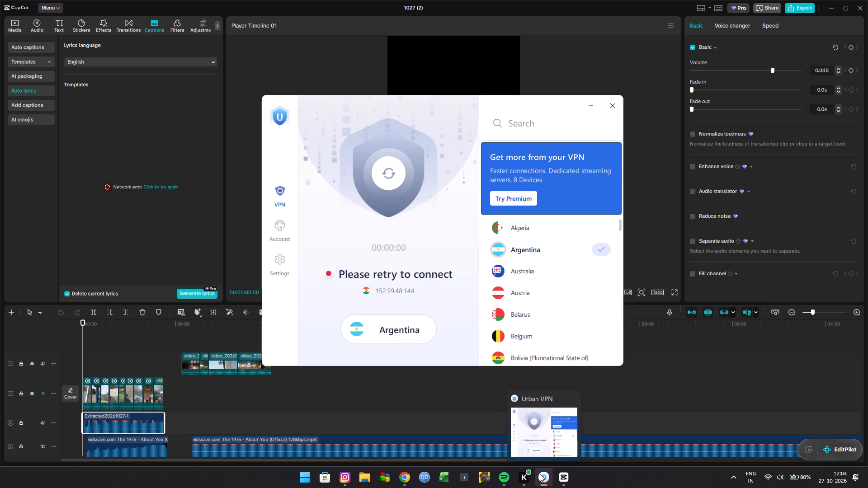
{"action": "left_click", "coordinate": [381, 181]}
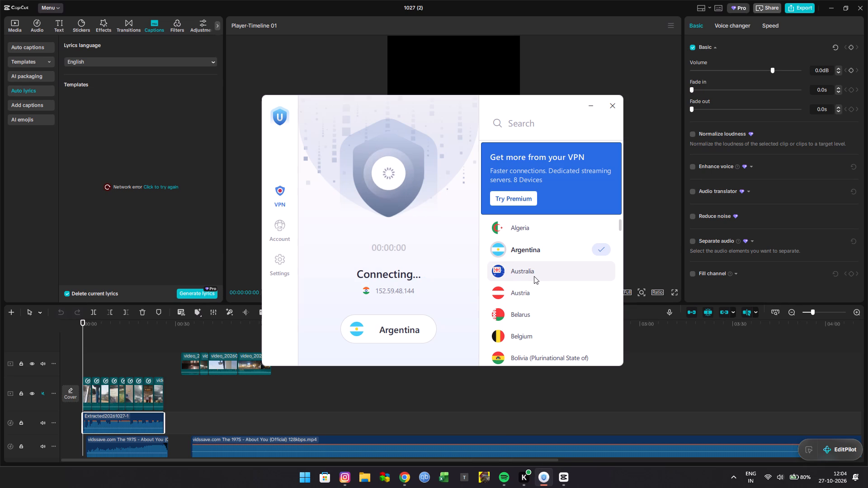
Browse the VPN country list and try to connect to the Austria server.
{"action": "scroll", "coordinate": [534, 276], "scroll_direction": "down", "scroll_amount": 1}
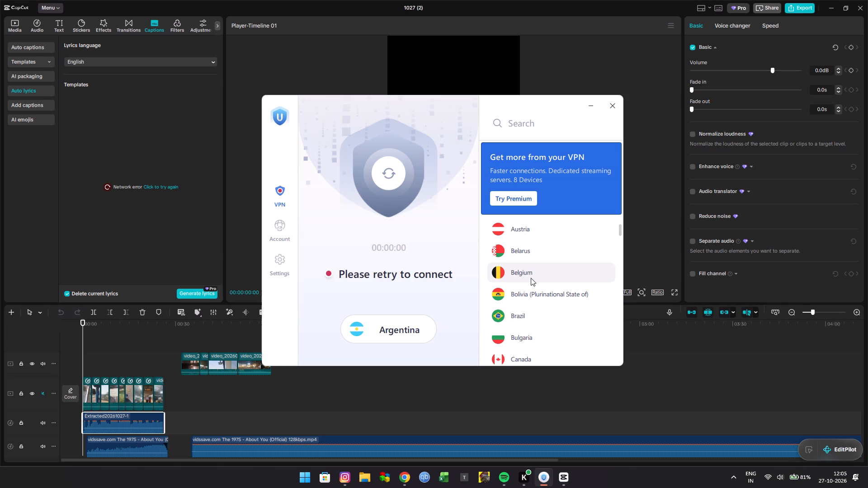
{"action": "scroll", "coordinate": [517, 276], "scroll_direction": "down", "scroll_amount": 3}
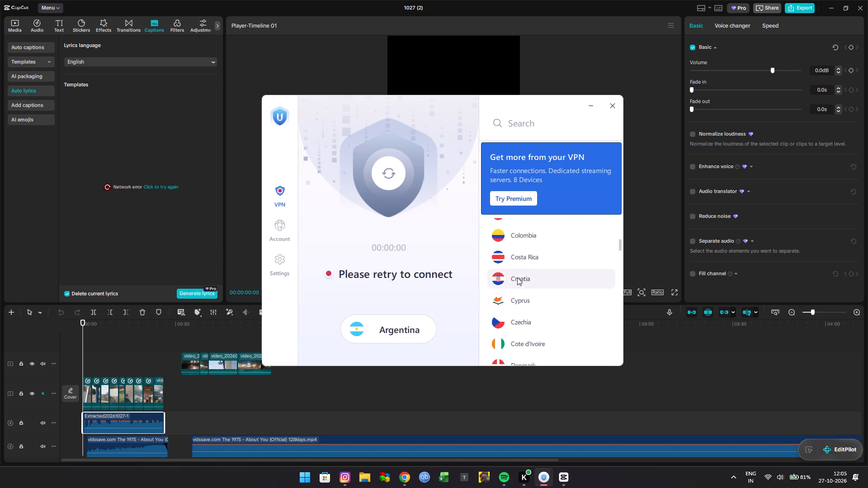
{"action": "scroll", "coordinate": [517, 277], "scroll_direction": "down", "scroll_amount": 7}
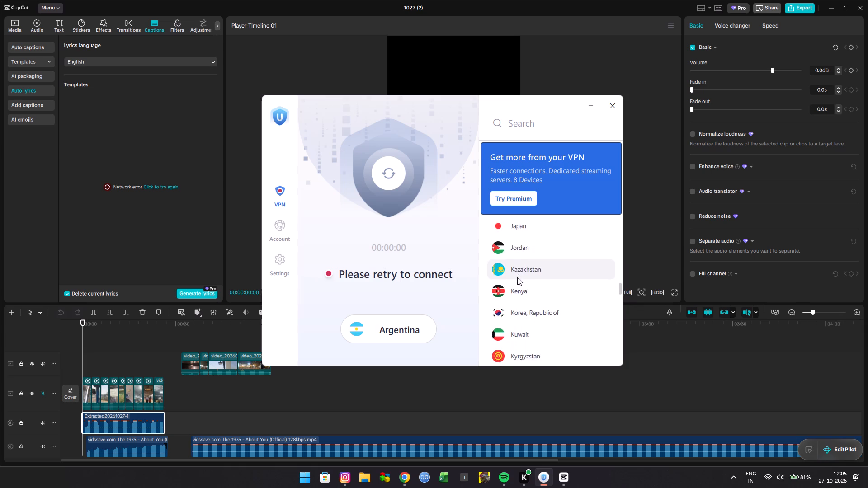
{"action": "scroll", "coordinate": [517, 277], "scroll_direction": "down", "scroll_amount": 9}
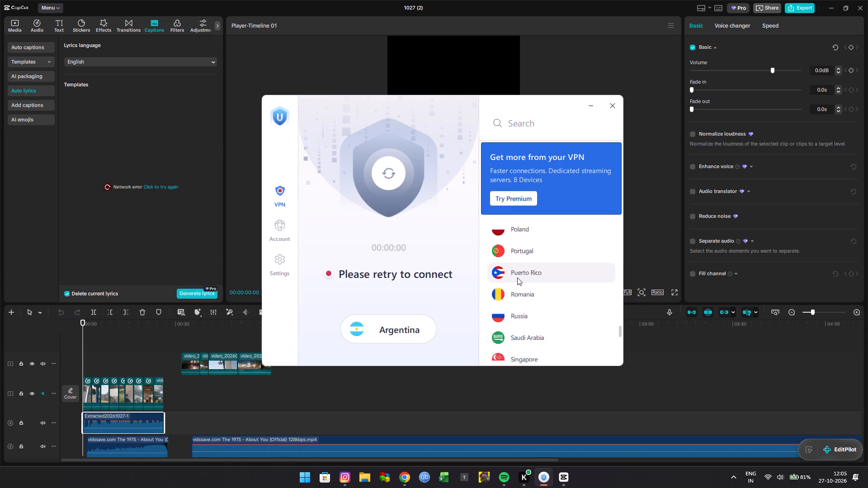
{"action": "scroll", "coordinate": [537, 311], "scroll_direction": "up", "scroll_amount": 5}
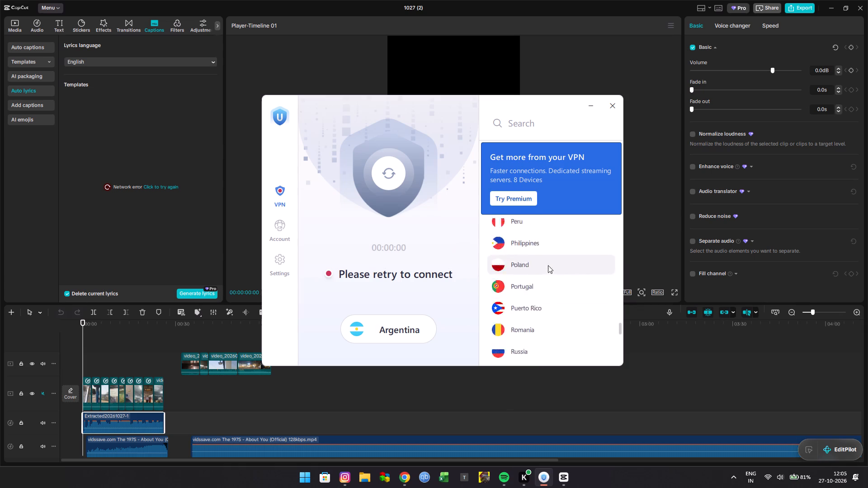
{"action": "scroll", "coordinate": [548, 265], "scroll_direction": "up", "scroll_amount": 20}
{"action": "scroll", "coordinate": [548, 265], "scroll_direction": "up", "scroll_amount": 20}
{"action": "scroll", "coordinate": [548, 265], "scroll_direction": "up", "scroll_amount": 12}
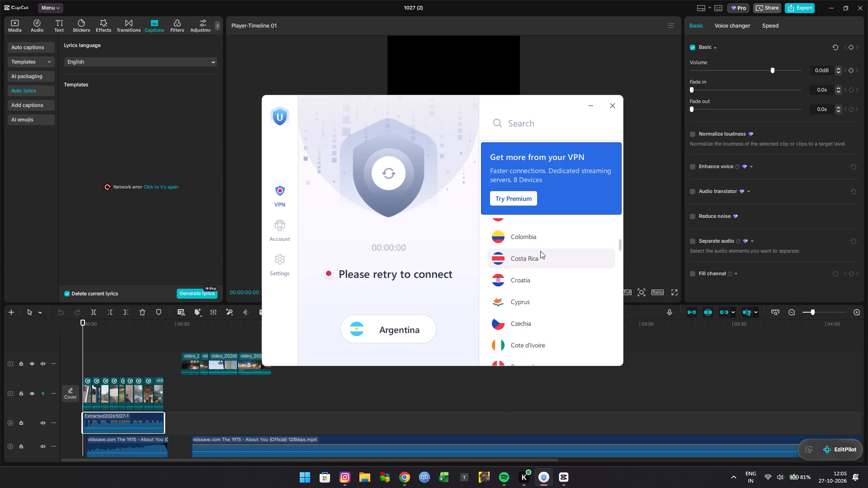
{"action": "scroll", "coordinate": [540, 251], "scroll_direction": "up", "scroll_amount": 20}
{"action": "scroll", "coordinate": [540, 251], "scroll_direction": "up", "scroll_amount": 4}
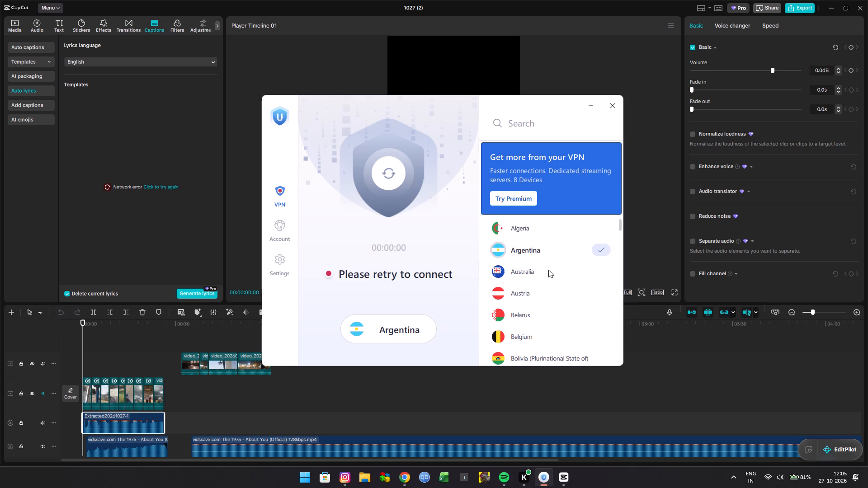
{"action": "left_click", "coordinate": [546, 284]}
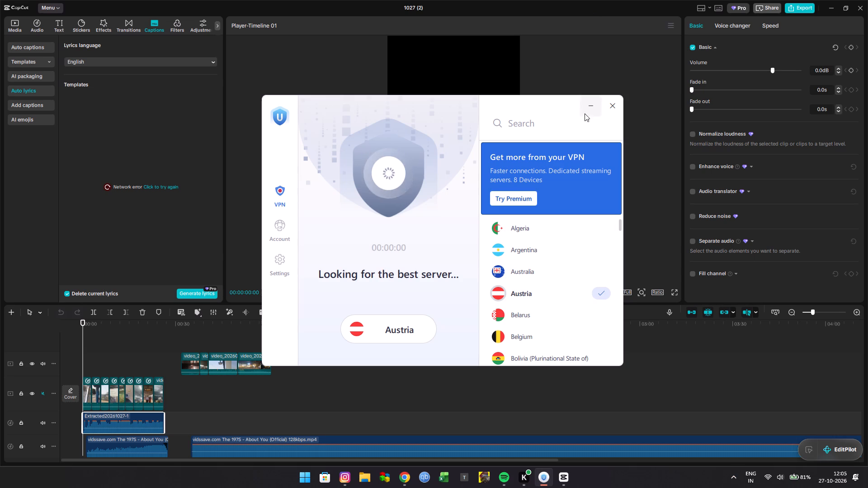
Switch the VPN location to Canada and minimise the UrbanVPN window to return to CapCut.
{"action": "scroll", "coordinate": [557, 263], "scroll_direction": "down", "scroll_amount": 5}
{"action": "scroll", "coordinate": [557, 263], "scroll_direction": "up", "scroll_amount": 3}
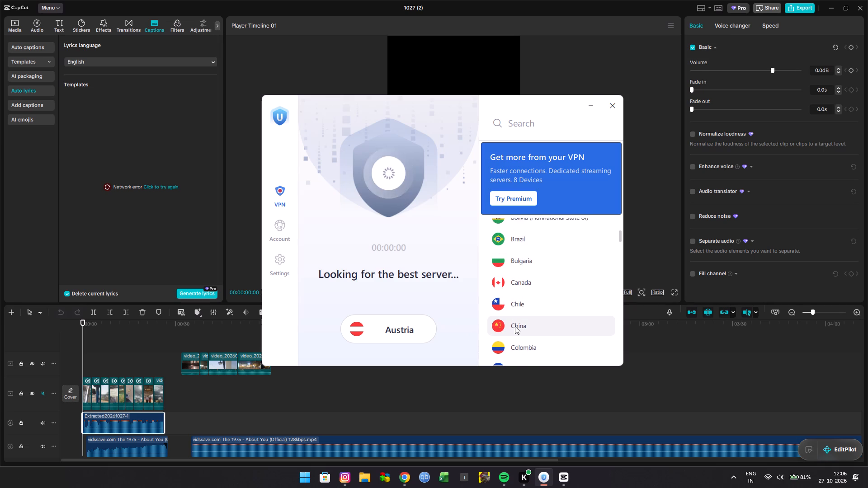
{"action": "left_click", "coordinate": [521, 290]}
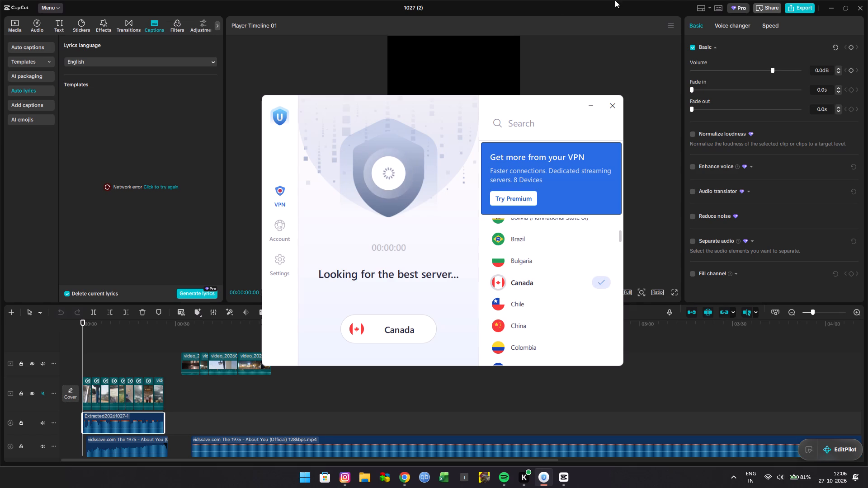
{"action": "left_click", "coordinate": [593, 103]}
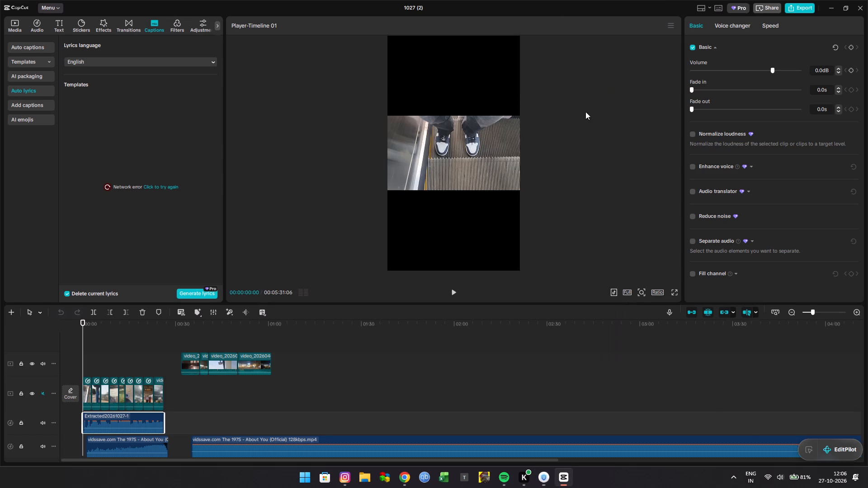
Dismiss the keyboard shortcut conflict notification.
{"action": "left_click", "coordinate": [851, 391]}
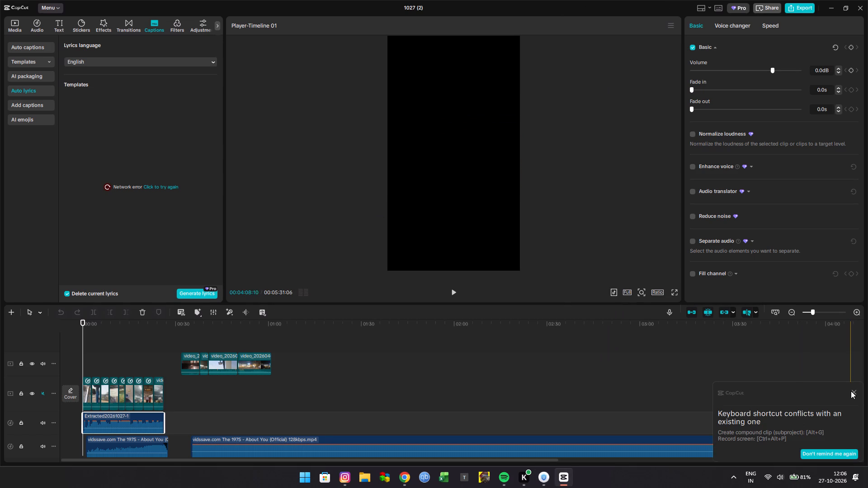
{"action": "left_click", "coordinate": [853, 392]}
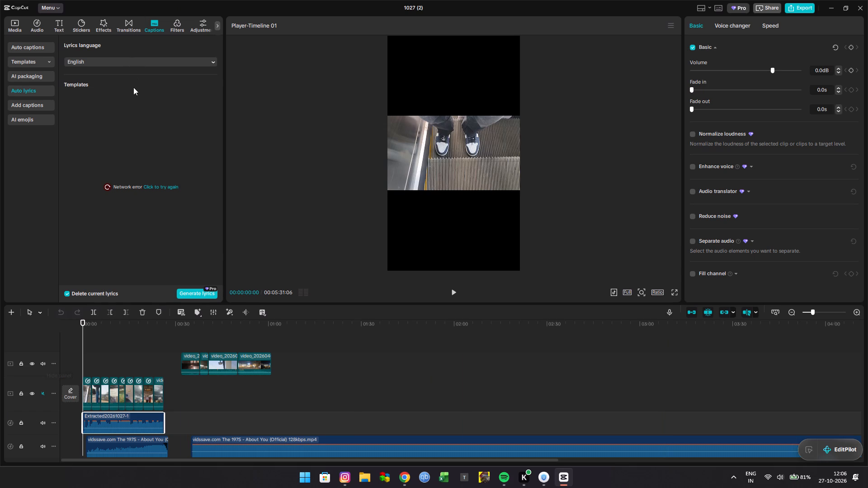
Add a default text clip at the start of the timeline.
{"action": "left_click_drag", "start_coordinate": [14, 49], "coordinate": [34, 94]}
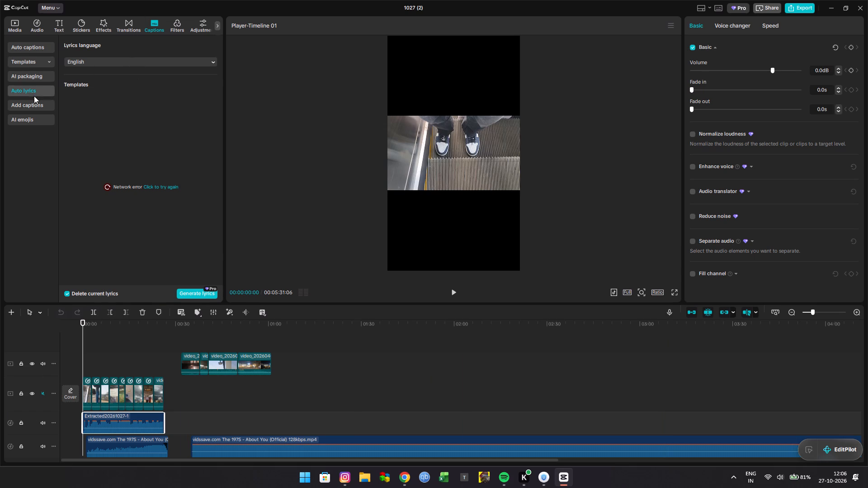
{"action": "left_click", "coordinate": [34, 103]}
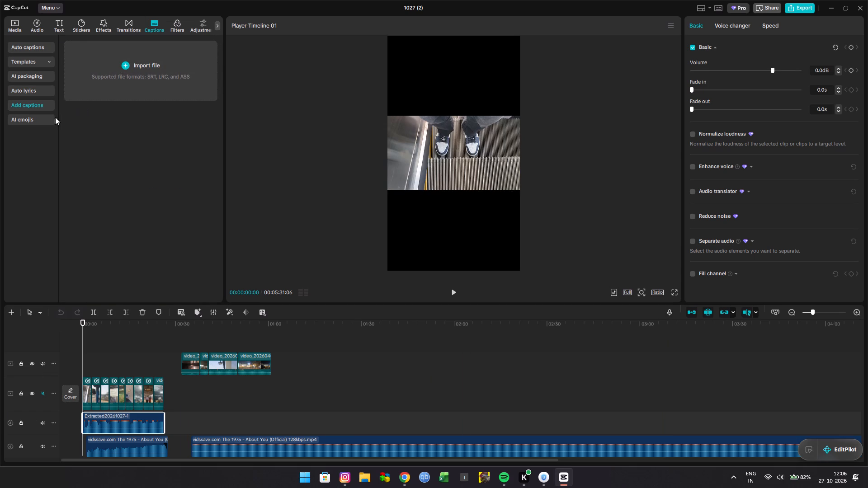
{"action": "left_click", "coordinate": [54, 25]}
{"action": "left_click", "coordinate": [69, 25]}
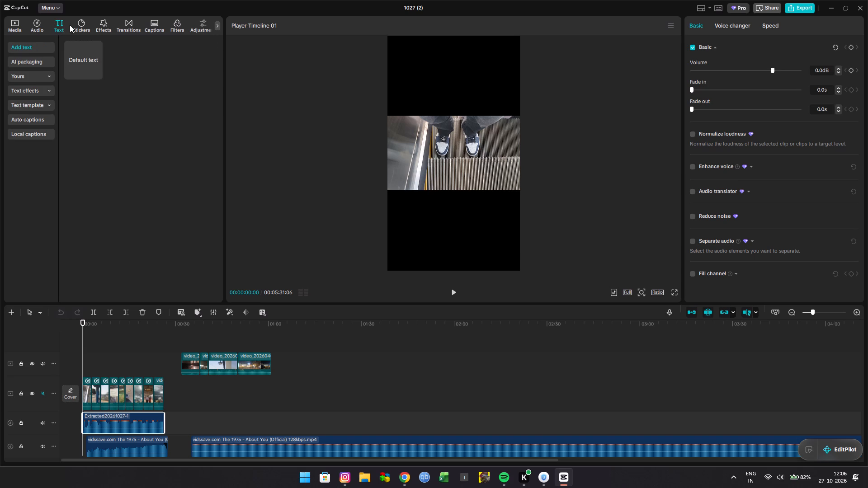
{"action": "left_click", "coordinate": [100, 73]}
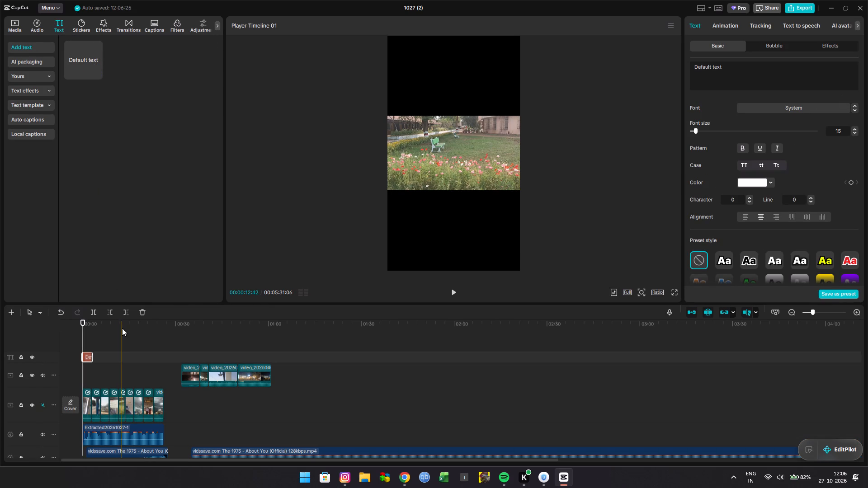
Shift the default text clip slightly later so it begins just after the start of the first video clip.
{"action": "scroll", "coordinate": [122, 328], "scroll_direction": "up", "scroll_amount": 8, "text": "ctrl"}
{"action": "scroll", "coordinate": [122, 327], "scroll_direction": "up", "scroll_amount": 13, "text": "ctrl"}
{"action": "scroll", "coordinate": [123, 323], "scroll_direction": "up", "scroll_amount": 11, "text": "ctrl"}
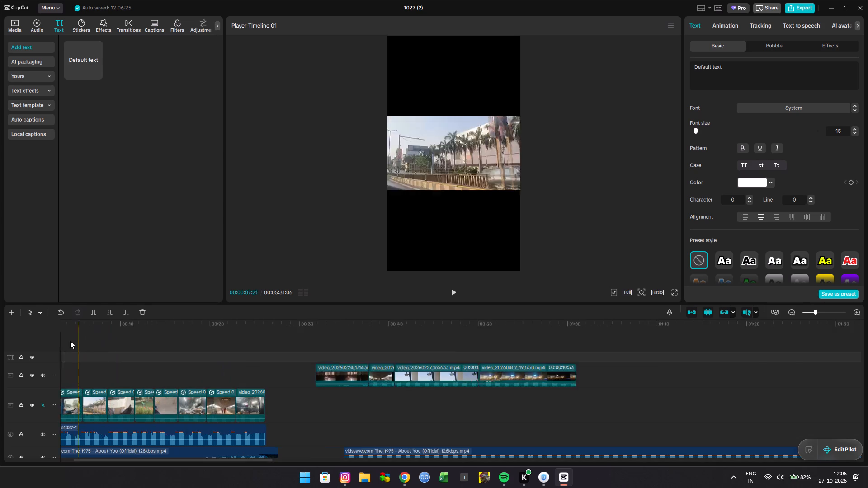
{"action": "scroll", "coordinate": [70, 341], "scroll_direction": "up", "scroll_amount": 6, "text": "ctrl"}
{"action": "scroll", "coordinate": [102, 347], "scroll_direction": "right", "scroll_amount": 5}
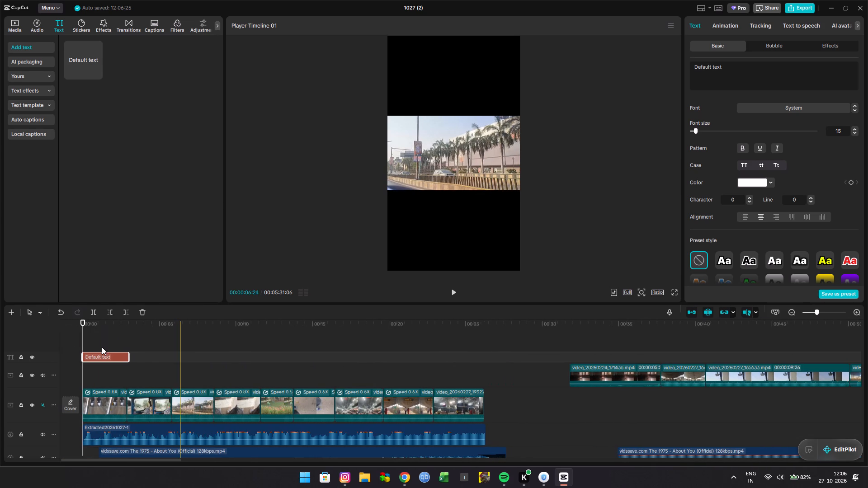
{"action": "scroll", "coordinate": [102, 347], "scroll_direction": "right", "scroll_amount": 1}
{"action": "left_click", "coordinate": [94, 345]}
{"action": "left_click_drag", "start_coordinate": [94, 344], "coordinate": [57, 346]}
{"action": "left_click_drag", "start_coordinate": [93, 356], "coordinate": [100, 357]}
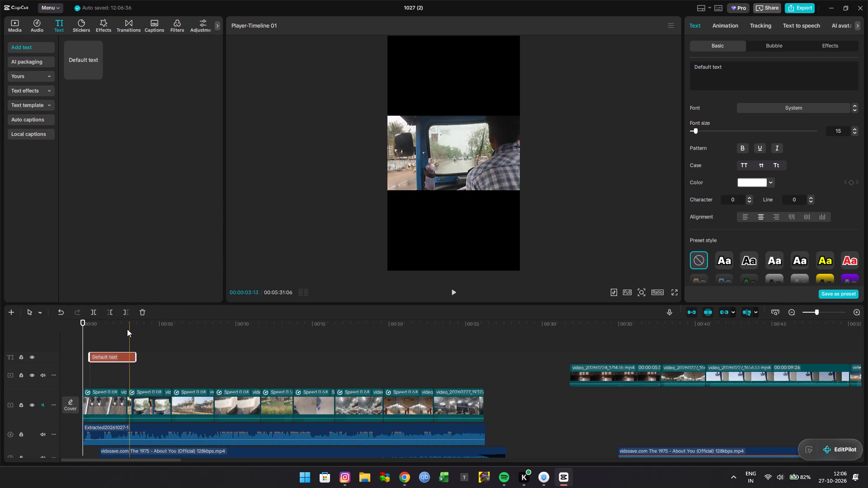
Play the opening from the start twice to check the default text clip's timing against the song.
{"action": "left_click", "coordinate": [123, 328]}
{"action": "left_click_drag", "start_coordinate": [123, 328], "coordinate": [0, 355]}
{"action": "key", "text": "space"}
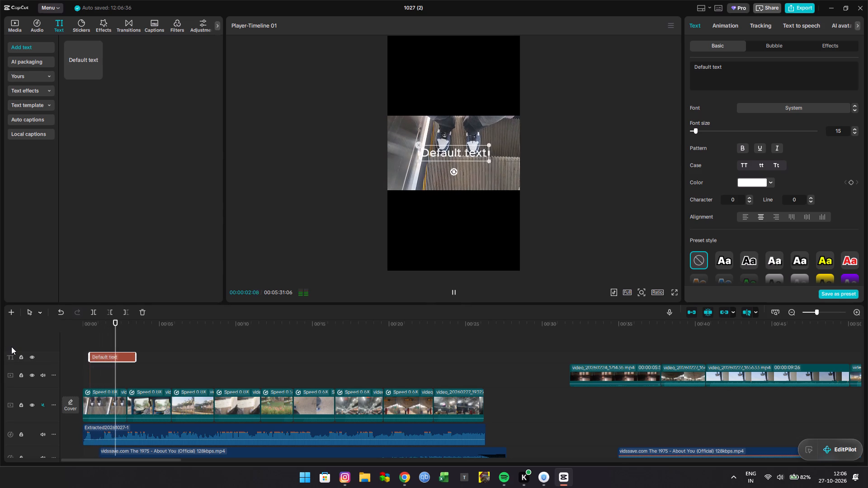
{"action": "key", "text": "space"}
{"action": "left_click", "coordinate": [113, 335]}
{"action": "left_click_drag", "start_coordinate": [113, 335], "coordinate": [0, 345]}
{"action": "key", "text": "space"}
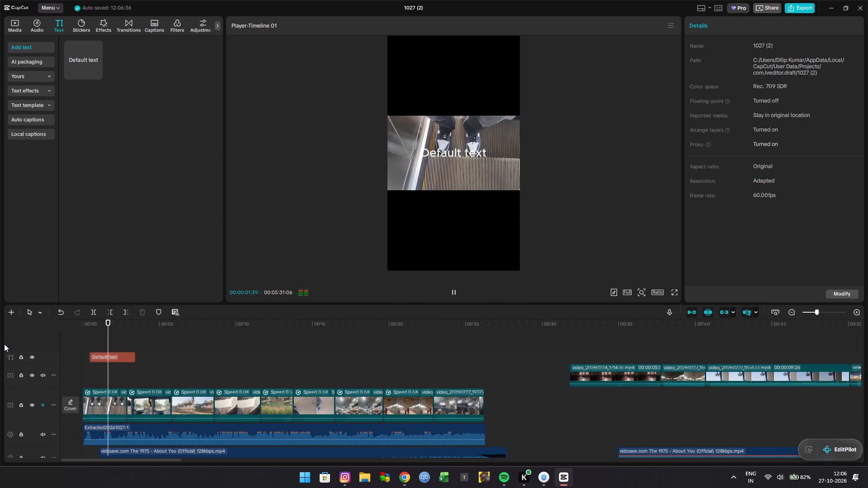
{"action": "key", "text": "space"}
Replace the default text with the lyric "you know you should try".
{"action": "left_click", "coordinate": [96, 358]}
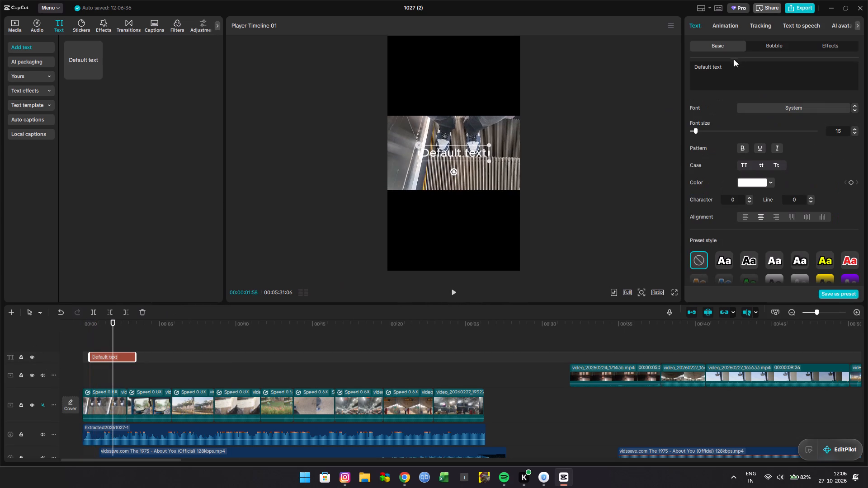
{"action": "left_click", "coordinate": [733, 68]}
{"action": "left_click_drag", "start_coordinate": [733, 68], "coordinate": [530, 68]}
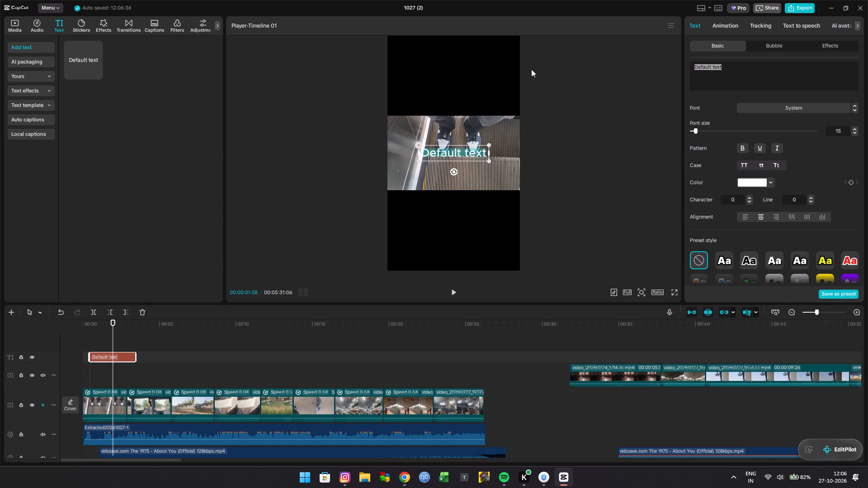
{"action": "key", "text": "BackSpace"}
{"action": "type", "text": "you"}
{"action": "key", "text": "space"}
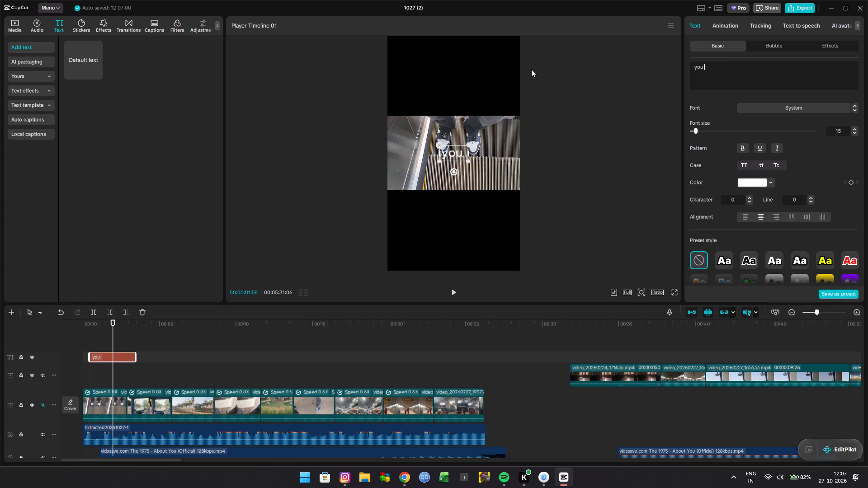
{"action": "key", "text": "BackSpace"}
{"action": "key", "text": "BackSpace"}
{"action": "key", "text": "BackSpace"}
{"action": "key", "text": "BackSpace"}
{"action": "key", "text": "BackSpace"}
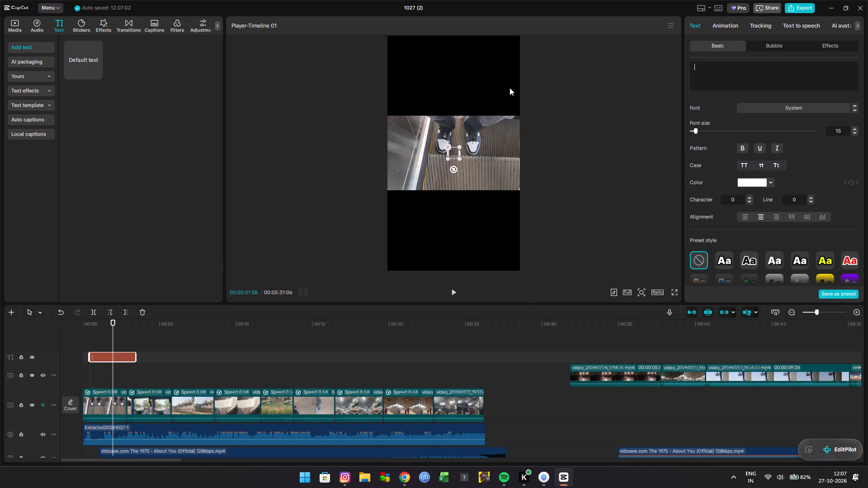
{"action": "type", "text": "you know"}
{"action": "key", "text": "space"}
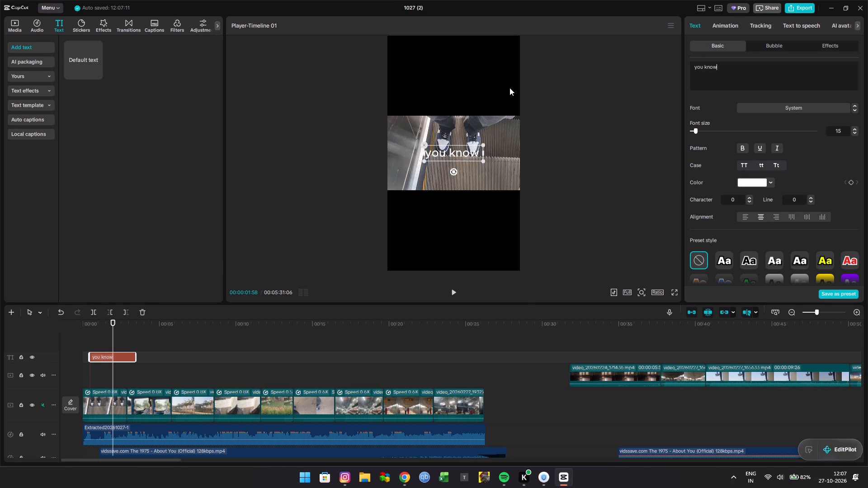
{"action": "type", "text": "you should try"}
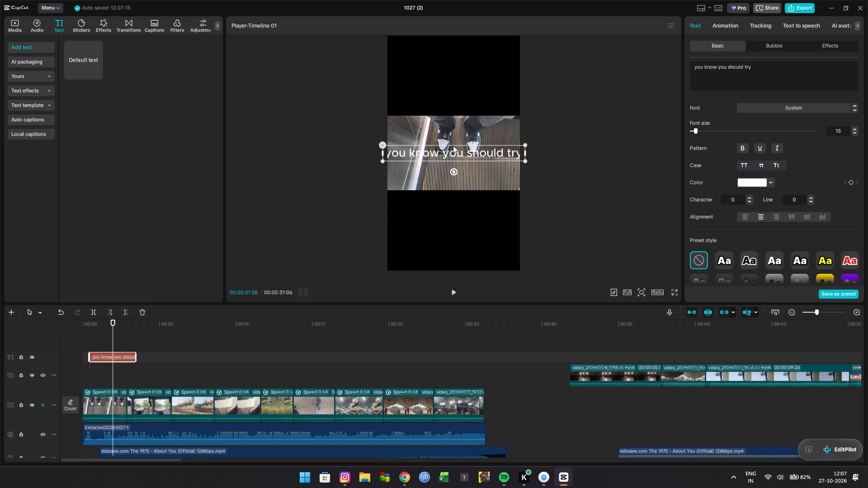
Break the lyric before "you should try" and cut that phrase out, leaving only "you know" in the text clip.
{"action": "left_click", "coordinate": [439, 156]}
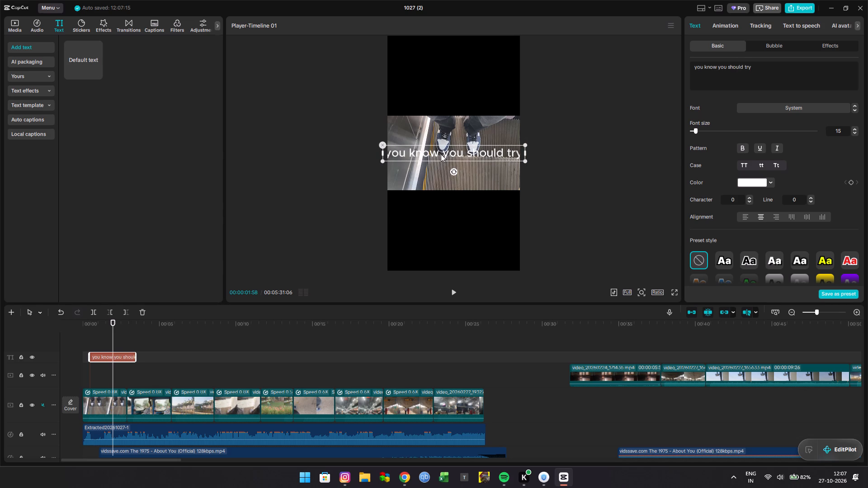
{"action": "left_click", "coordinate": [441, 154]}
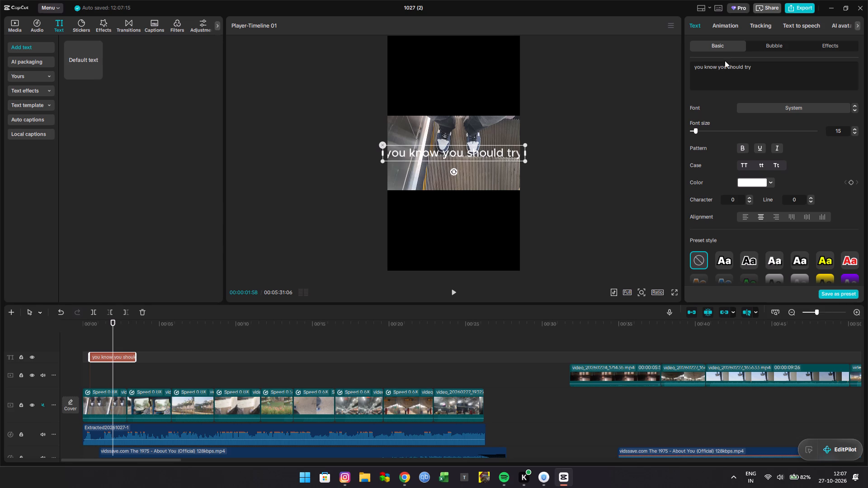
{"action": "left_click", "coordinate": [719, 67]}
{"action": "key", "text": "BackSpace"}
{"action": "key", "text": "Return"}
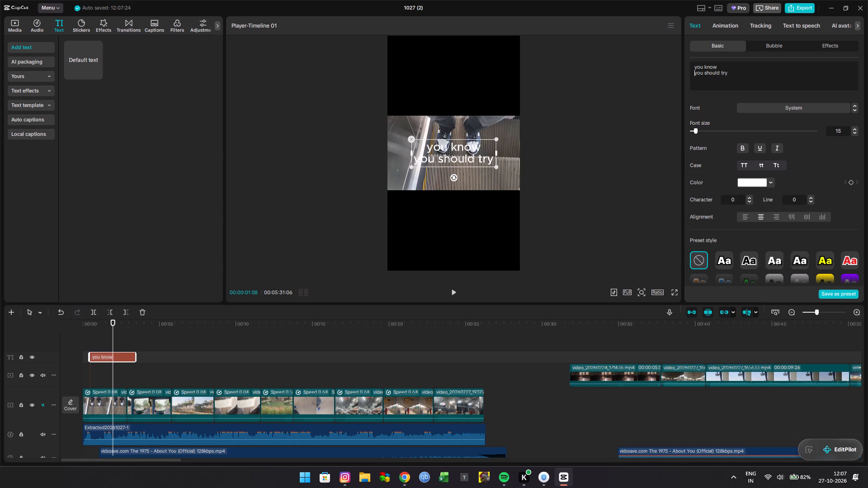
{"action": "left_click_drag", "start_coordinate": [730, 75], "coordinate": [693, 74]}
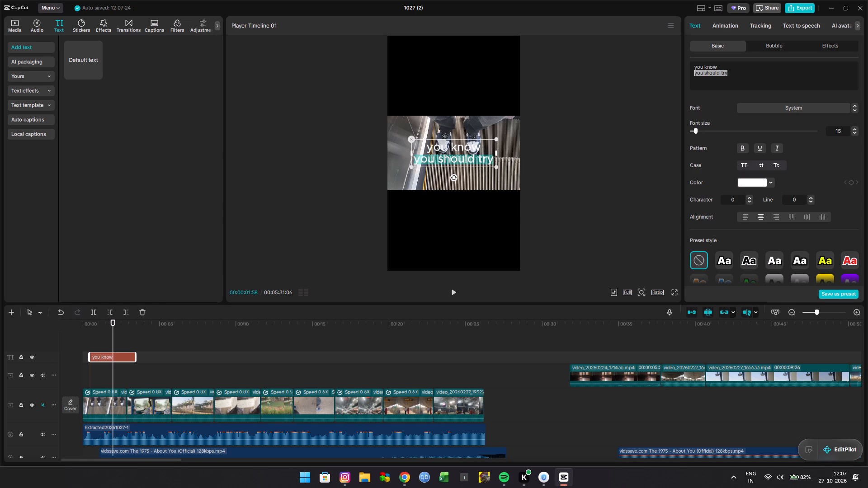
{"action": "key", "text": "ctrl+x"}
{"action": "key", "text": "BackSpace"}
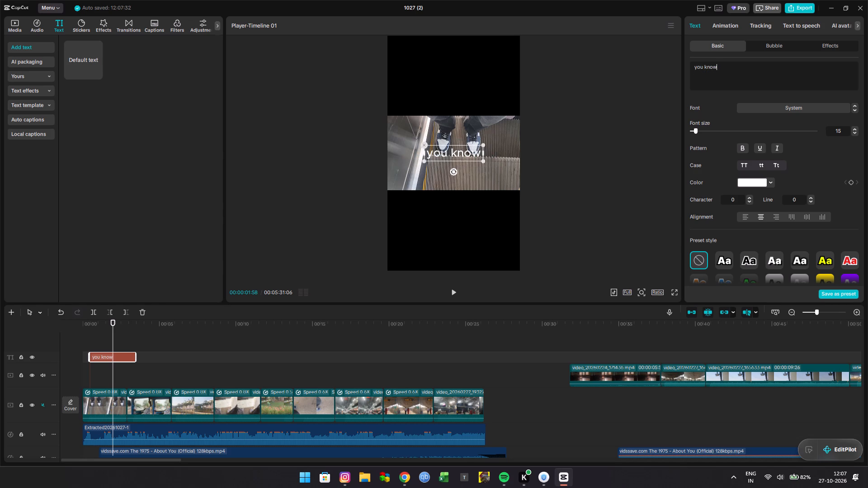
Capitalise the first letter of the lyric so it reads "You know".
{"action": "left_click", "coordinate": [698, 65]}
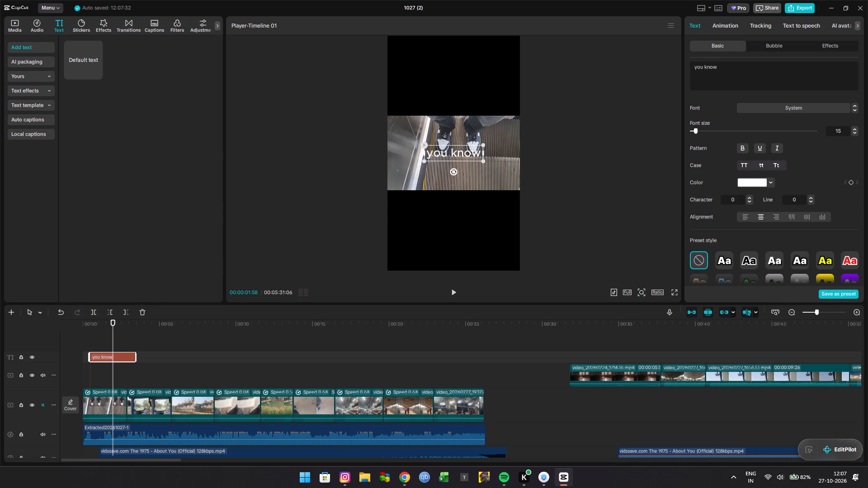
{"action": "right_click", "coordinate": [698, 65]}
{"action": "left_click", "coordinate": [698, 65]}
{"action": "double_click", "coordinate": [698, 65]}
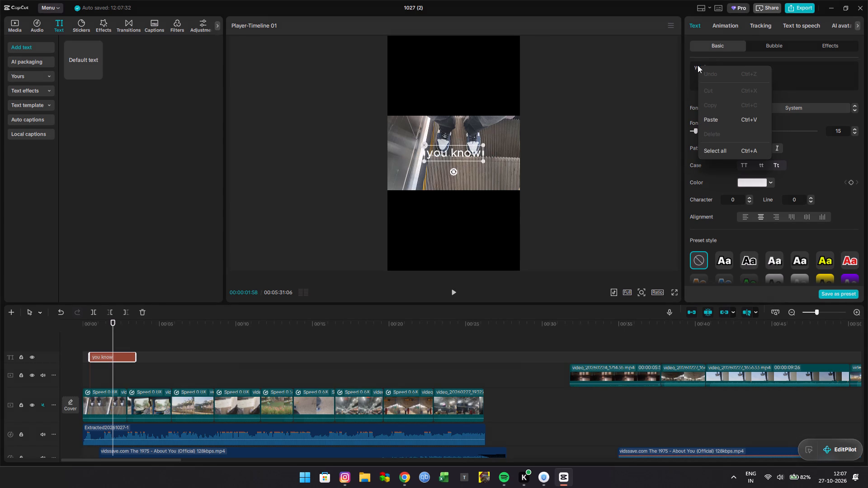
{"action": "left_click", "coordinate": [697, 64]}
{"action": "left_click", "coordinate": [697, 64]}
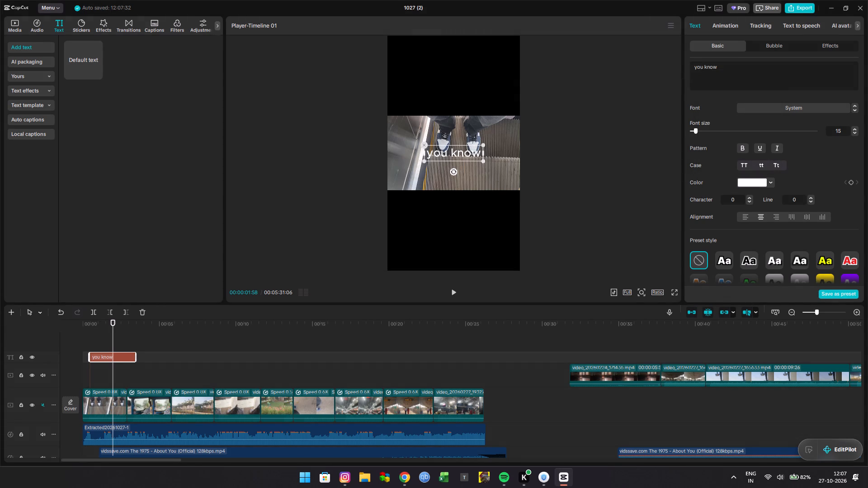
{"action": "key", "text": "BackSpace"}
{"action": "key", "text": "BackSpace"}
{"action": "key", "text": "shift+y"}
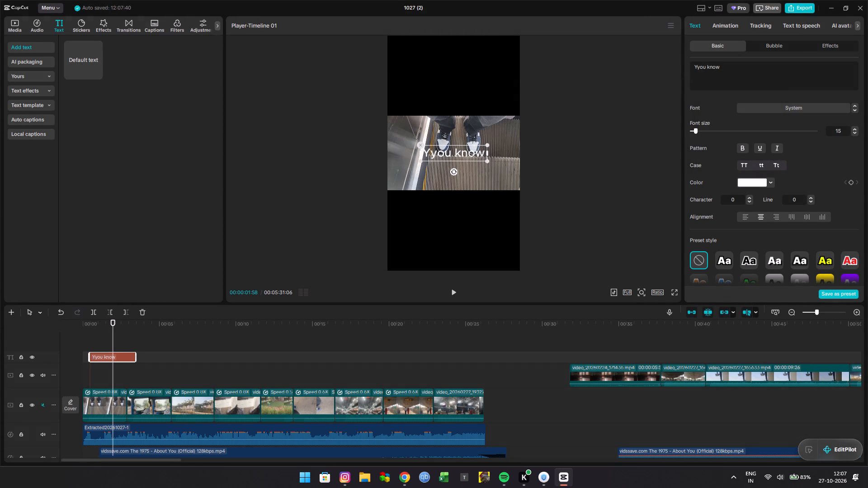
{"action": "key", "text": "BackSpace"}
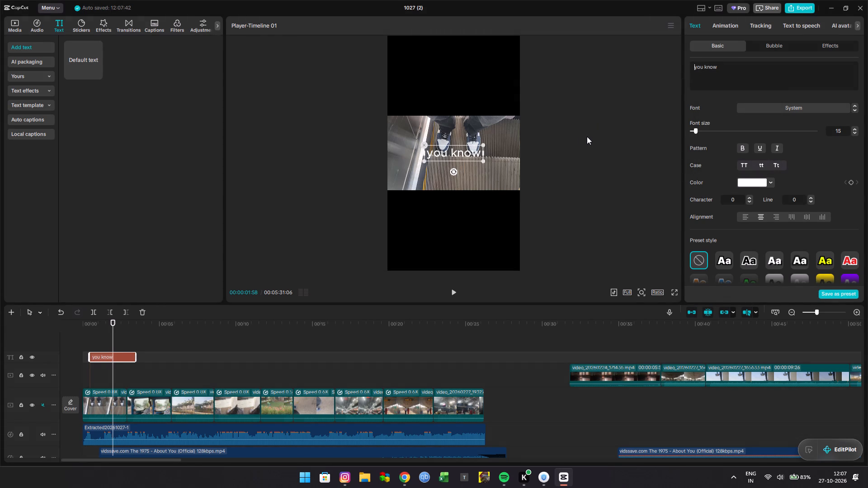
{"action": "key", "text": "Right"}
{"action": "key", "text": "BackSpace"}
{"action": "key", "text": "shift+y"}
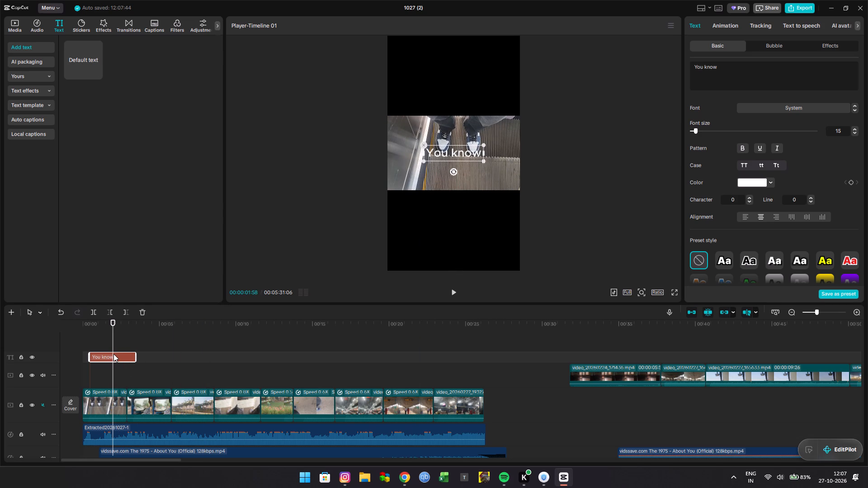
Split the "You know" text clip at 00:00:01:58 and replace the second part's text with the cut phrase "you should try".
{"action": "key", "text": "ctrl+b"}
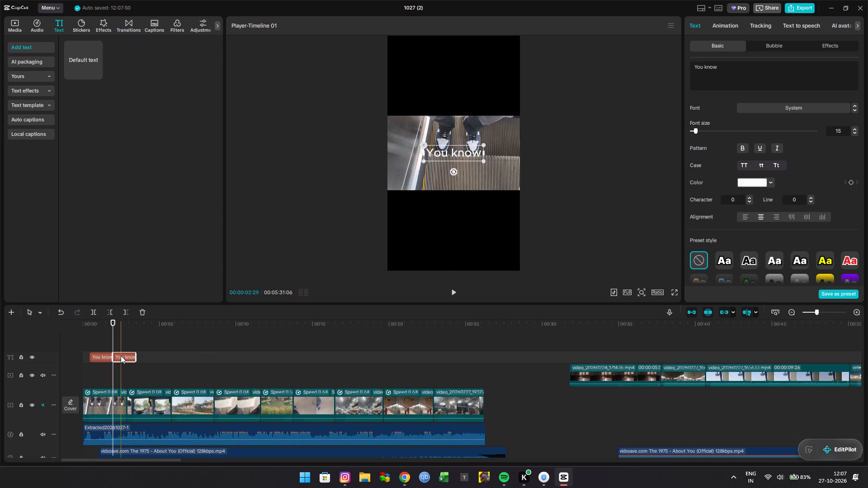
{"action": "left_click_drag", "start_coordinate": [732, 65], "coordinate": [658, 74]}
{"action": "left_click_drag", "start_coordinate": [720, 67], "coordinate": [686, 69]}
{"action": "key", "text": "ctrl+v"}
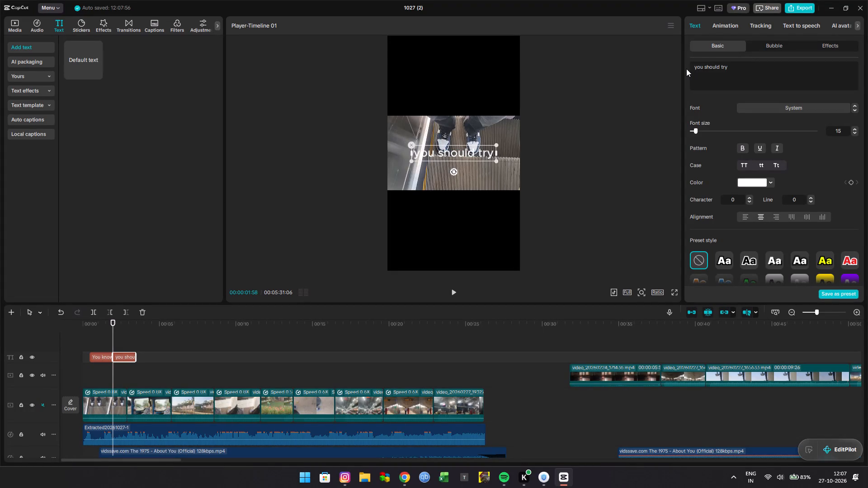
Add an ellipsis and a capital first letter to the second lyric so it reads "You should try...".
{"action": "type", "text": "...."}
{"action": "key", "text": "BackSpace"}
{"action": "key", "text": "Left"}
{"action": "key", "text": "Left"}
{"action": "key", "text": "Left"}
{"action": "key", "text": "Left"}
{"action": "key", "text": "Left"}
{"action": "key", "text": "Left"}
{"action": "key", "text": "Left"}
{"action": "key", "text": "Left"}
{"action": "key", "text": "Left"}
{"action": "key", "text": "Left"}
{"action": "key", "text": "Left"}
{"action": "key", "text": "Left"}
{"action": "key", "text": "Left"}
{"action": "key", "text": "Left"}
{"action": "key", "text": "Left"}
{"action": "key", "text": "Left"}
{"action": "key", "text": "Left"}
{"action": "key", "text": "Left"}
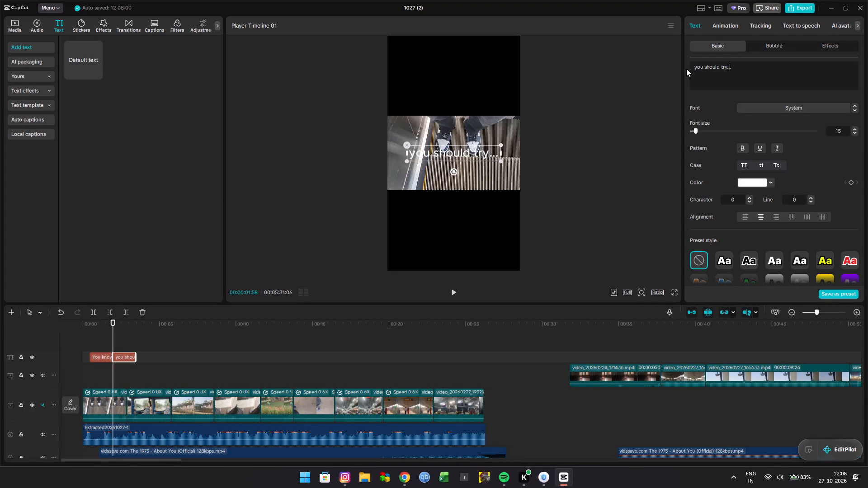
{"action": "key", "text": "Right"}
{"action": "key", "text": "BackSpace"}
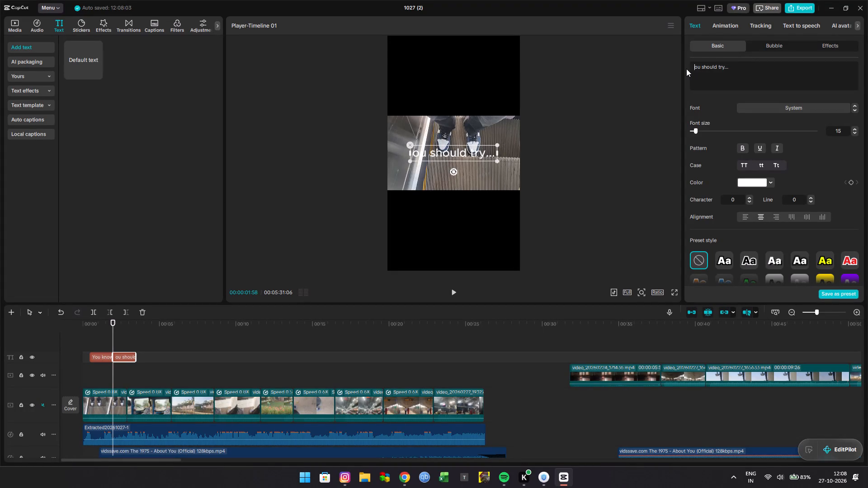
{"action": "key", "text": "shift+y"}
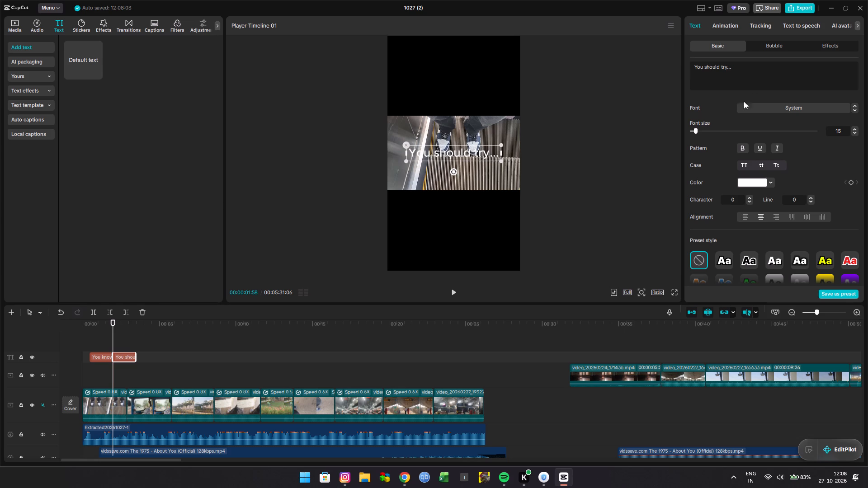
Play the opening from the start to check the timing of the two lyric text clips.
{"action": "left_click", "coordinate": [107, 330]}
{"action": "left_click_drag", "start_coordinate": [107, 330], "coordinate": [57, 342]}
{"action": "key", "text": "space"}
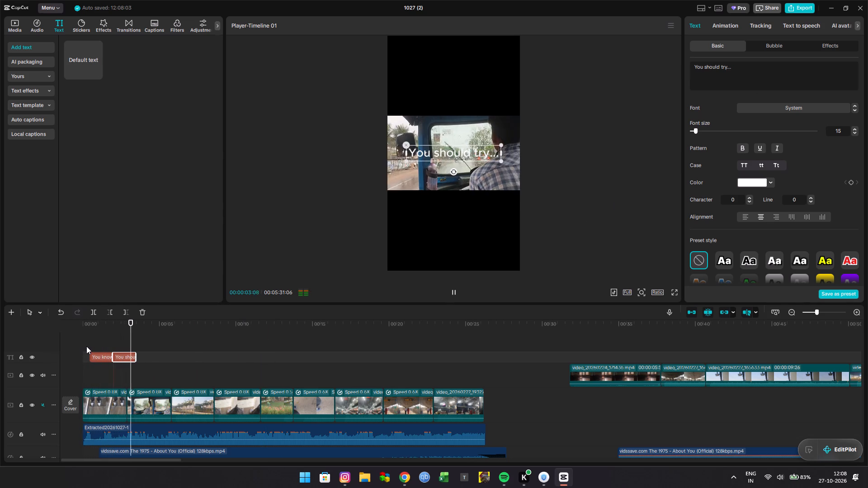
{"action": "key", "text": "space"}
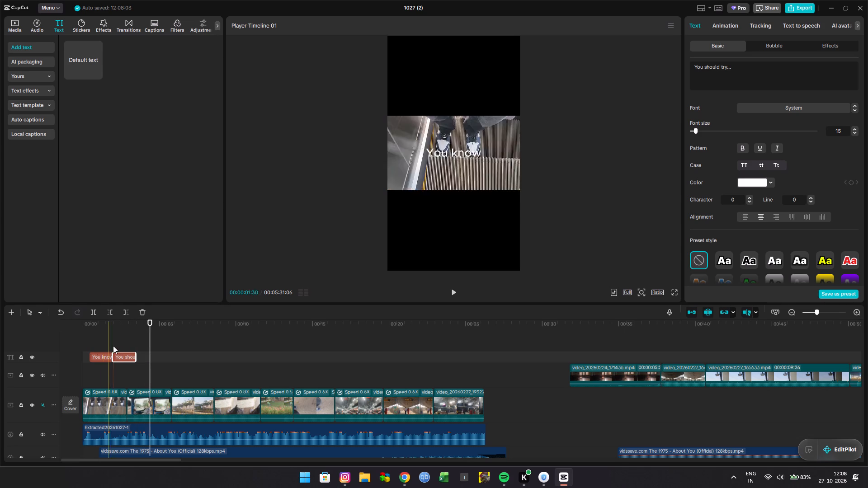
Extend the "You should try..." text clip to about 12 seconds on the timeline and split it at 00:00:03:40.
{"action": "left_click_drag", "start_coordinate": [134, 358], "coordinate": [167, 355]}
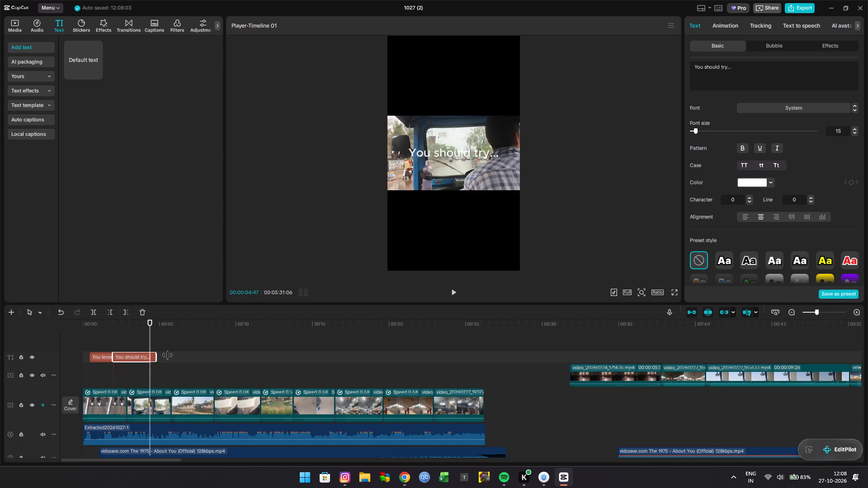
{"action": "left_click_drag", "start_coordinate": [167, 355], "coordinate": [262, 353]}
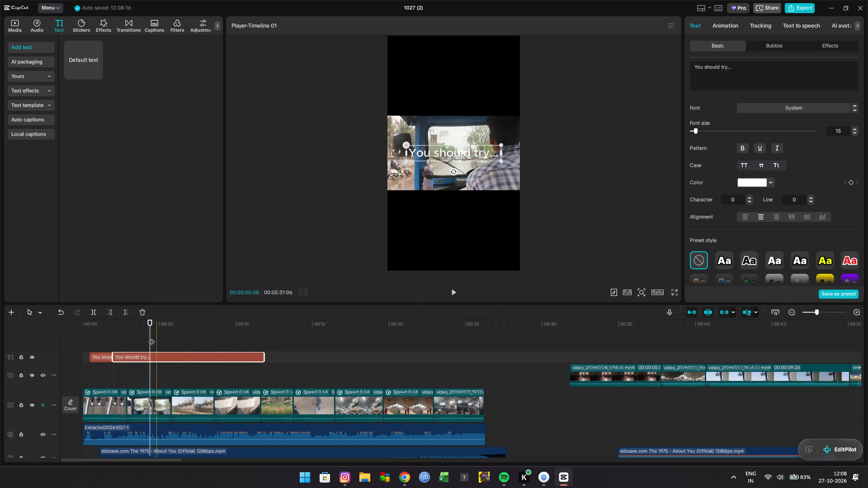
{"action": "left_click", "coordinate": [139, 341]}
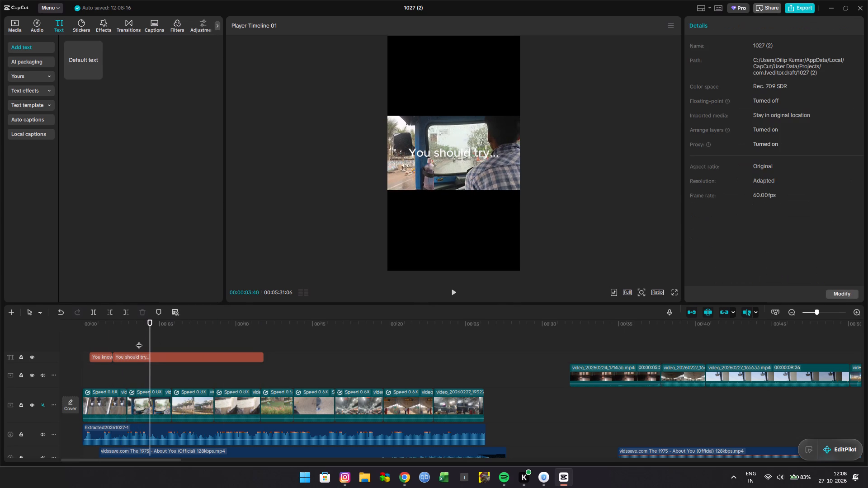
{"action": "left_click", "coordinate": [137, 354]}
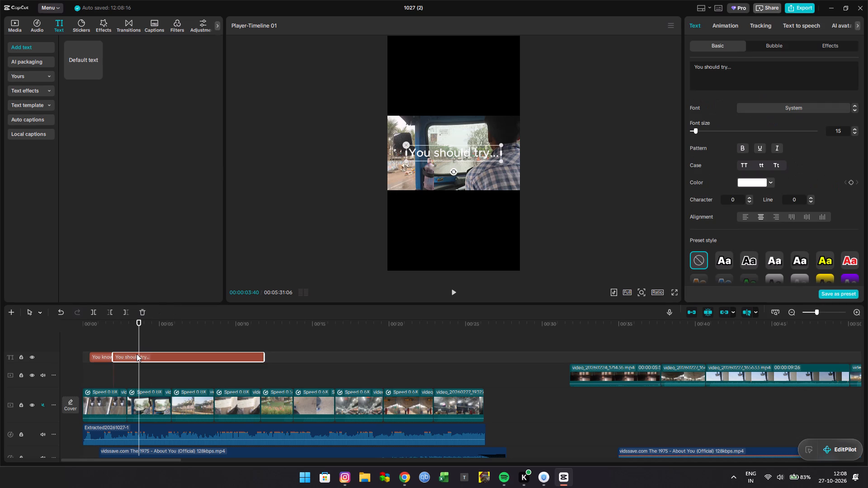
{"action": "key", "text": "ctrl+b"}
{"action": "left_click", "coordinate": [155, 355]}
Replace the text of the clip after the split with the lyric "See how far you can go".
{"action": "left_click_drag", "start_coordinate": [737, 64], "coordinate": [659, 77]}
{"action": "key", "text": "BackSpace"}
{"action": "key", "text": "BackSpace"}
{"action": "key", "text": "BackSpace"}
{"action": "key", "text": "BackSpace"}
{"action": "key", "text": "BackSpace"}
{"action": "key", "text": "BackSpace"}
{"action": "key", "text": "BackSpace"}
{"action": "key", "text": "BackSpace"}
{"action": "key", "text": "BackSpace"}
{"action": "key", "text": "BackSpace"}
{"action": "key", "text": "BackSpace"}
{"action": "key", "text": "BackSpace"}
{"action": "key", "text": "BackSpace"}
{"action": "key", "text": "BackSpace"}
{"action": "key", "text": "BackSpace"}
{"action": "key", "text": "BackSpace"}
{"action": "key", "text": "BackSpace"}
{"action": "key", "text": "BackSpace"}
{"action": "key", "text": "BackSpace"}
{"action": "key", "text": "BackSpace"}
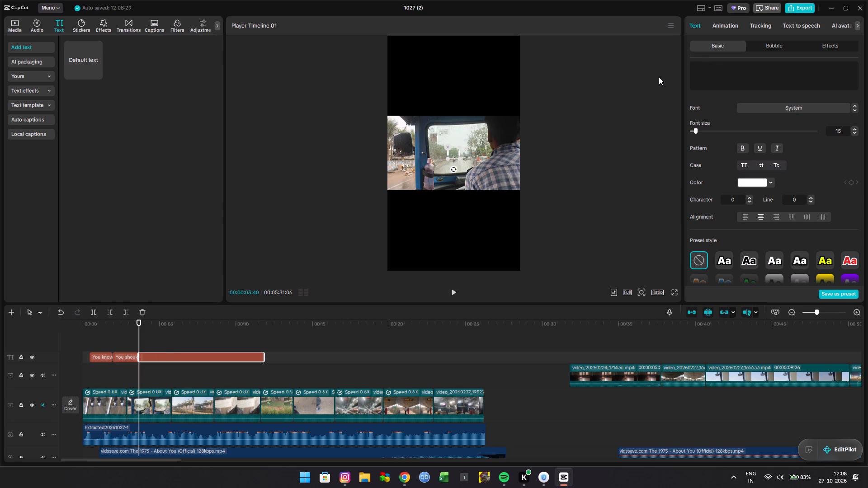
{"action": "type", "text": "See how far you"}
{"action": "key", "text": "space"}
{"action": "type", "text": "can go"}
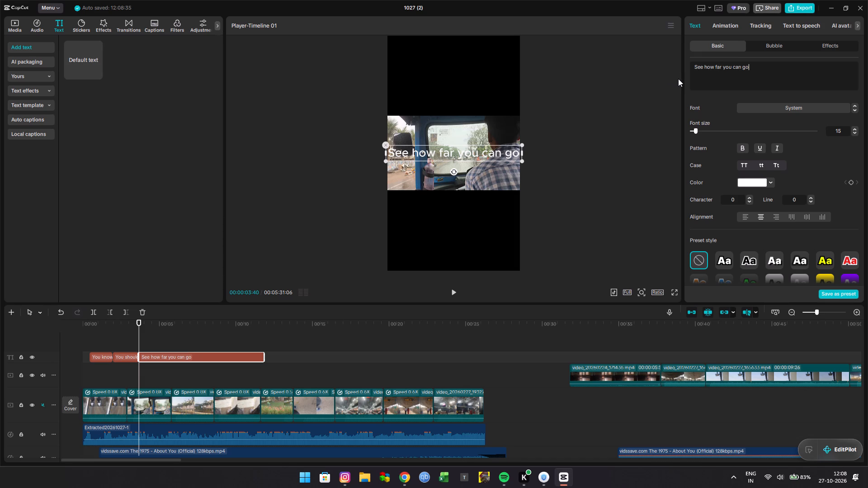
Play the section from about 4 to 7 seconds to find where the next lyric begins.
{"action": "left_click", "coordinate": [151, 325]}
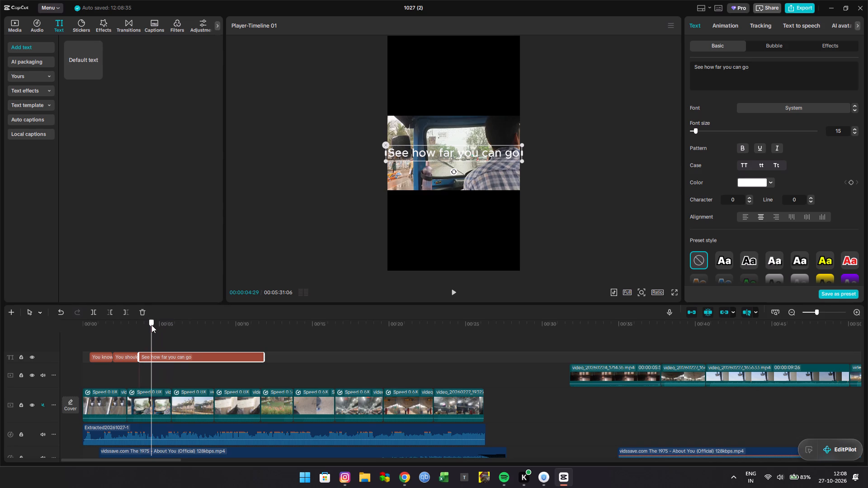
{"action": "key", "text": "space"}
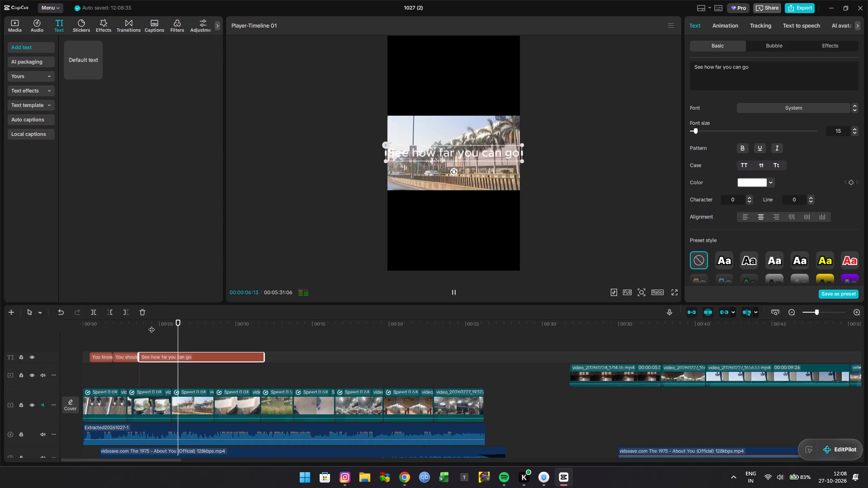
{"action": "key", "text": "space"}
{"action": "key", "text": "space"}
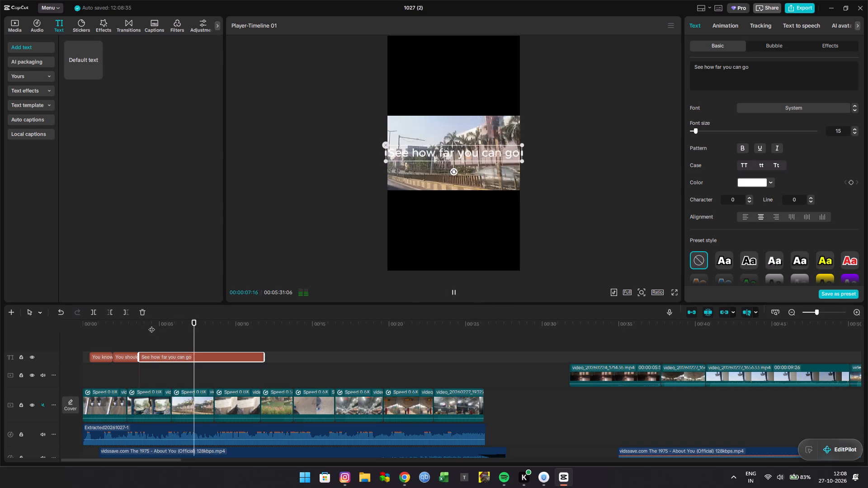
{"action": "key", "text": "space"}
{"action": "key", "text": "Left"}
{"action": "key", "text": "Left"}
{"action": "key", "text": "Left"}
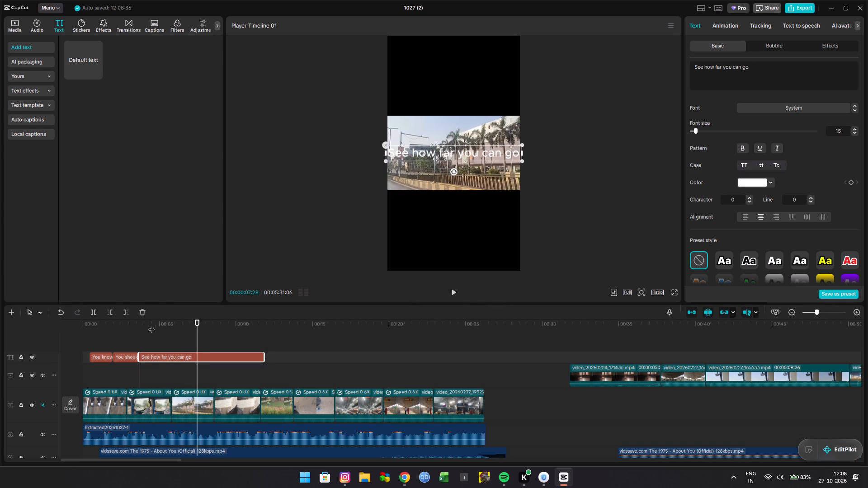
{"action": "key", "text": "space"}
{"action": "left_click", "coordinate": [151, 325]}
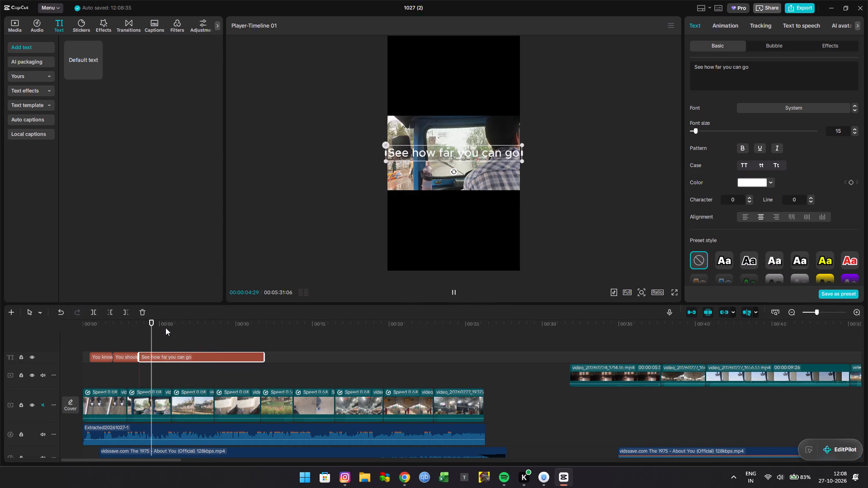
{"action": "left_click", "coordinate": [172, 329]}
{"action": "key", "text": "space"}
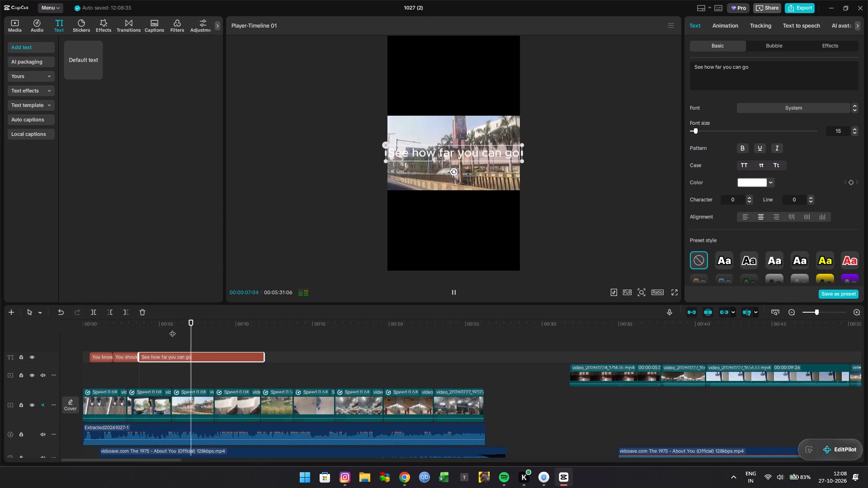
{"action": "key", "text": "space"}
Split the "See how far you can go" text clip at about 00:00:05:26.
{"action": "left_click", "coordinate": [172, 346]}
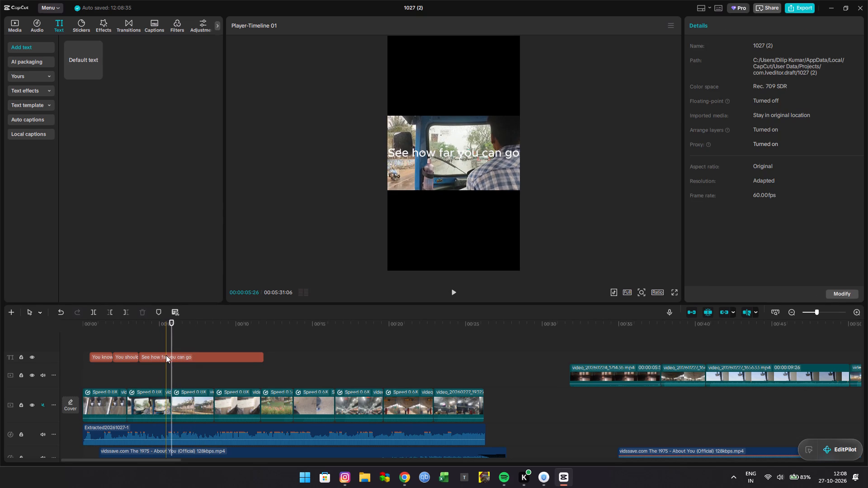
{"action": "left_click", "coordinate": [166, 355]}
{"action": "key", "text": "ctrl+b"}
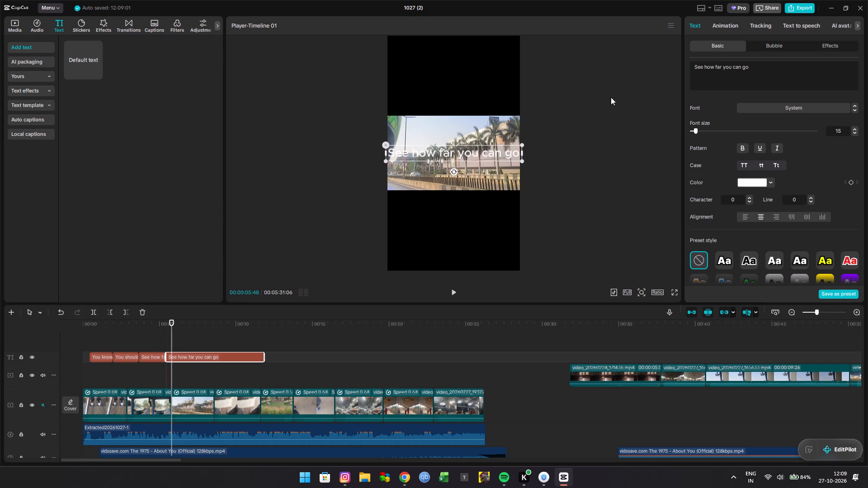
Replace the text of the clip after the split with "see waht u can do in this life".
{"action": "left_click", "coordinate": [761, 81]}
{"action": "key", "text": "BackSpace"}
{"action": "key", "text": "BackSpace"}
{"action": "key", "text": "BackSpace"}
{"action": "key", "text": "BackSpace"}
{"action": "key", "text": "BackSpace"}
{"action": "key", "text": "BackSpace"}
{"action": "key", "text": "BackSpace"}
{"action": "key", "text": "BackSpace"}
{"action": "key", "text": "BackSpace"}
{"action": "key", "text": "BackSpace"}
{"action": "key", "text": "BackSpace"}
{"action": "key", "text": "BackSpace"}
{"action": "key", "text": "BackSpace"}
{"action": "key", "text": "BackSpace"}
{"action": "key", "text": "BackSpace"}
{"action": "key", "text": "BackSpace"}
{"action": "key", "text": "BackSpace"}
{"action": "key", "text": "BackSpace"}
{"action": "key", "text": "BackSpace"}
{"action": "key", "text": "BackSpace"}
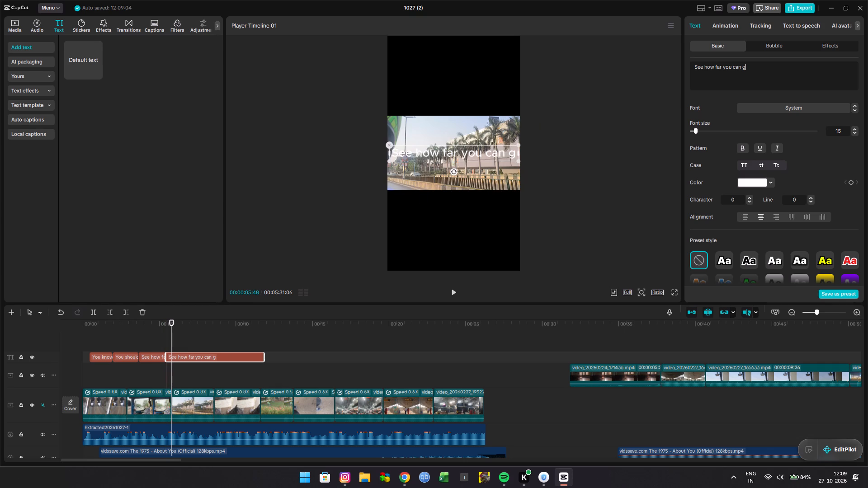
{"action": "type", "text": "see waht u can do in this life"}
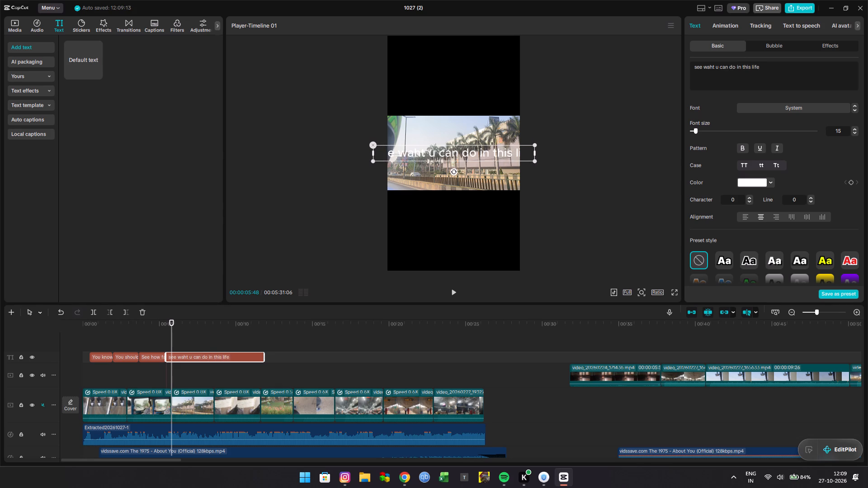
Capitalise the first letter of the new lyric so it reads "See waht u can do in this life".
{"action": "left_click", "coordinate": [700, 70]}
{"action": "key", "text": "BackSpace"}
{"action": "key", "text": "BackSpace"}
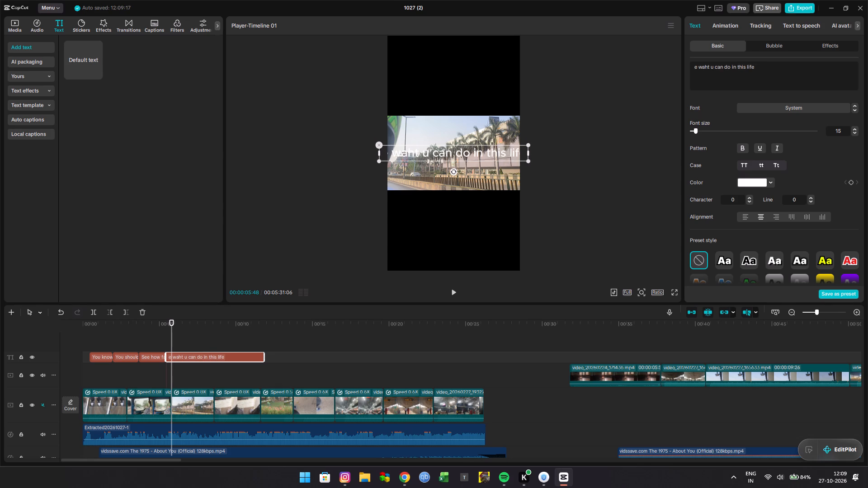
{"action": "type", "text": "Se"}
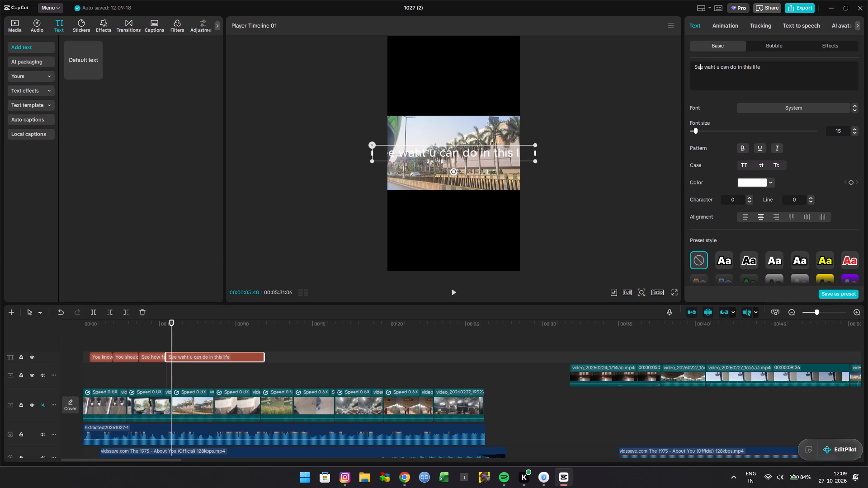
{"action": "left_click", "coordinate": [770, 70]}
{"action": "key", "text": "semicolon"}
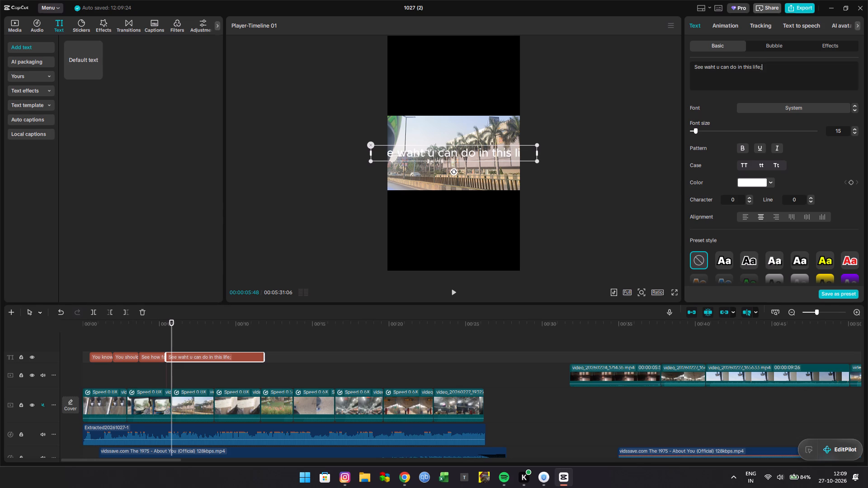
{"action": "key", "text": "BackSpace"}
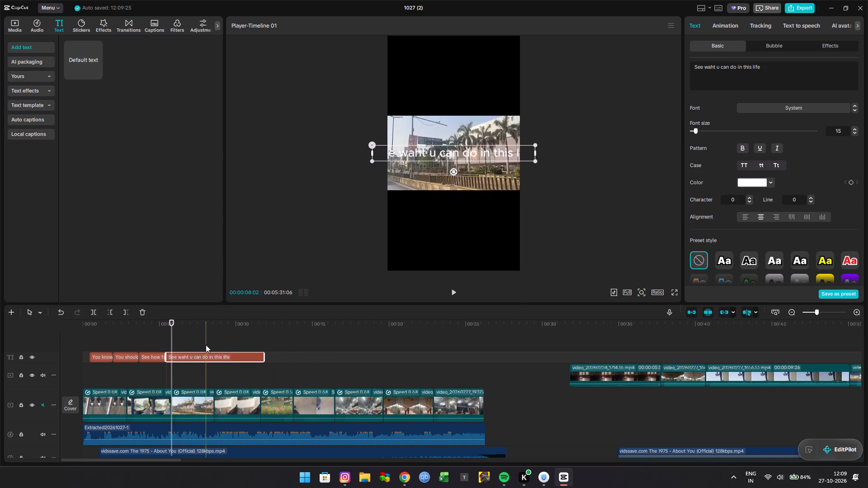
Split the "See waht u can do in this life" text clip at about 7 seconds on the timeline.
{"action": "key", "text": "ctrl+b"}
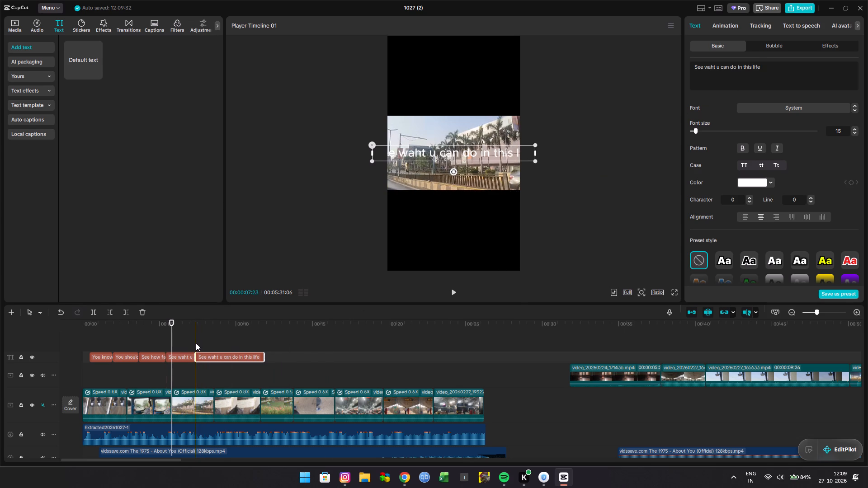
Play the song from about 6 seconds onward and replay the part around the last text clip to hear the next lyric.
{"action": "double_click", "coordinate": [176, 326]}
{"action": "key", "text": "space"}
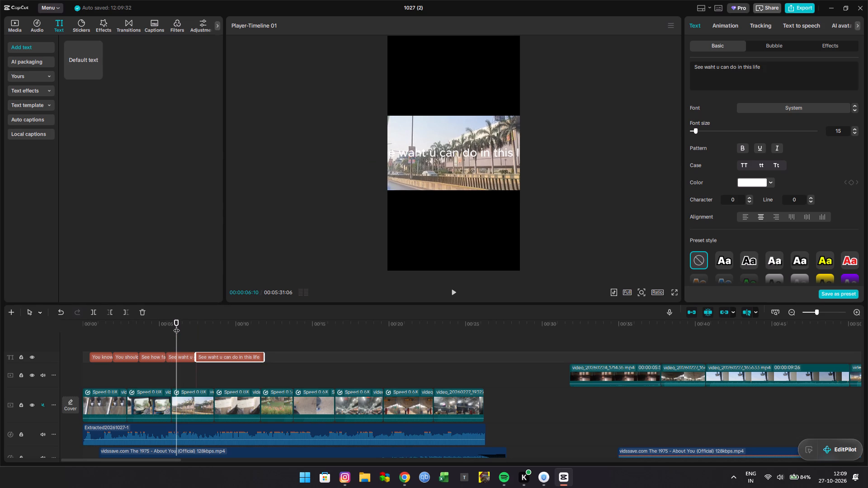
{"action": "key", "text": "space"}
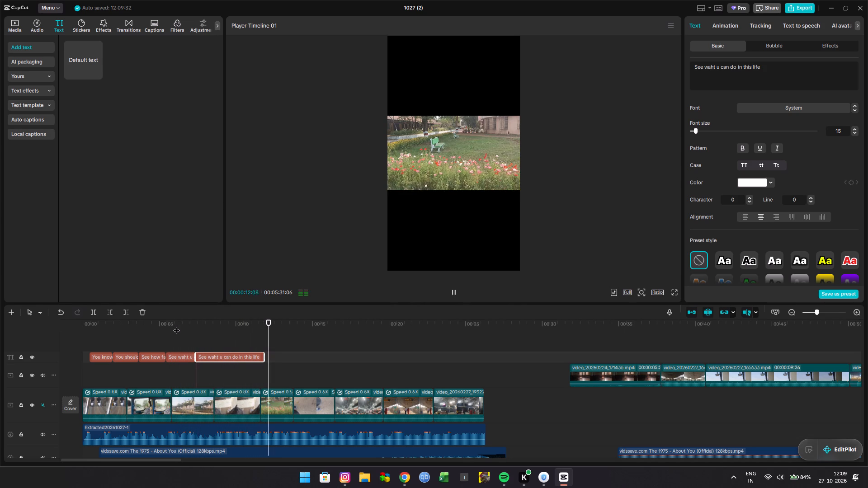
{"action": "double_click", "coordinate": [192, 334]}
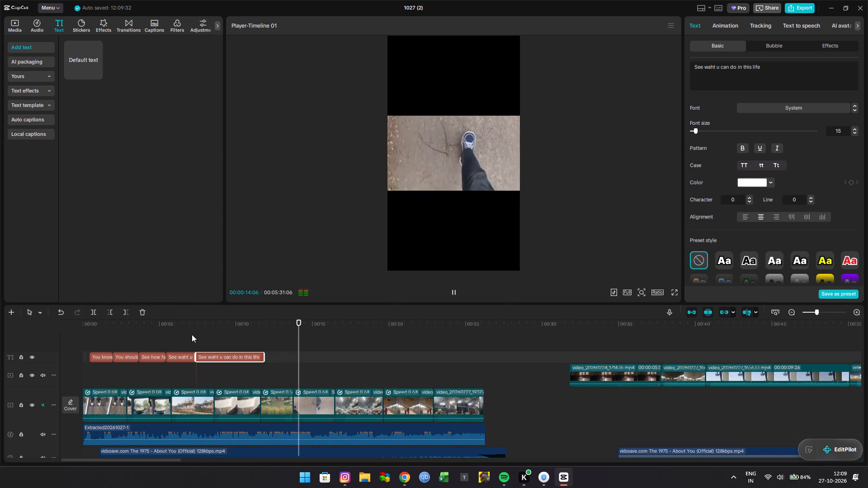
{"action": "key", "text": "space"}
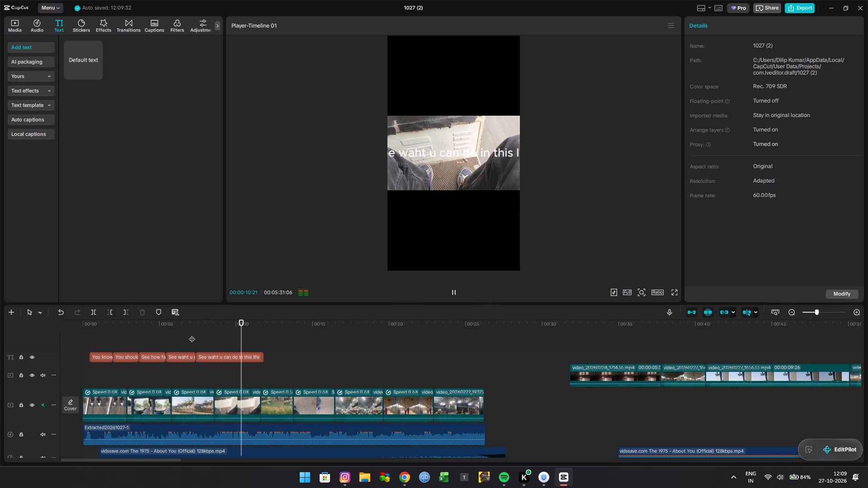
{"action": "key", "text": "space"}
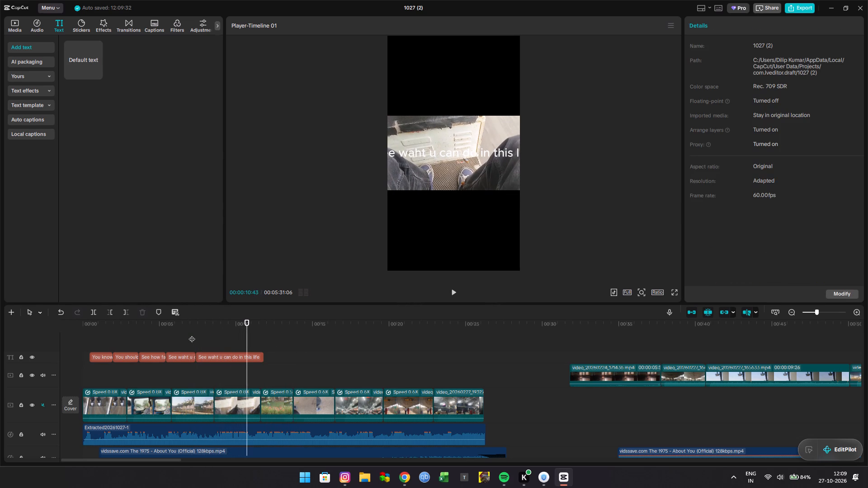
{"action": "left_click", "coordinate": [218, 357]}
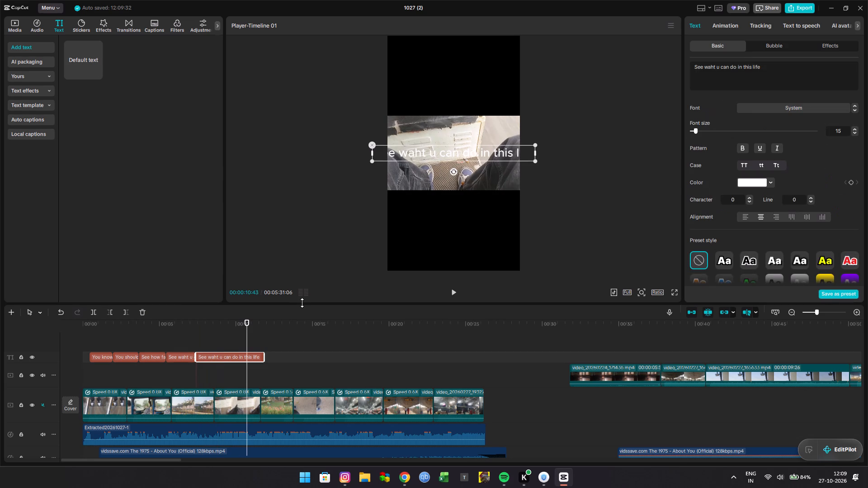
{"action": "triple_click", "coordinate": [217, 330]}
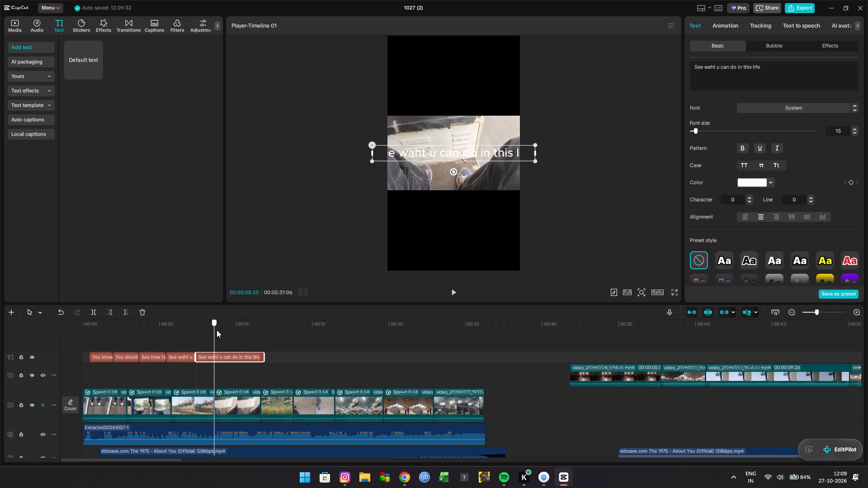
{"action": "key", "text": "space"}
{"action": "key", "text": "space"}
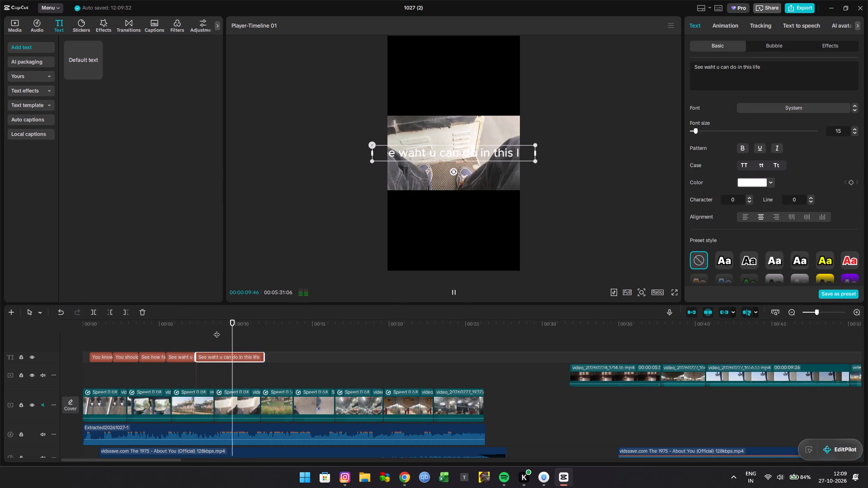
{"action": "key", "text": "space"}
{"action": "key", "text": "space"}
{"action": "key", "text": "space"}
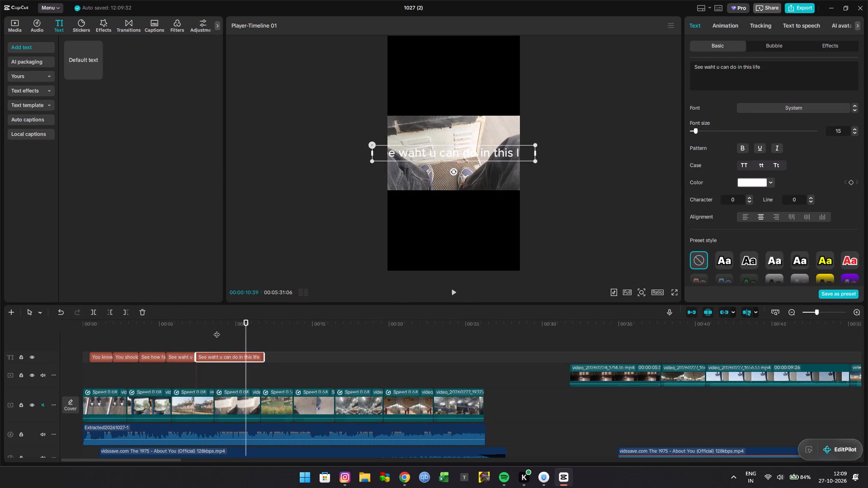
Replace the last text clip's lyric with "Because the world is full of possibilities".
{"action": "left_click_drag", "start_coordinate": [777, 76], "coordinate": [693, 68]}
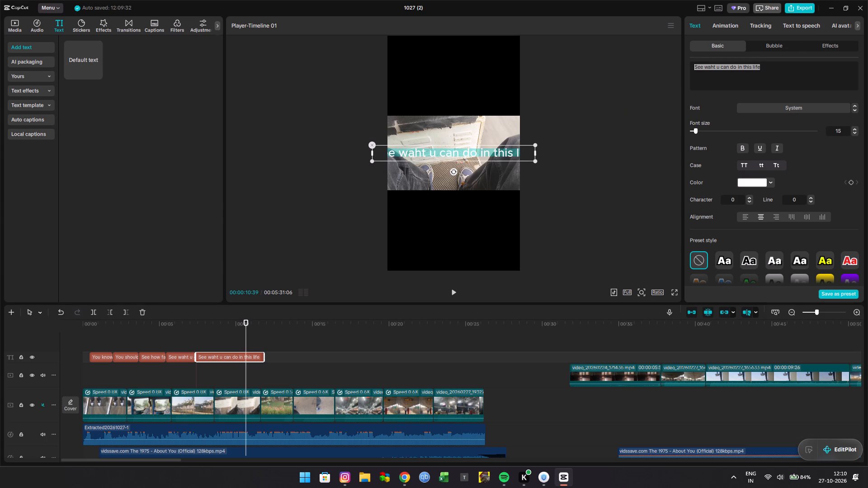
{"action": "key", "text": "BackSpace"}
{"action": "type", "text": "Becou"}
{"action": "type", "text": "se"}
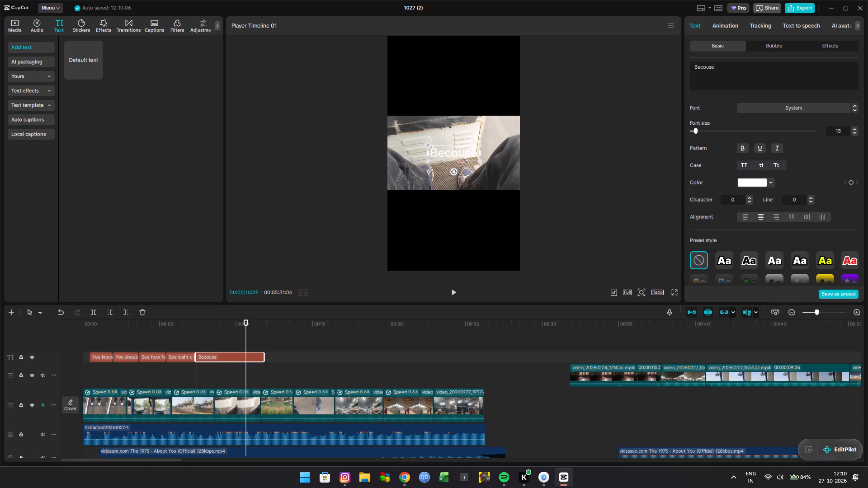
{"action": "key", "text": "BackSpace"}
{"action": "key", "text": "BackSpace"}
{"action": "key", "text": "BackSpace"}
{"action": "key", "text": "BackSpace"}
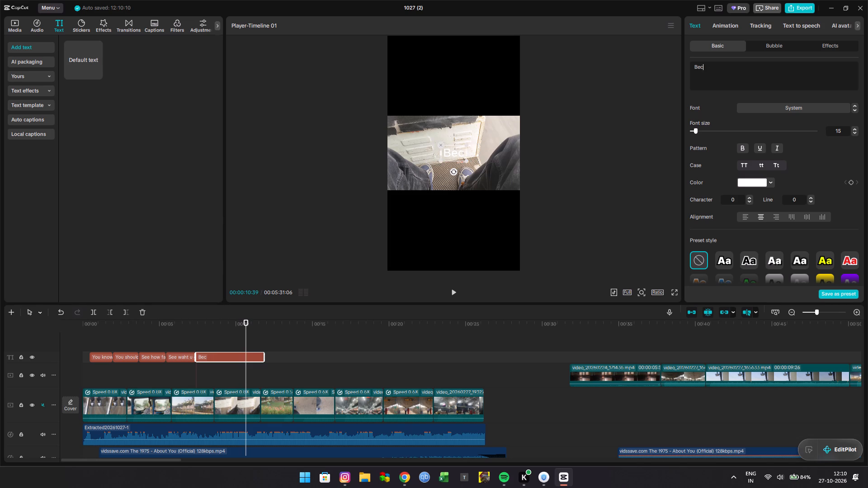
{"action": "type", "text": "ause"}
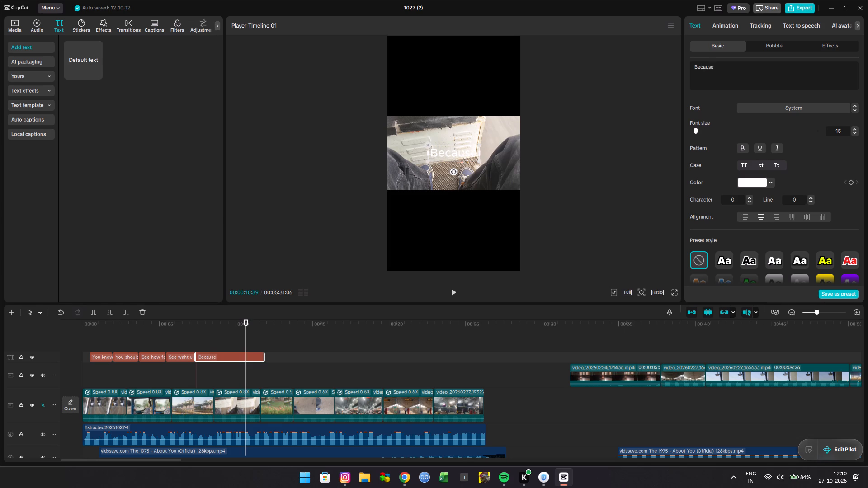
{"action": "key", "text": "space"}
{"action": "type", "text": "the world is full of"}
{"action": "key", "text": "space"}
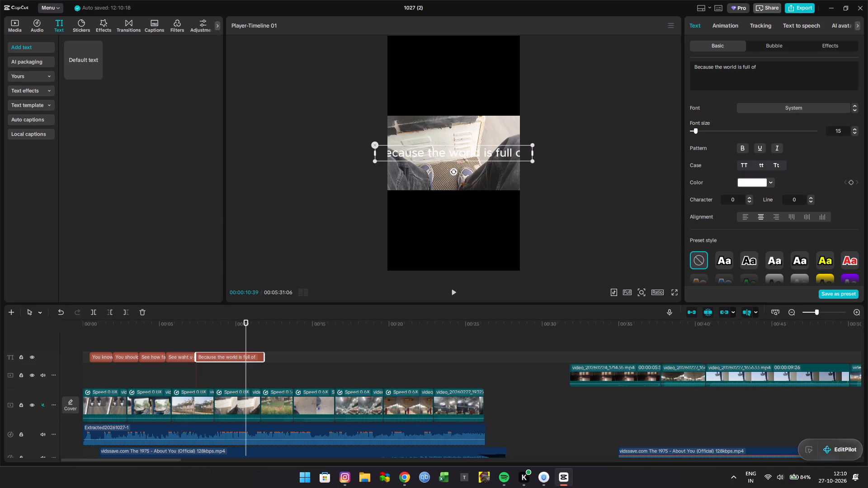
{"action": "type", "text": "ppossibil"}
{"action": "type", "text": "]\\"}
{"action": "key", "text": "BackSpace"}
{"action": "key", "text": "BackSpace"}
{"action": "key", "text": "BackSpace"}
{"action": "key", "text": "BackSpace"}
{"action": "key", "text": "BackSpace"}
{"action": "key", "text": "BackSpace"}
{"action": "key", "text": "BackSpace"}
{"action": "key", "text": "BackSpace"}
{"action": "key", "text": "BackSpace"}
{"action": "key", "text": "BackSpace"}
{"action": "key", "text": "BackSpace"}
{"action": "key", "text": "BackSpace"}
{"action": "key", "text": "BackSpace"}
{"action": "key", "text": "BackSpace"}
{"action": "key", "text": "BackSpace"}
{"action": "key", "text": "BackSpace"}
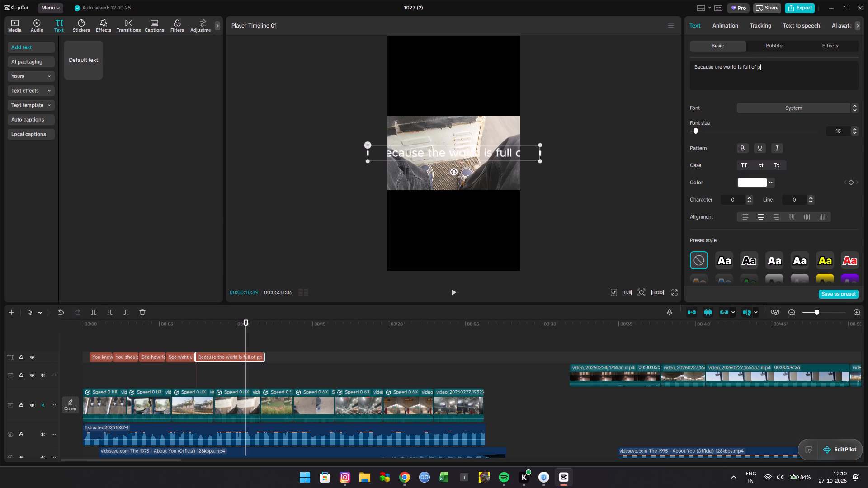
{"action": "type", "text": "f possi"}
{"action": "type", "text": "bilitio"}
{"action": "key", "text": "BackSpace"}
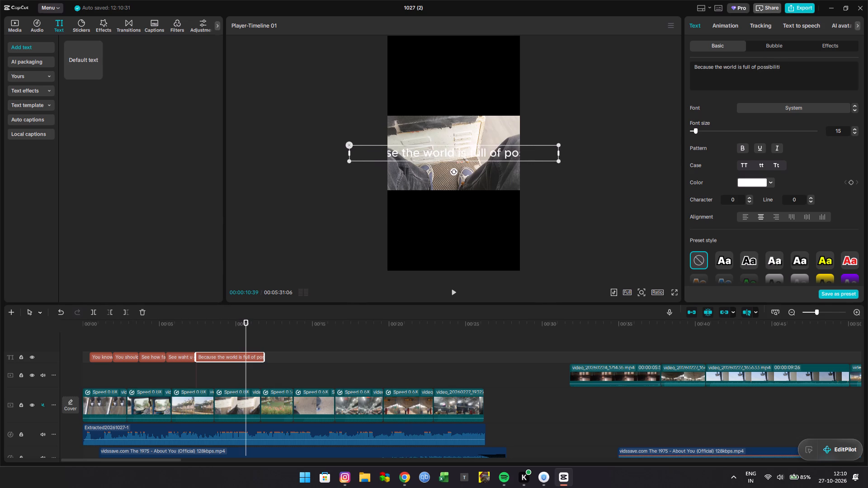
{"action": "type", "text": "es"}
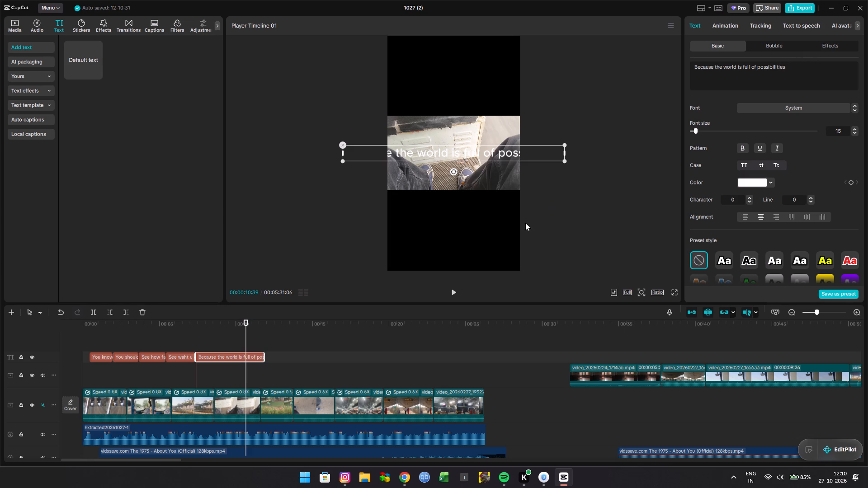
Extend the end of the "Because the world is full of possibilities" text clip to about 25 seconds on the timeline.
{"action": "double_click", "coordinate": [219, 339]}
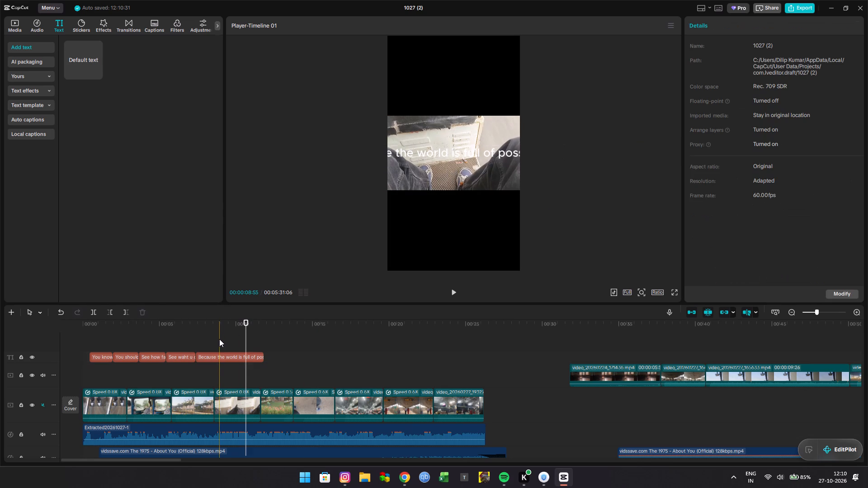
{"action": "key", "text": "space"}
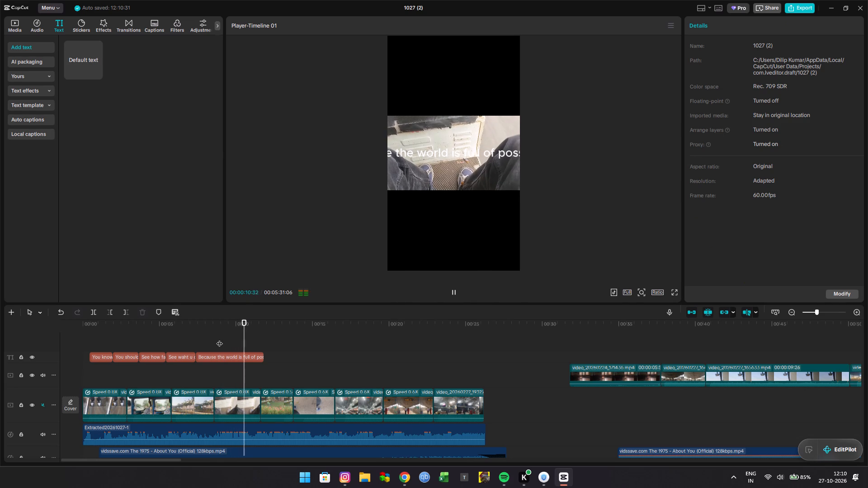
{"action": "key", "text": "space"}
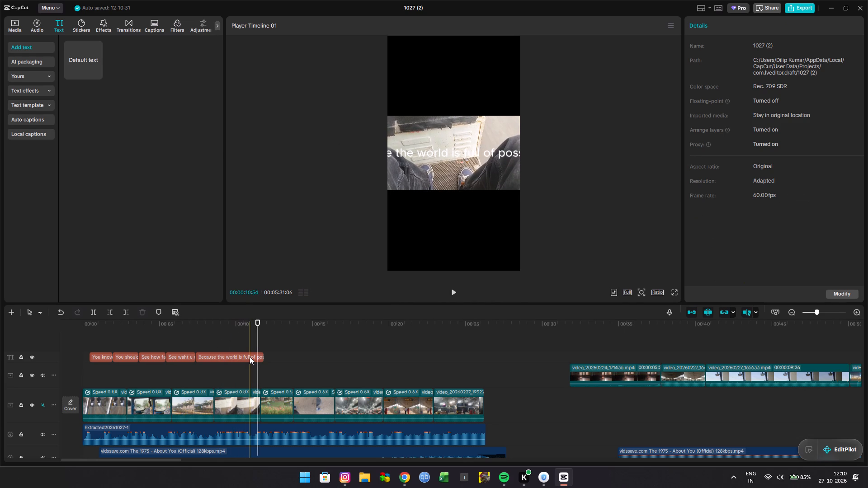
{"action": "left_click", "coordinate": [250, 357]}
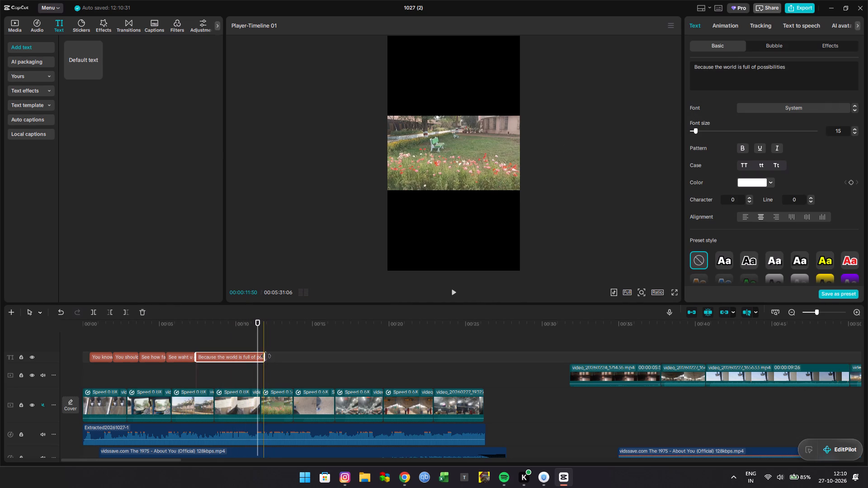
{"action": "left_click_drag", "start_coordinate": [264, 356], "coordinate": [463, 331]}
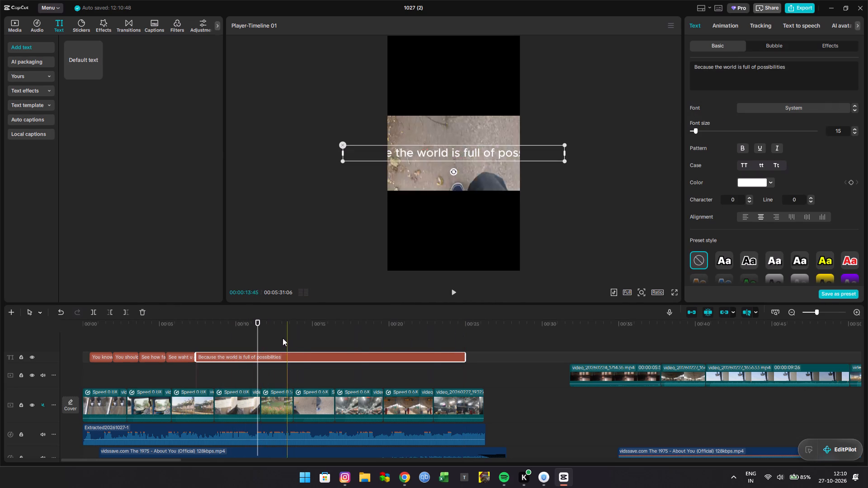
Replay the song repeatedly from about 9 to 11 seconds onward to listen to the lyrics that follow.
{"action": "left_click", "coordinate": [252, 330]}
{"action": "key", "text": "space"}
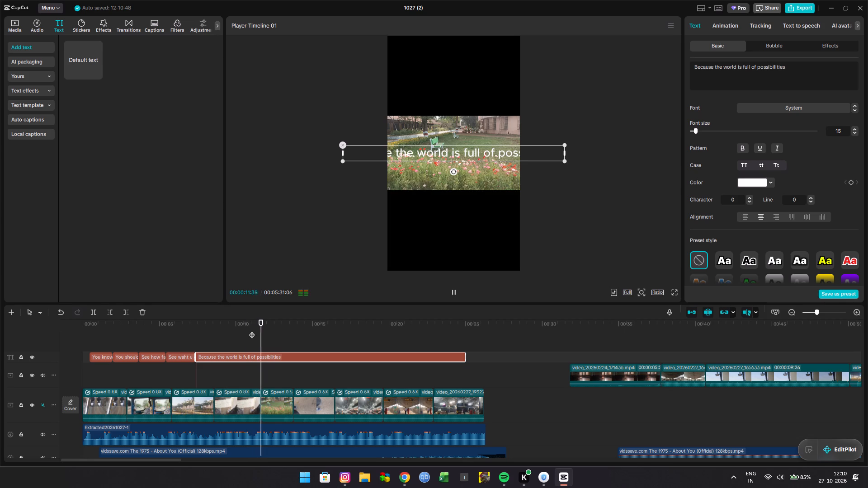
{"action": "key", "text": "space"}
{"action": "key", "text": "space"}
{"action": "key", "text": "space"}
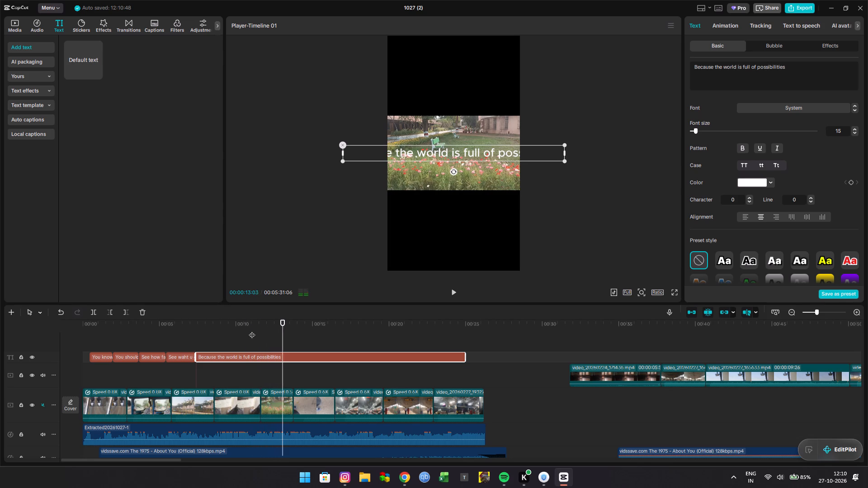
{"action": "key", "text": "space"}
{"action": "key", "text": "space"}
{"action": "key", "text": "space"}
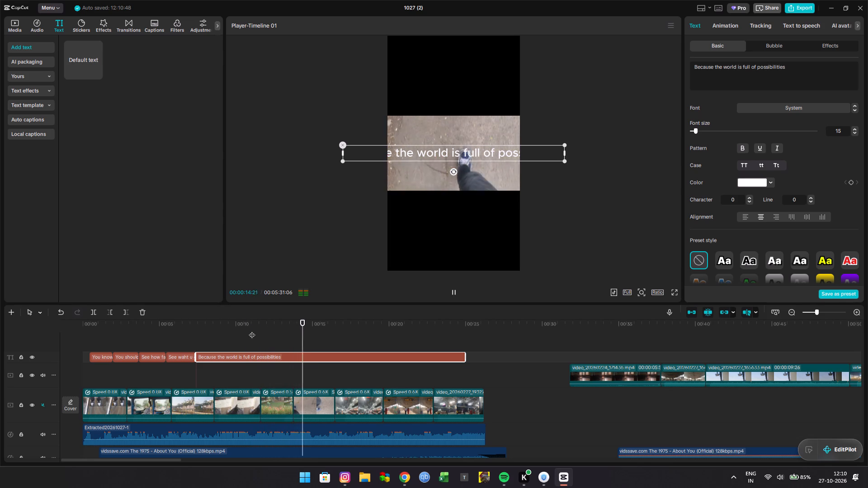
{"action": "left_click", "coordinate": [242, 331]}
{"action": "left_click_drag", "start_coordinate": [242, 331], "coordinate": [232, 331]}
{"action": "key", "text": "space"}
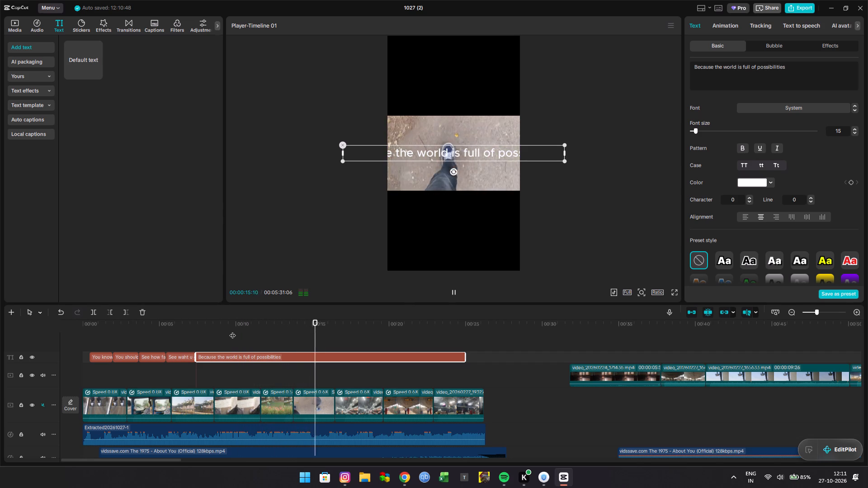
{"action": "double_click", "coordinate": [232, 331]}
{"action": "key", "text": "space"}
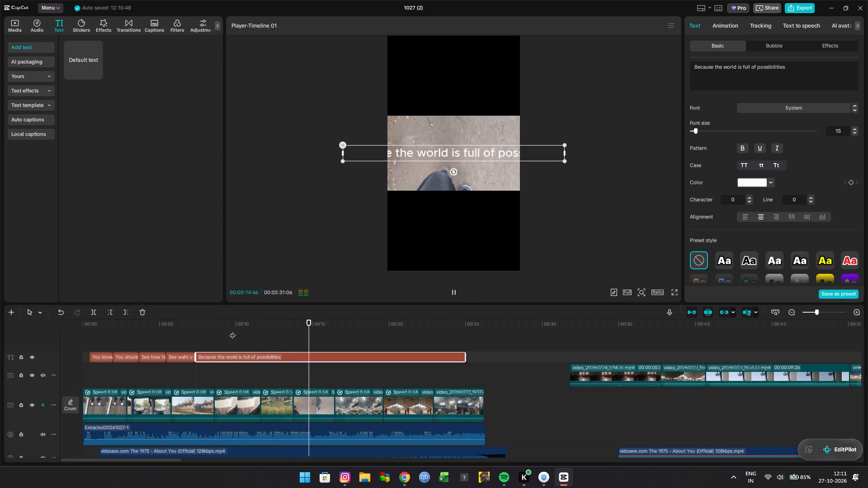
{"action": "left_click", "coordinate": [232, 331]}
{"action": "left_click_drag", "start_coordinate": [232, 331], "coordinate": [227, 331]}
{"action": "key", "text": "space"}
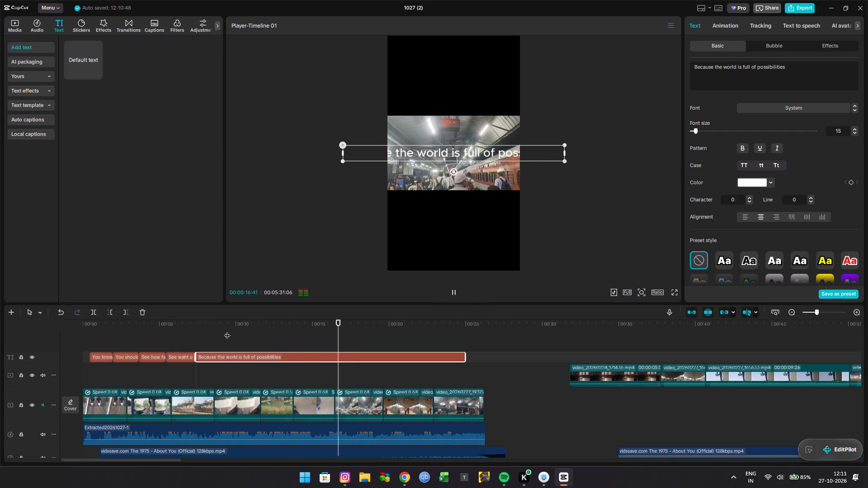
{"action": "key", "text": "space"}
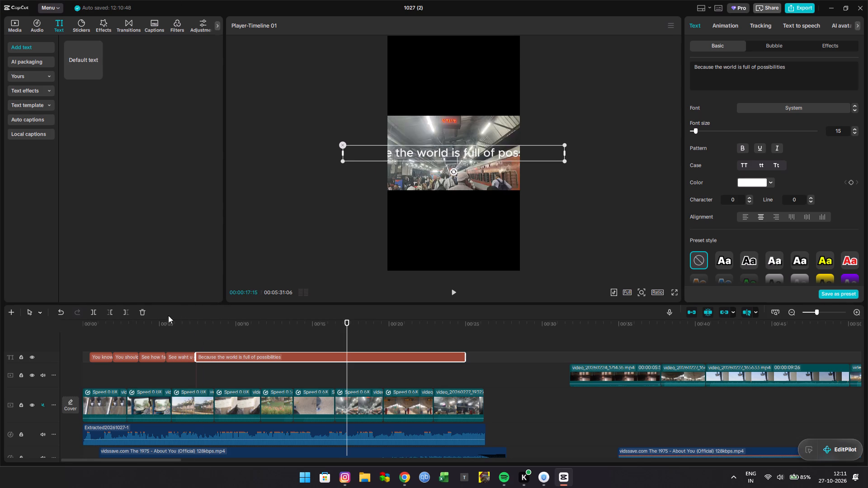
Replay the song from the beginning and split the "Because the world is full of possibilities" text clip at 00:00:10:34.
{"action": "left_click", "coordinate": [169, 327]}
{"action": "left_click_drag", "start_coordinate": [169, 326], "coordinate": [23, 302]}
{"action": "key", "text": "space"}
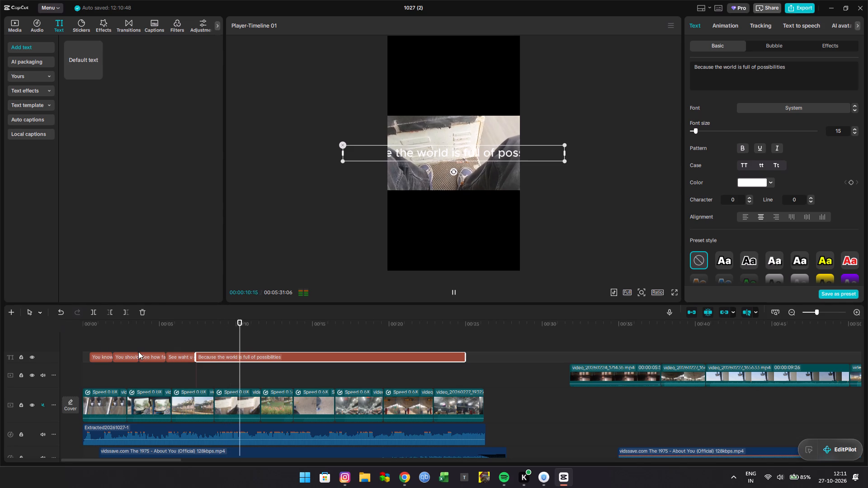
{"action": "key", "text": "space"}
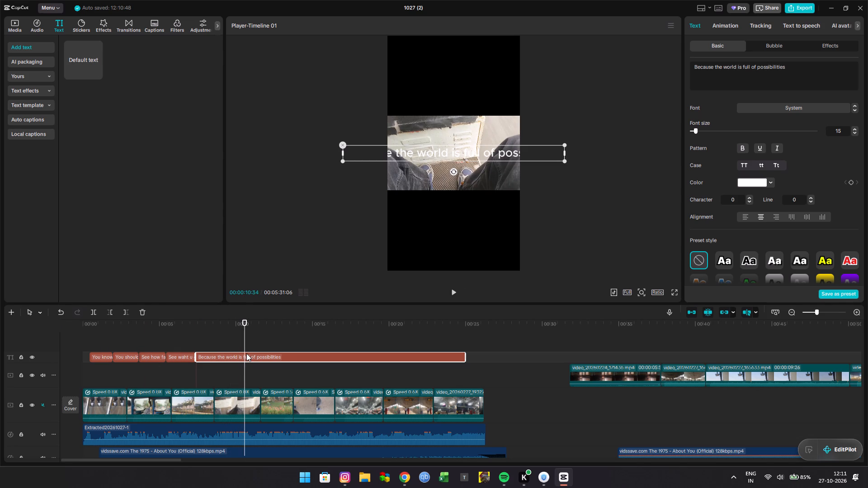
{"action": "left_click", "coordinate": [246, 353]}
{"action": "key", "text": "ctrl+b"}
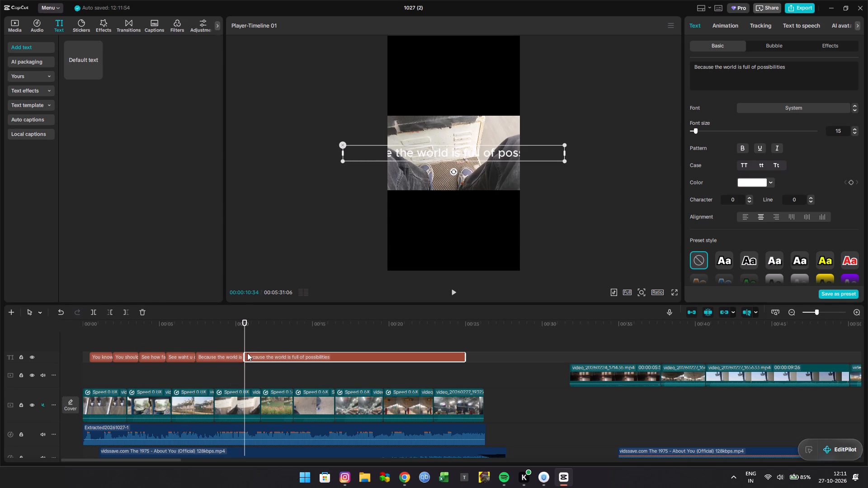
Replace the text of the clip after the split with "and.. there is so many cool places".
{"action": "key", "text": "space"}
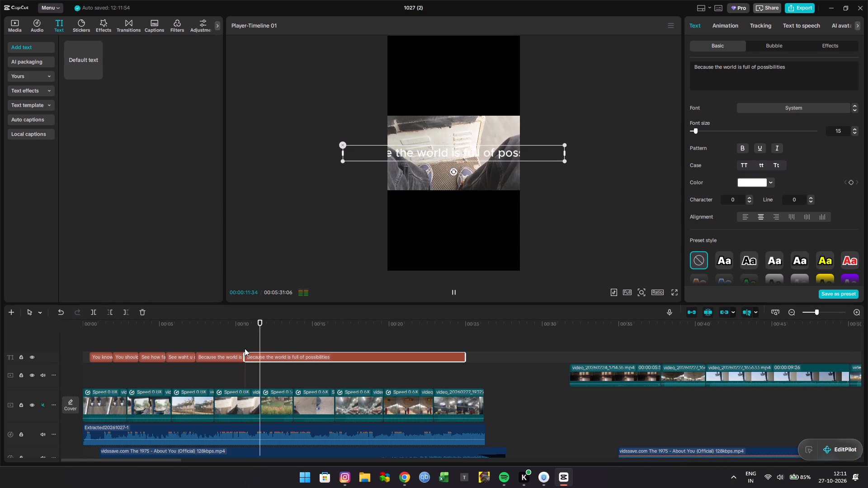
{"action": "key", "text": "space"}
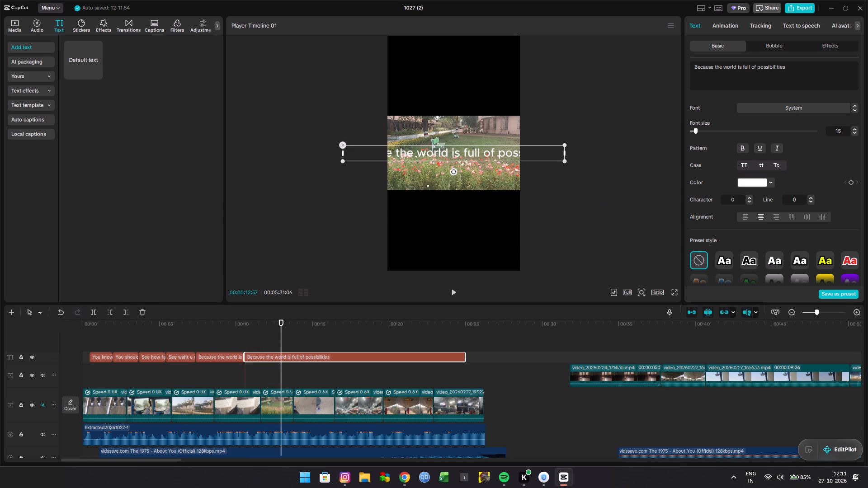
{"action": "left_click_drag", "start_coordinate": [803, 71], "coordinate": [640, 74]}
{"action": "left_click_drag", "start_coordinate": [787, 68], "coordinate": [689, 66]}
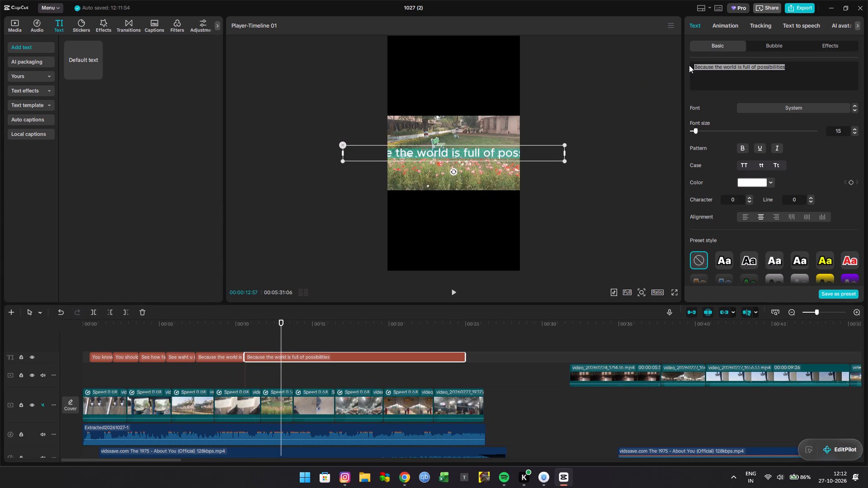
{"action": "key", "text": "BackSpace"}
{"action": "type", "text": "An="}
{"action": "key", "text": "BackSpace"}
{"action": "key", "text": "BackSpace"}
{"action": "key", "text": "BackSpace"}
{"action": "key", "text": "BackSpace"}
{"action": "type", "text": "and.."}
{"action": "key", "text": "space"}
{"action": "type", "text": "there"}
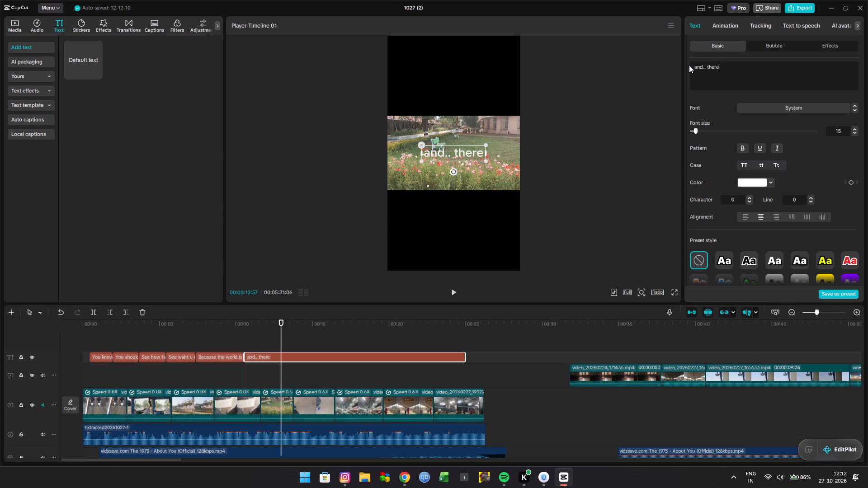
{"action": "key", "text": "space"}
{"action": "type", "text": "s"}
{"action": "key", "text": "BackSpace"}
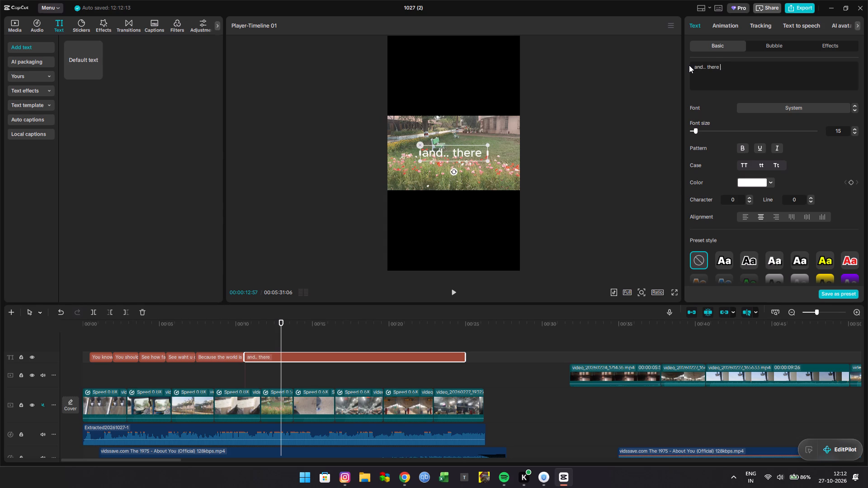
{"action": "type", "text": "is so many"}
{"action": "key", "text": "space"}
{"action": "type", "text": "cool places"}
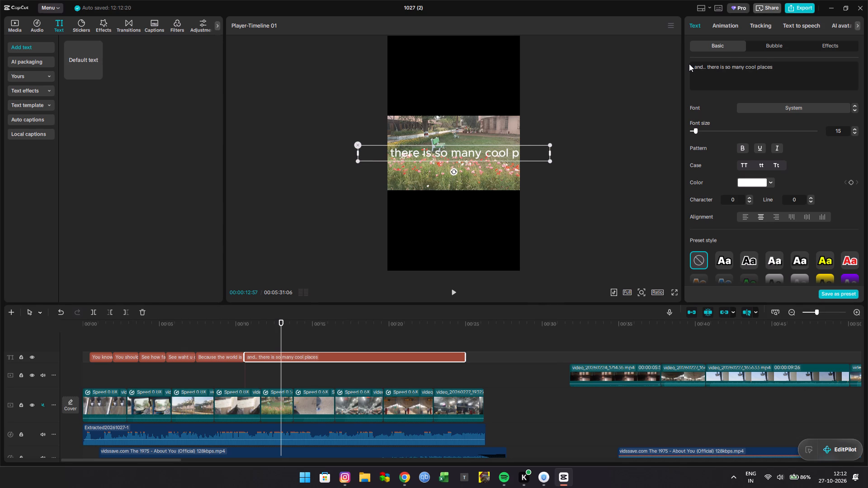
Replay from about 12 seconds and split the "and.. there is so many cool places" text clip at 00:00:14:28.
{"action": "double_click", "coordinate": [276, 338]}
{"action": "key", "text": "space"}
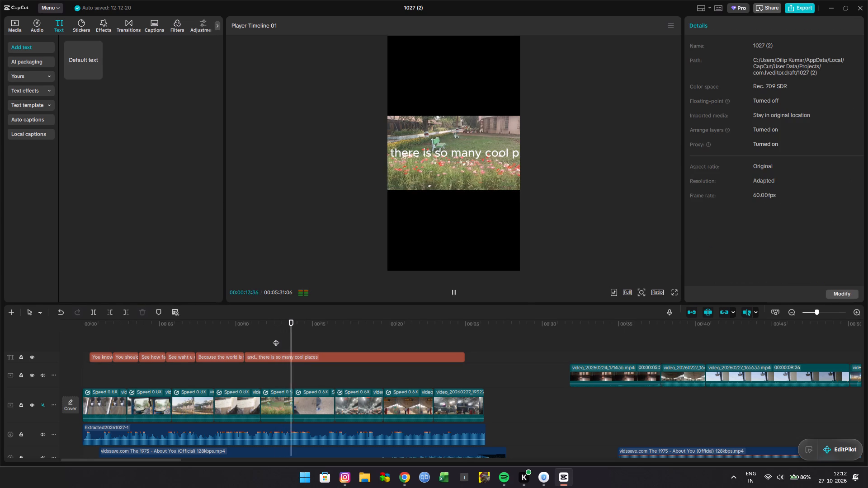
{"action": "left_click", "coordinate": [269, 338]}
{"action": "key", "text": "space"}
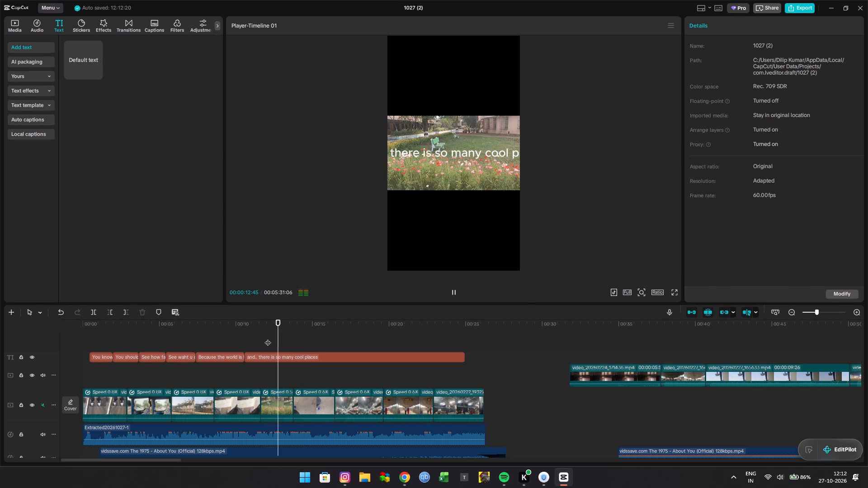
{"action": "key", "text": "space"}
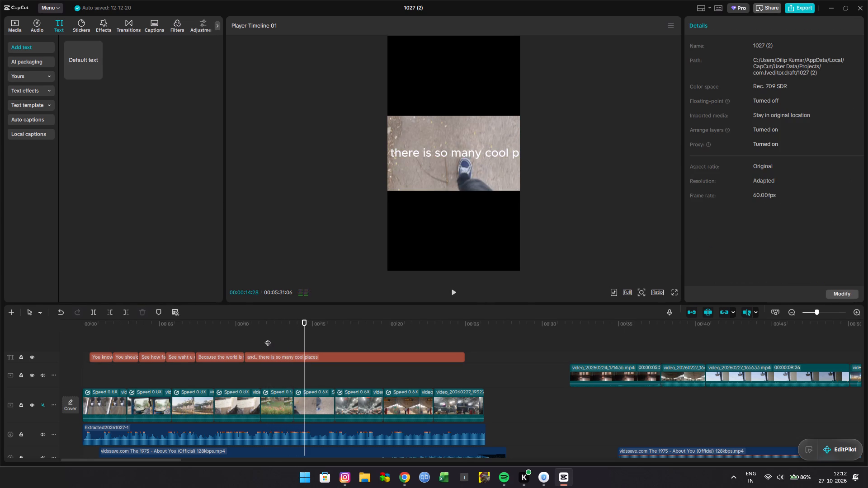
{"action": "left_click", "coordinate": [370, 354]}
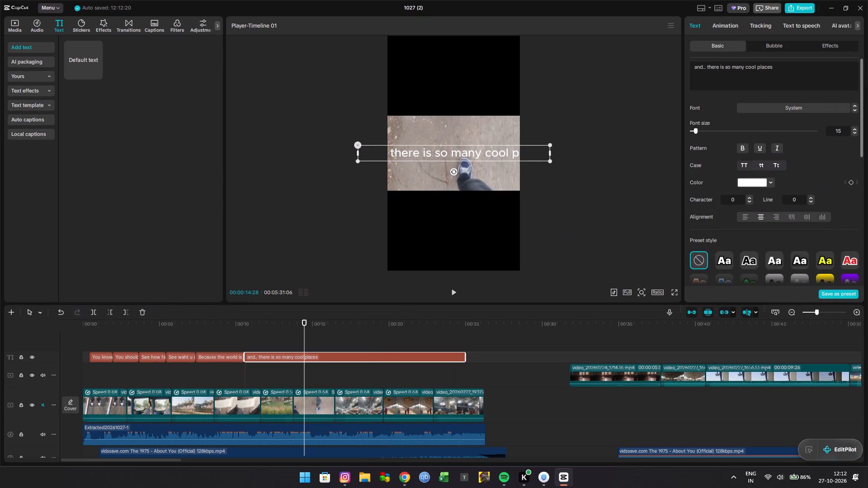
{"action": "left_click", "coordinate": [796, 72]}
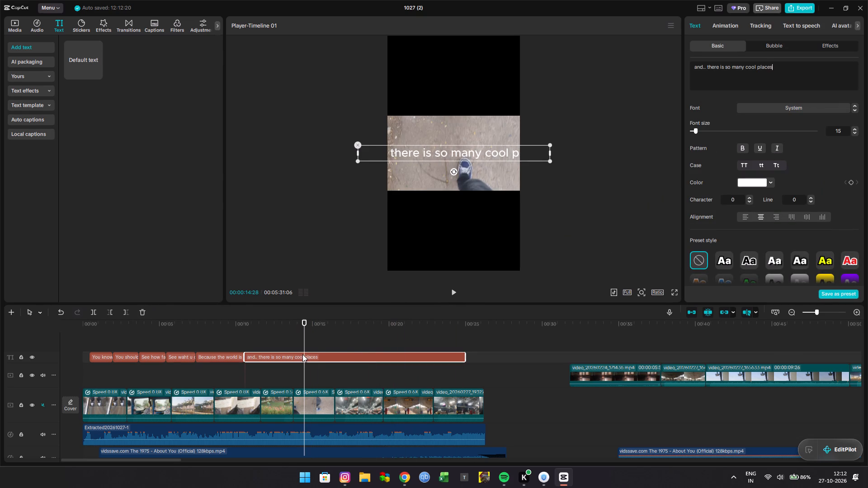
{"action": "key", "text": "ctrl+b"}
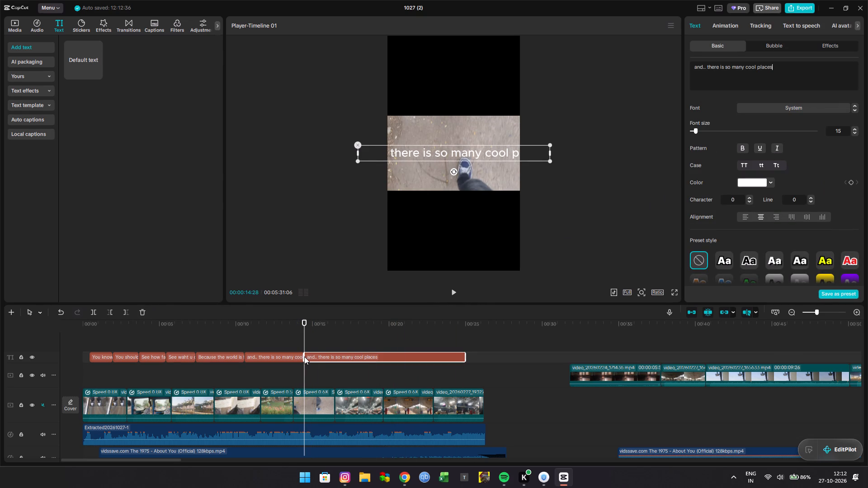
Replace the text of the clip after the split with "you can go and see".
{"action": "left_click_drag", "start_coordinate": [776, 70], "coordinate": [570, 59]}
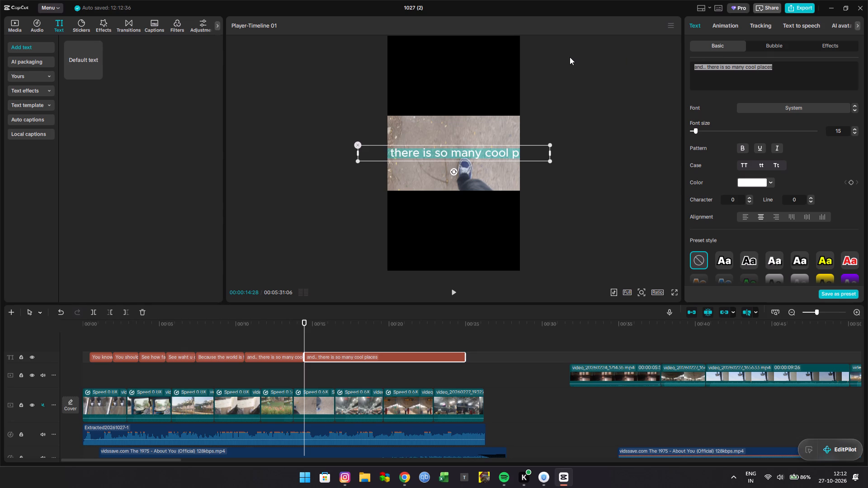
{"action": "key", "text": "BackSpace"}
{"action": "type", "text": "you can"}
{"action": "key", "text": "space"}
{"action": "type", "text": "go and see"}
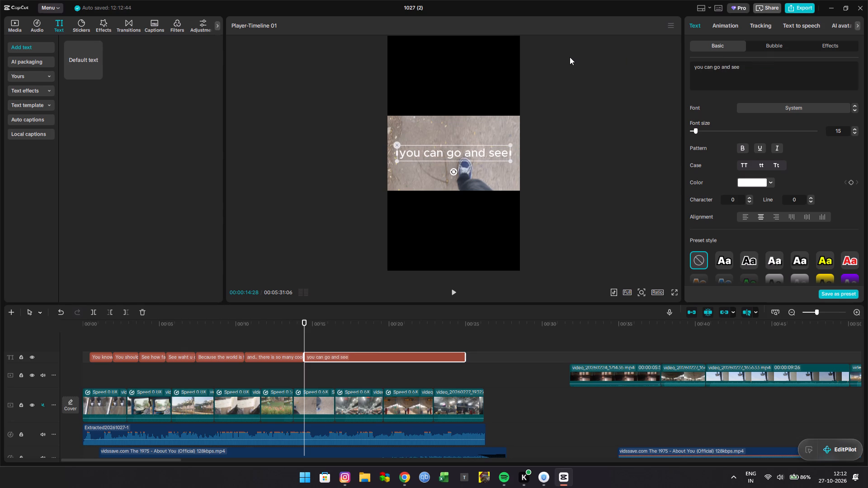
Replay the section from about 14 to 16 seconds to check the lyric timing around the new text clip.
{"action": "left_click", "coordinate": [304, 349]}
{"action": "key", "text": "space"}
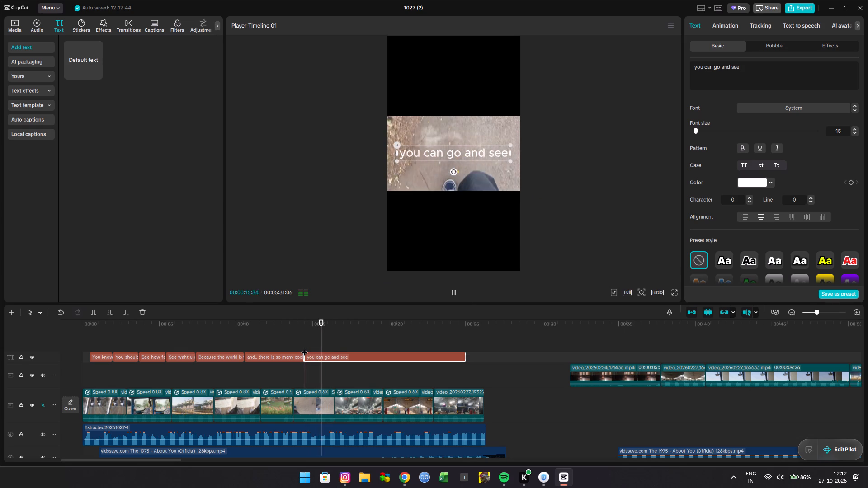
{"action": "left_click", "coordinate": [299, 343]}
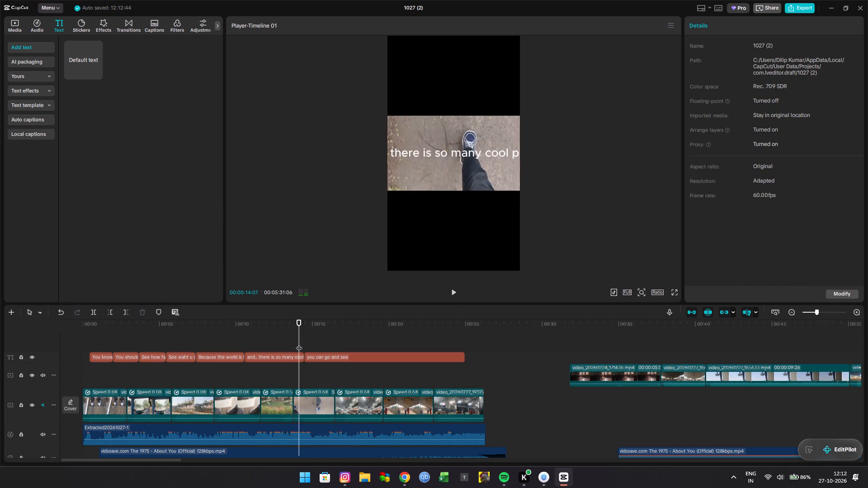
{"action": "key", "text": "space"}
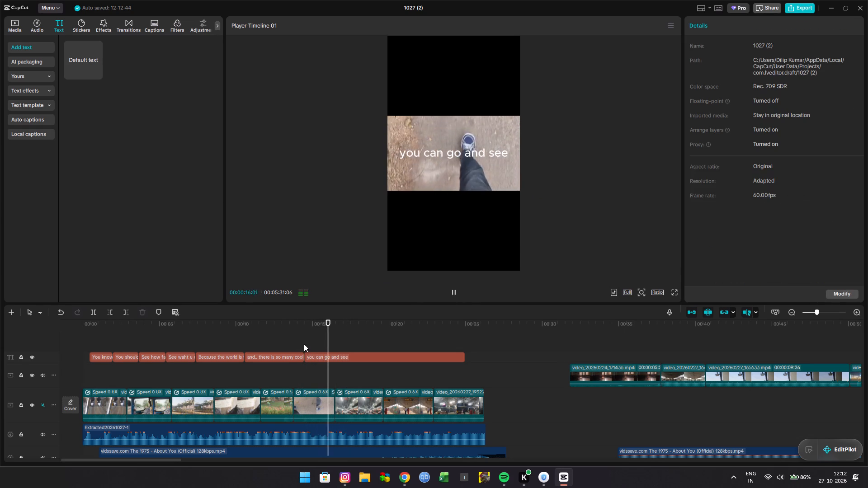
{"action": "left_click", "coordinate": [318, 339]}
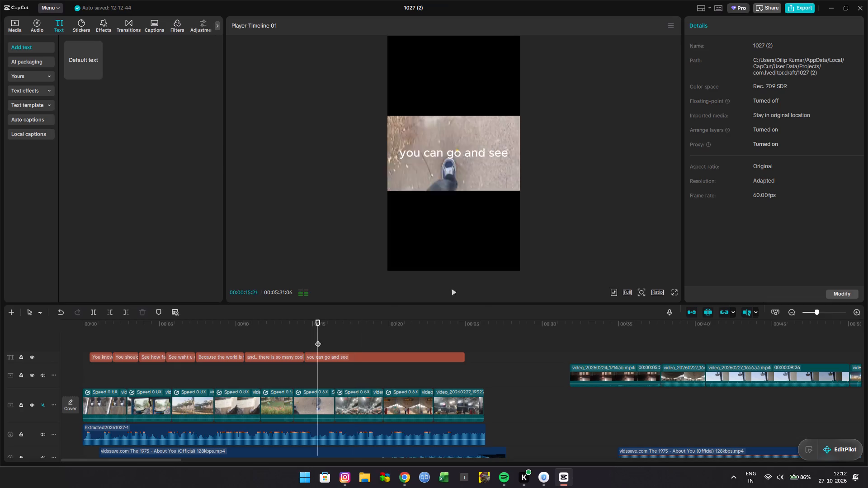
{"action": "key", "text": "space"}
{"action": "key", "text": "space"}
{"action": "double_click", "coordinate": [318, 339]}
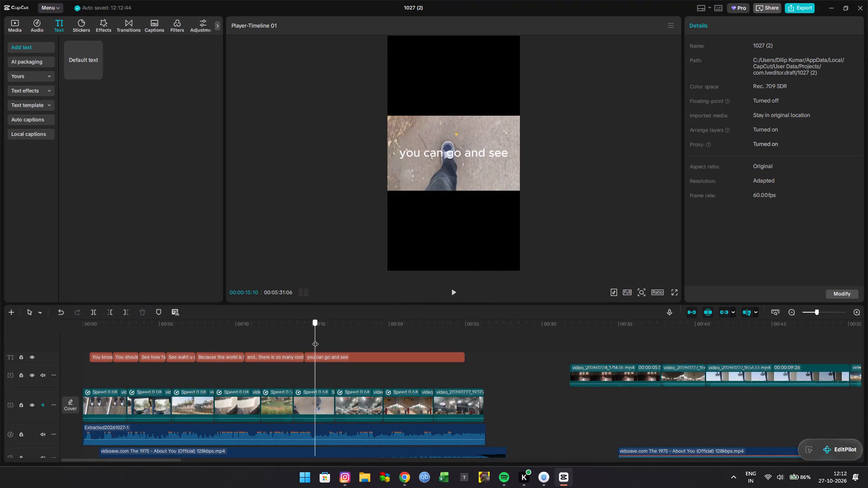
Trim the end of the "and.. there is so many cool places" clip to about 12.7 seconds and move "you can go and see" up against it.
{"action": "left_click", "coordinate": [298, 356]}
{"action": "left_click_drag", "start_coordinate": [304, 357], "coordinate": [275, 354]}
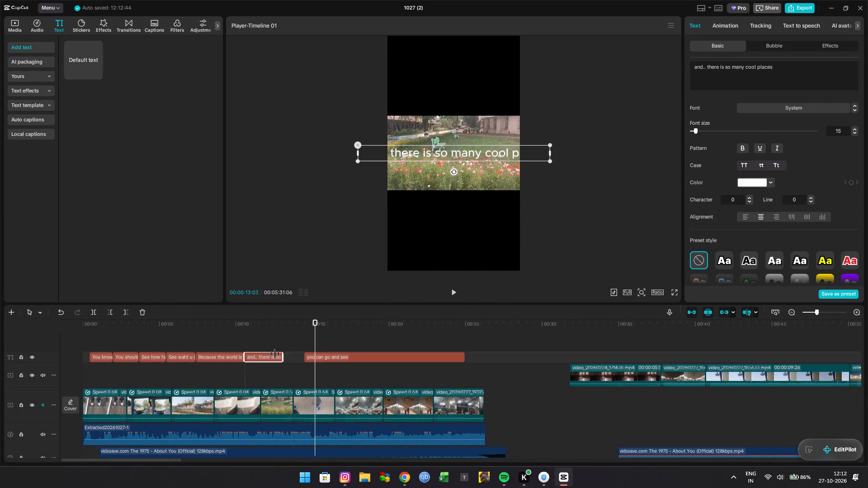
{"action": "left_click_drag", "start_coordinate": [275, 354], "coordinate": [275, 353]}
{"action": "left_click", "coordinate": [309, 352]}
{"action": "left_click", "coordinate": [315, 355]}
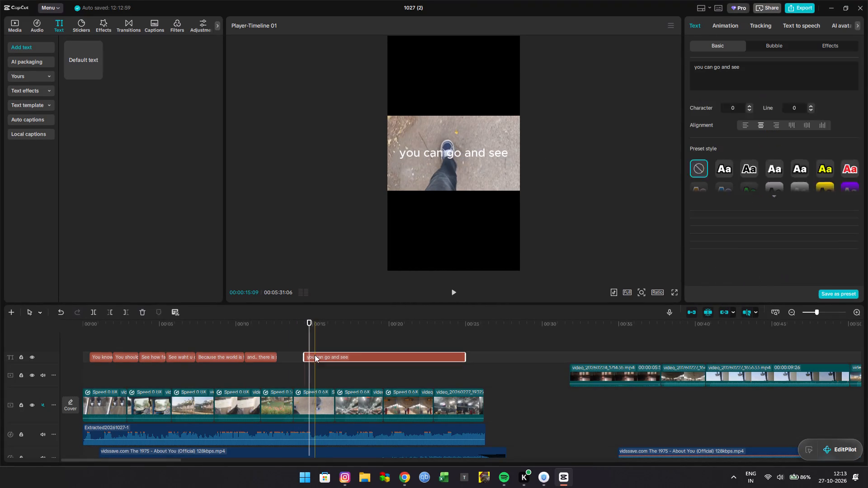
{"action": "left_click_drag", "start_coordinate": [315, 355], "coordinate": [289, 354]}
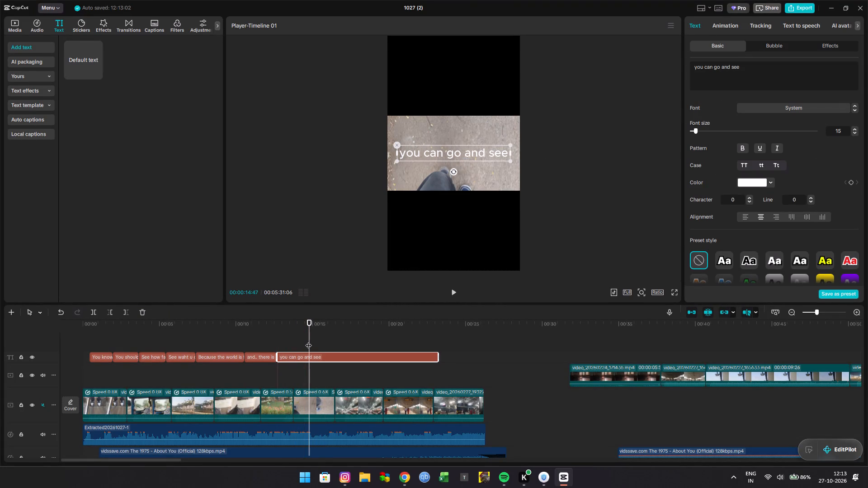
Split the "you can go and see" text clip at 00:00:14:47 and replace the second part's text with "and...".
{"action": "key", "text": "ctrl+b"}
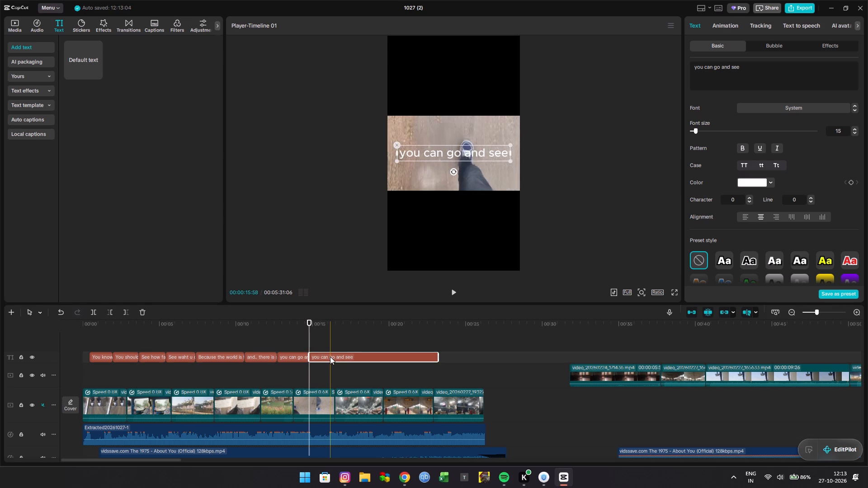
{"action": "left_click_drag", "start_coordinate": [759, 71], "coordinate": [604, 68]}
{"action": "key", "text": "BackSpace"}
{"action": "type", "text": "and..."}
{"action": "key", "text": "space"}
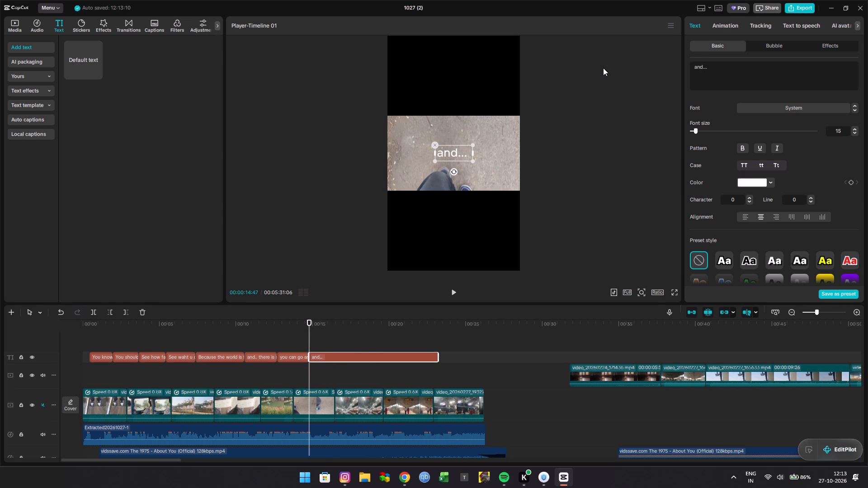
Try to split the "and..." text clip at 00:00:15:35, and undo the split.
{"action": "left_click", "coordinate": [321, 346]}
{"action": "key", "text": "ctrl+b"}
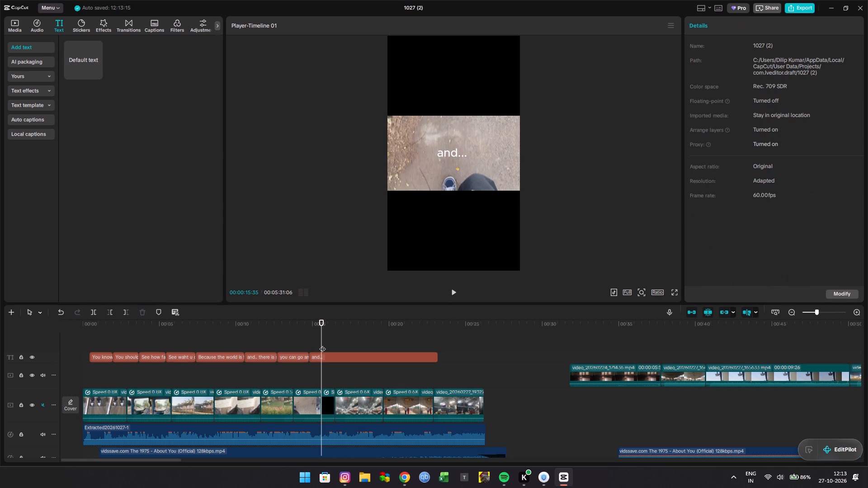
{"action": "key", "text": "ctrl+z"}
Split the "and..." text clip at 00:00:16:05.
{"action": "left_click", "coordinate": [329, 353]}
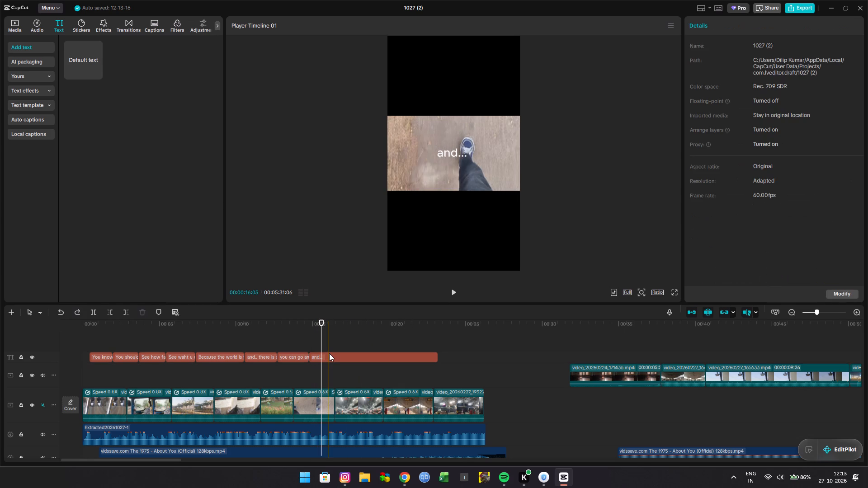
{"action": "key", "text": "ctrl+b"}
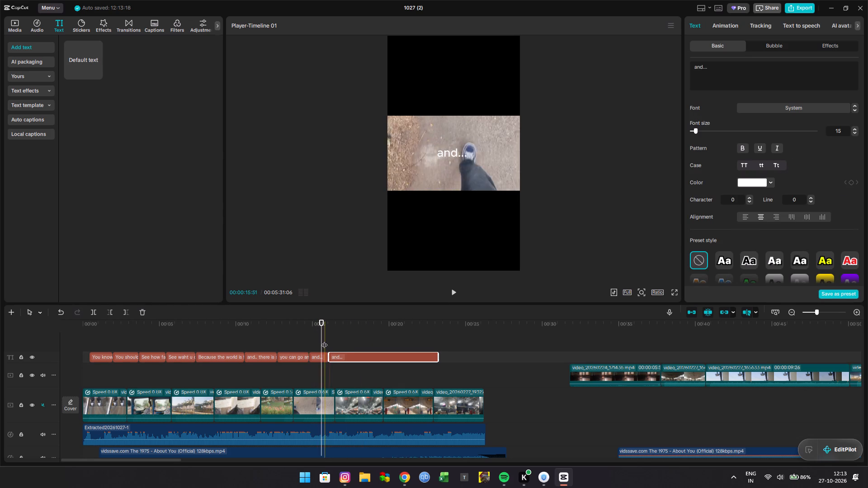
Listen to the lyrics up to about 19 seconds and replace the second "and..." clip's text with "you just need your".
{"action": "left_click", "coordinate": [322, 339]}
{"action": "left_click_drag", "start_coordinate": [322, 339], "coordinate": [303, 338]}
{"action": "key", "text": "space"}
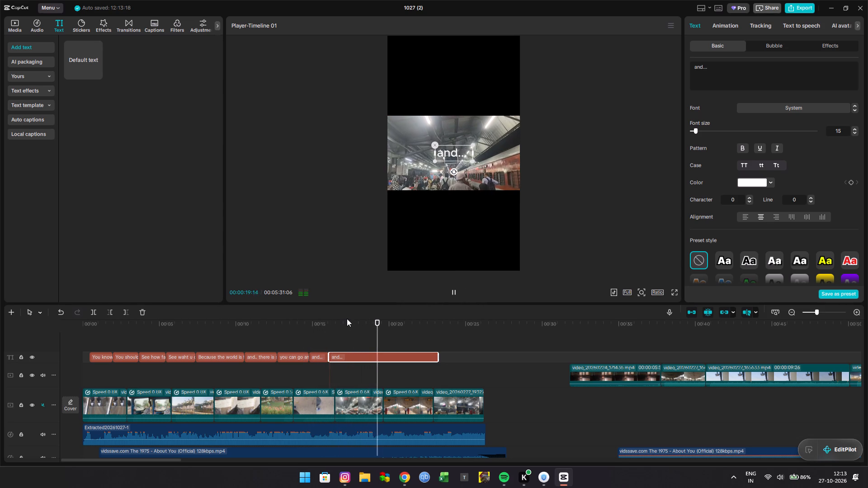
{"action": "key", "text": "space"}
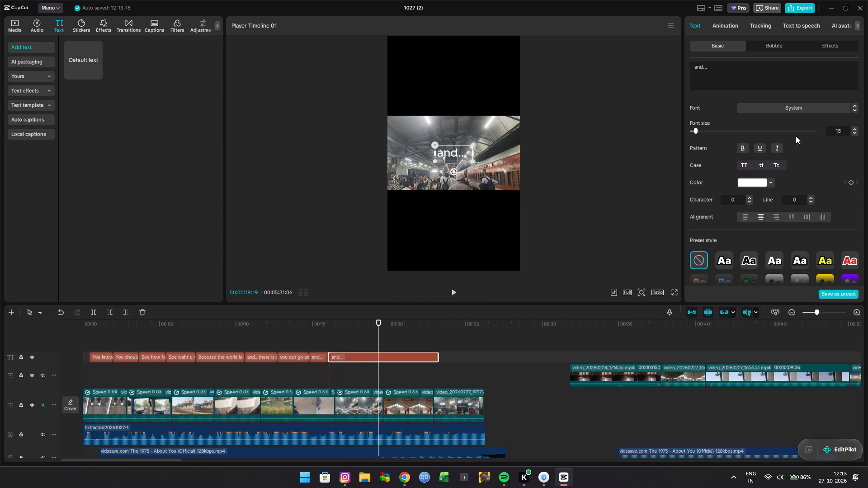
{"action": "left_click_drag", "start_coordinate": [719, 70], "coordinate": [681, 67]}
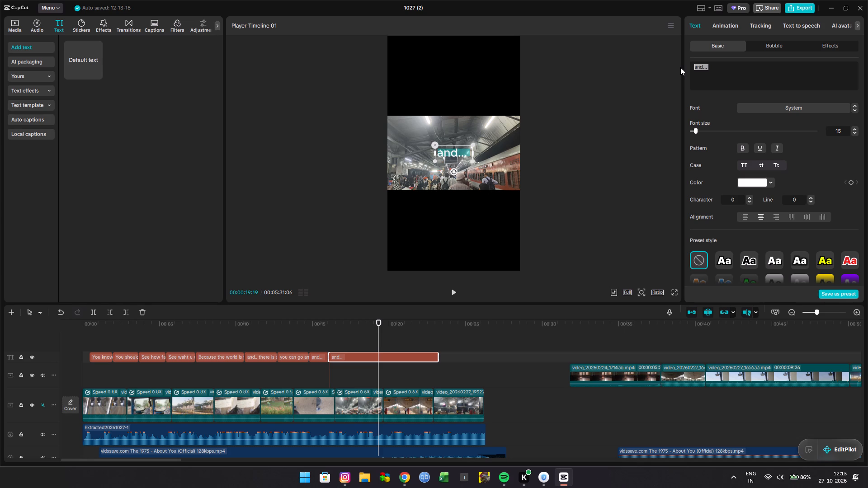
{"action": "key", "text": "BackSpace"}
{"action": "type", "text": "you just need your"}
{"action": "key", "text": "space"}
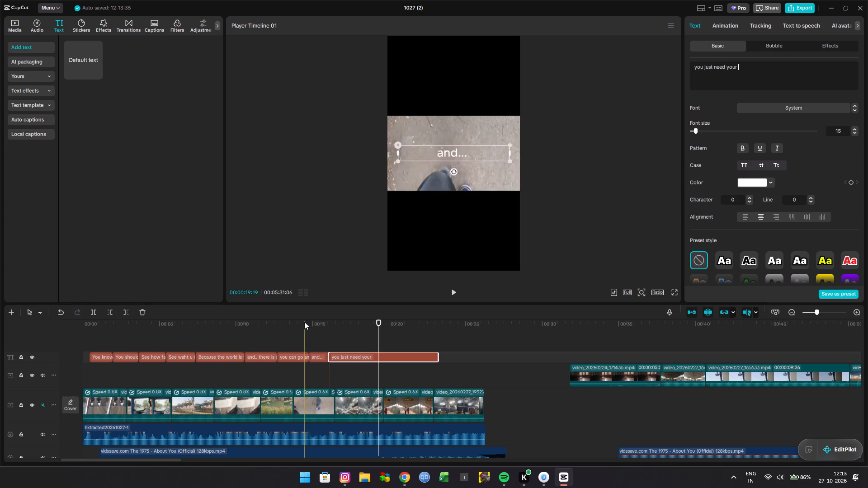
Replay the section from about 15 to 19 seconds repeatedly to listen for the words following "you just need your".
{"action": "double_click", "coordinate": [319, 328]}
{"action": "key", "text": "space"}
{"action": "key", "text": "space"}
{"action": "key", "text": "space"}
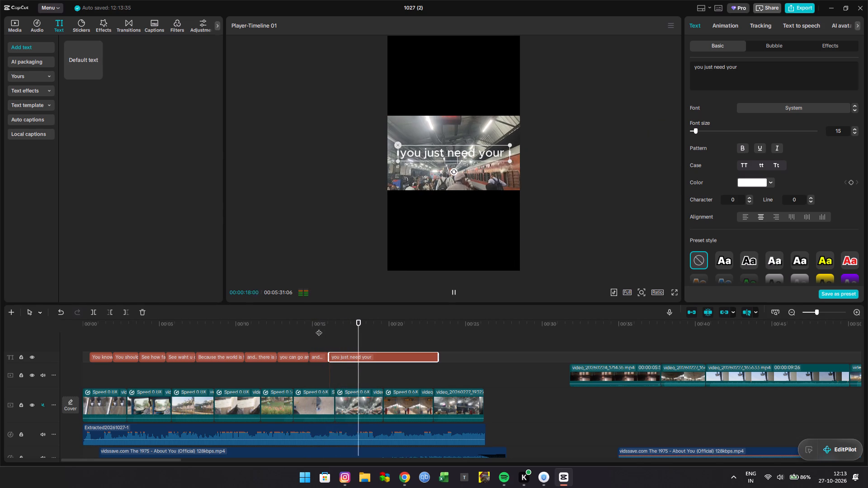
{"action": "key", "text": "space"}
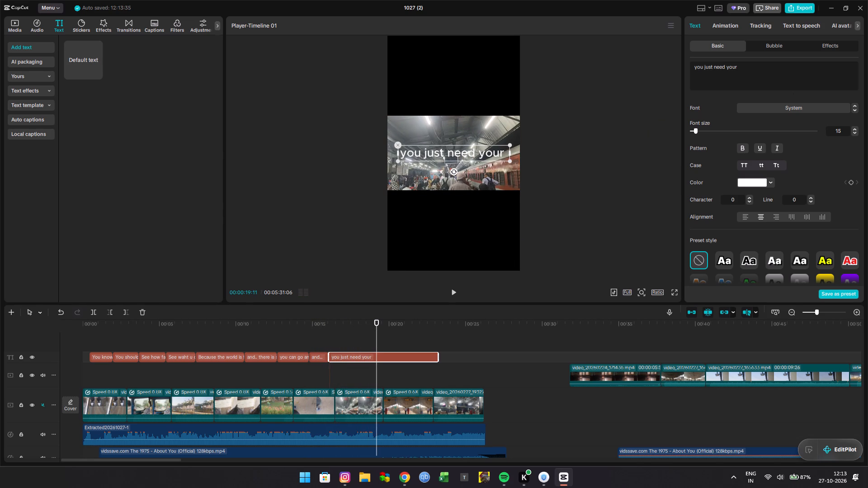
{"action": "left_click", "coordinate": [331, 344]}
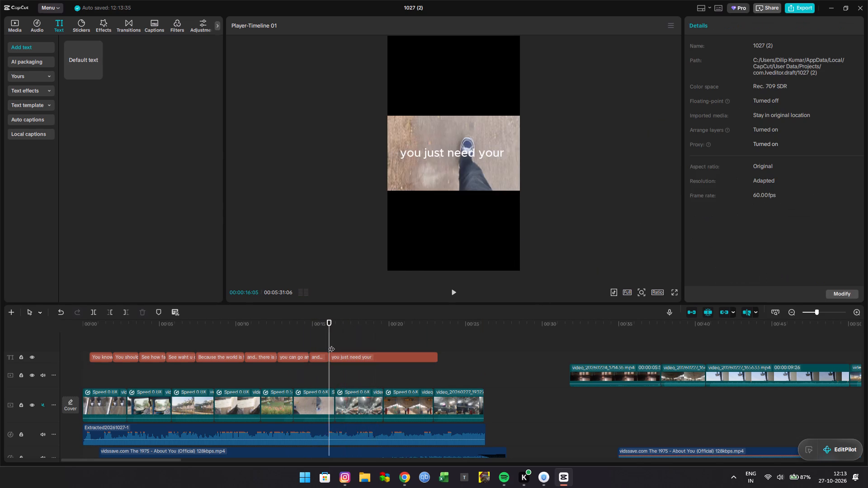
{"action": "key", "text": "space"}
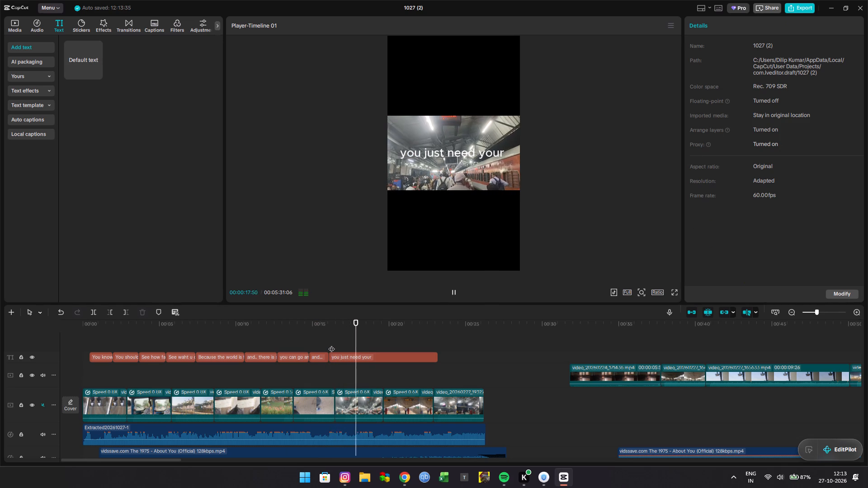
{"action": "left_click", "coordinate": [331, 344]}
{"action": "key", "text": "space"}
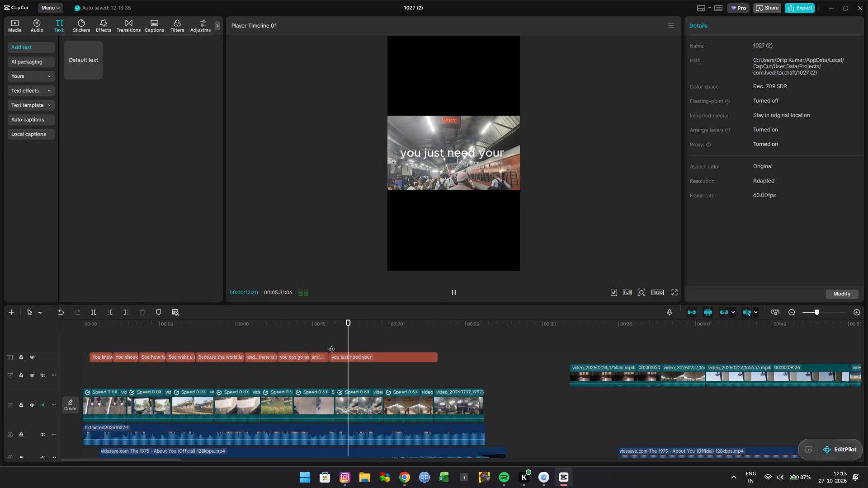
{"action": "left_click", "coordinate": [331, 344]}
{"action": "key", "text": "space"}
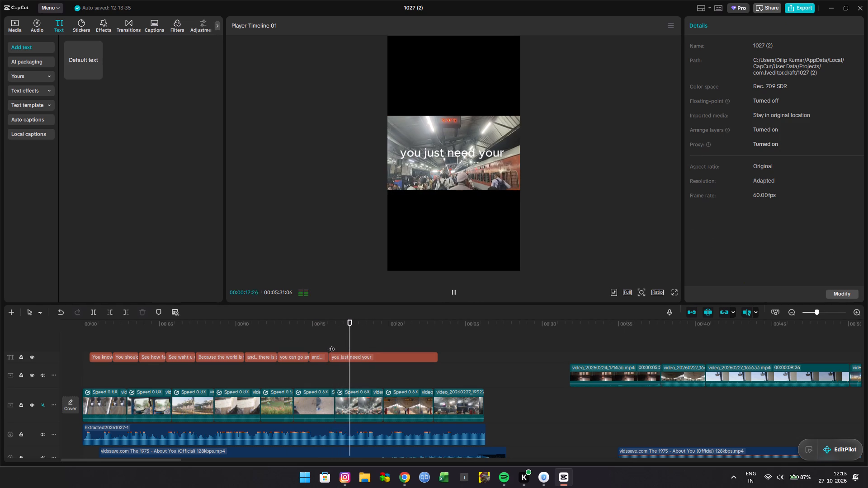
{"action": "key", "text": "space"}
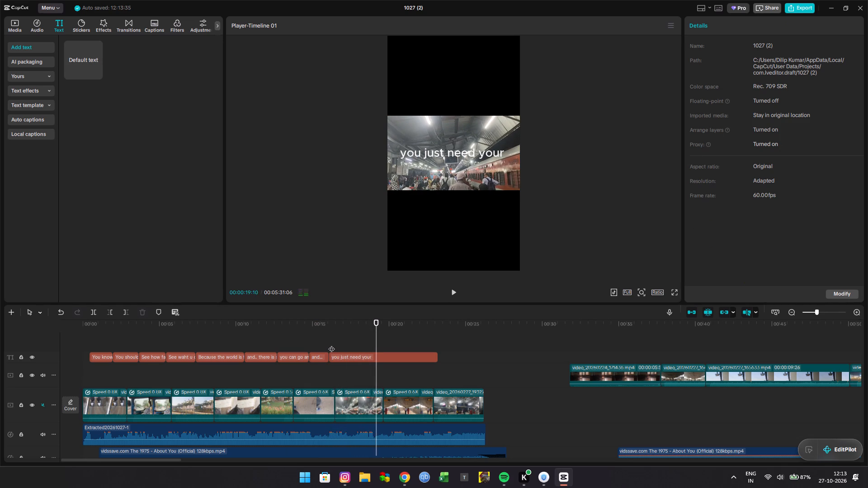
Extend the "you just need your" text clip's wording to "you just need your hands and dream in your".
{"action": "left_click", "coordinate": [359, 357]}
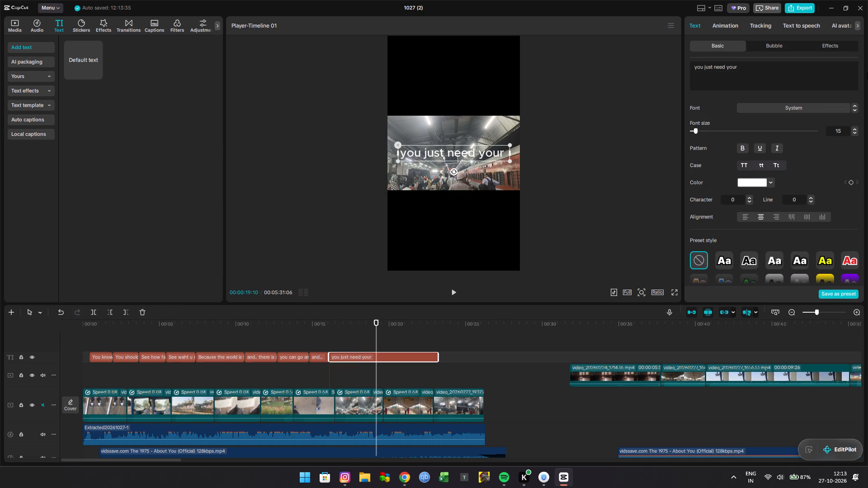
{"action": "left_click", "coordinate": [761, 72]}
{"action": "type", "text": "hands and d"}
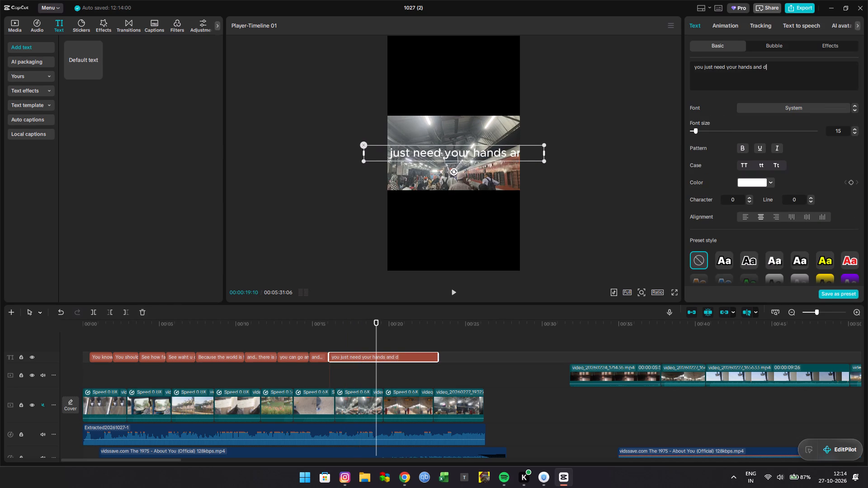
{"action": "type", "text": "ream in y"}
{"action": "type", "text": "our"}
{"action": "key", "text": "space"}
{"action": "type", "text": "hand"}
{"action": "key", "text": "BackSpace"}
{"action": "key", "text": "BackSpace"}
{"action": "key", "text": "BackSpace"}
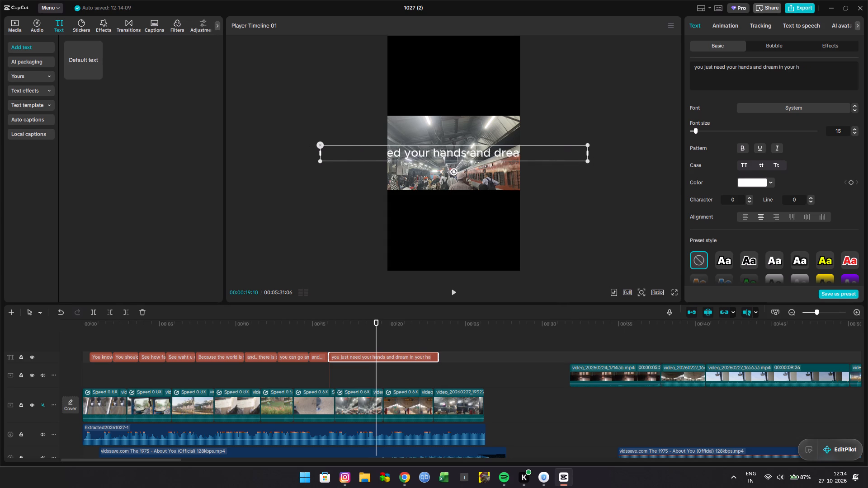
{"action": "key", "text": "BackSpace"}
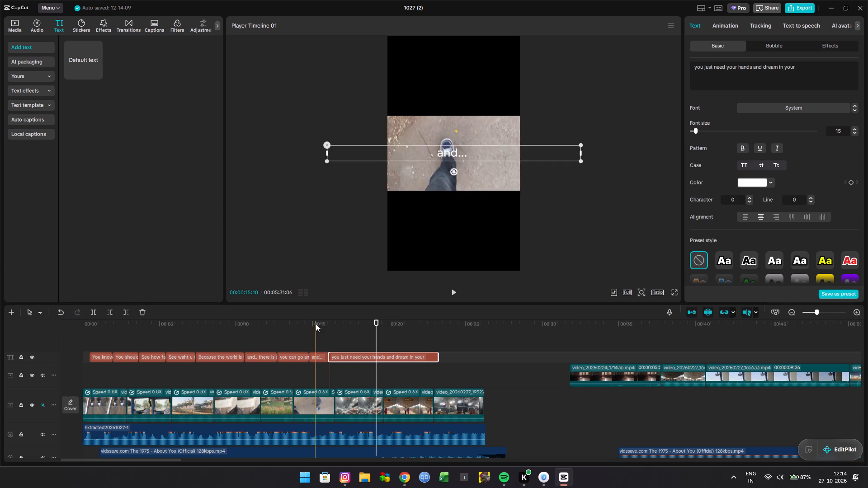
Replay the lyrics around 19 seconds and complete the last text clip's line with "heart".
{"action": "left_click", "coordinate": [373, 340]}
{"action": "key", "text": "space"}
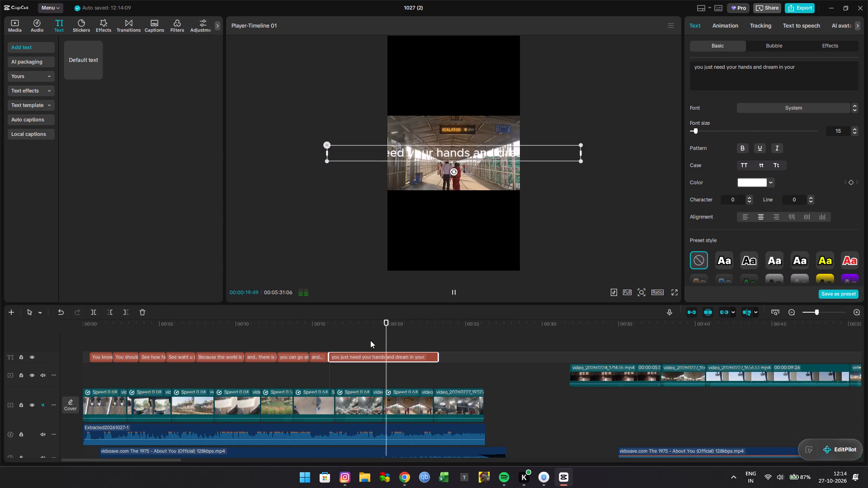
{"action": "left_click", "coordinate": [367, 340]}
{"action": "key", "text": "space"}
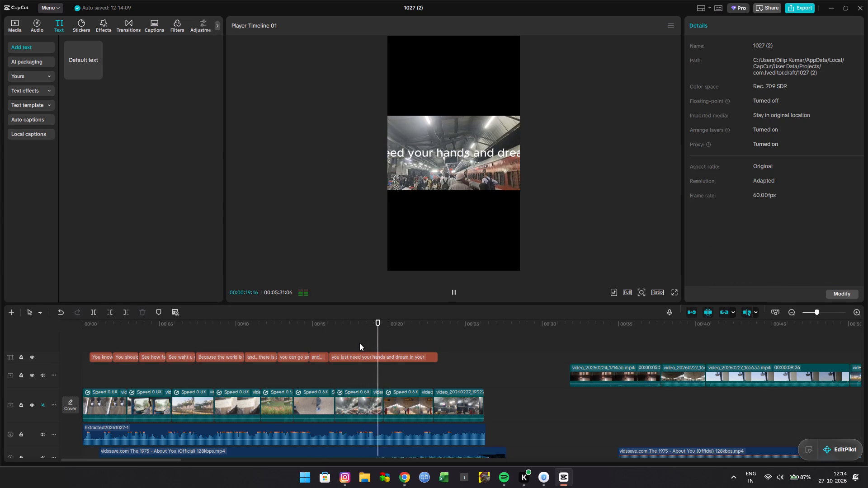
{"action": "key", "text": "space"}
{"action": "left_click", "coordinate": [411, 357]}
{"action": "left_click", "coordinate": [793, 70]}
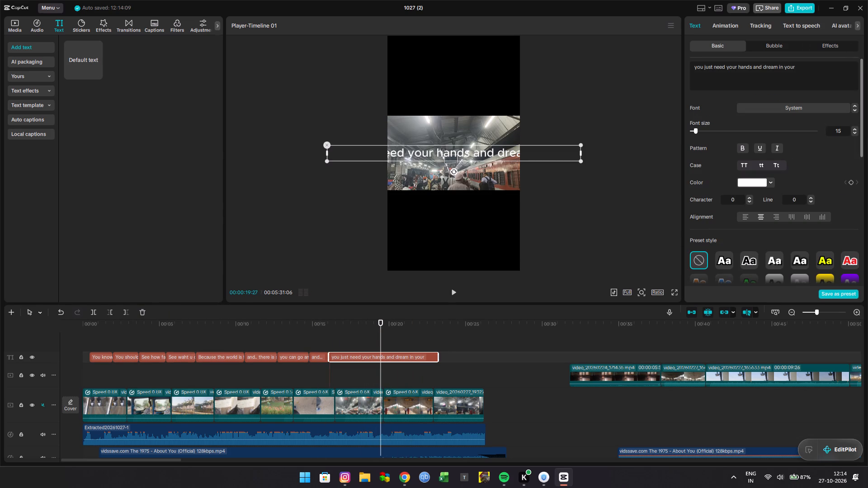
{"action": "type", "text": "heart"}
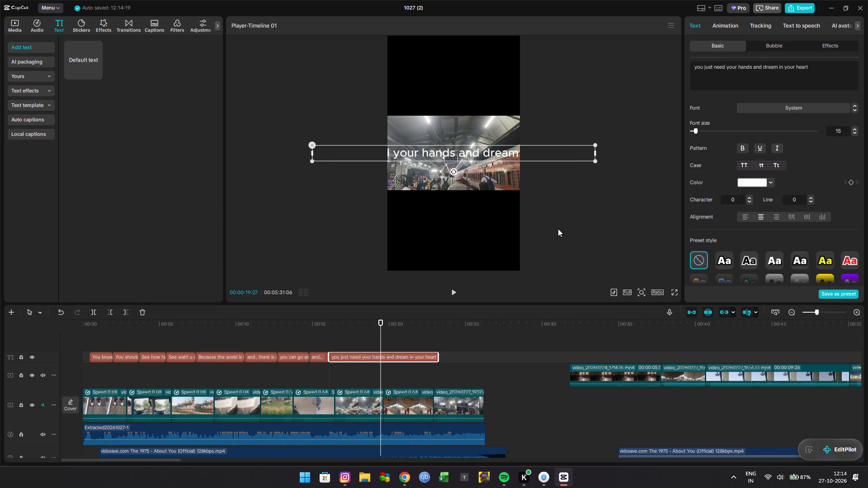
Split the "you just need your hands and dream in your heart" text clip at 00:00:19:27.
{"action": "left_click", "coordinate": [379, 356]}
{"action": "key", "text": "ctrl+b"}
Reduce the text of the clip after the 00:00:19:27 split to "dream in your heart".
{"action": "left_click_drag", "start_coordinate": [815, 67], "coordinate": [769, 69]}
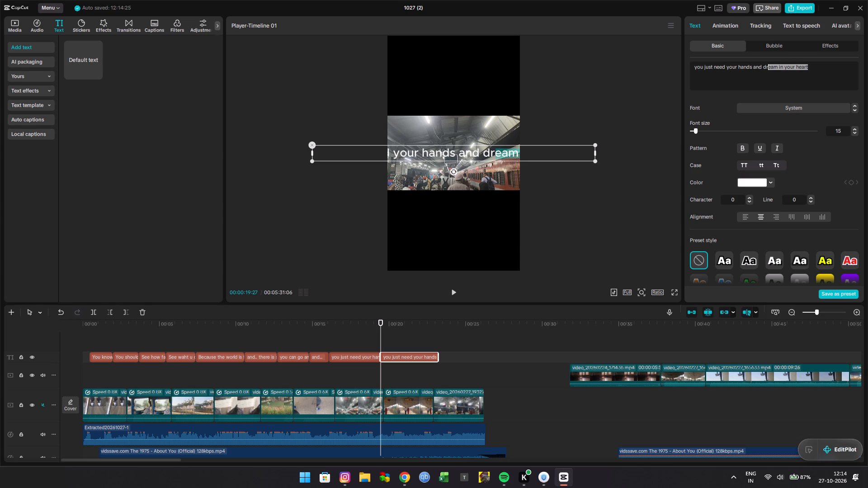
{"action": "left_click_drag", "start_coordinate": [769, 69], "coordinate": [753, 69]}
{"action": "left_click", "coordinate": [760, 69]}
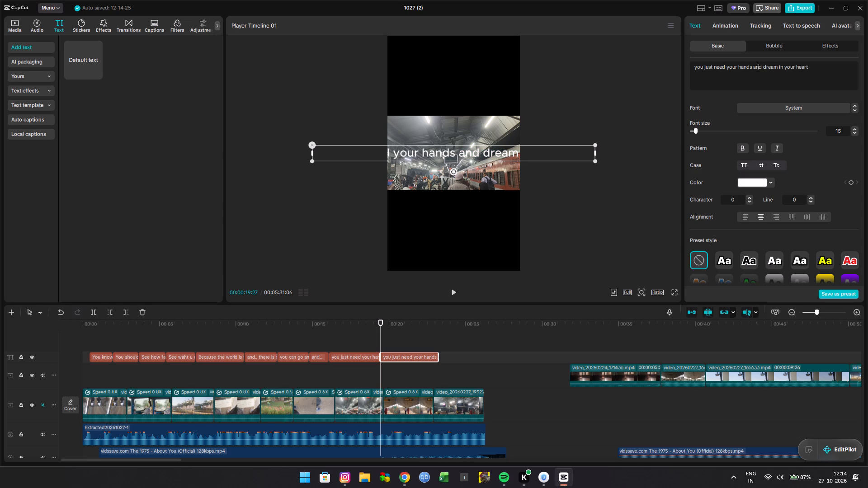
{"action": "left_click_drag", "start_coordinate": [763, 67], "coordinate": [812, 66]}
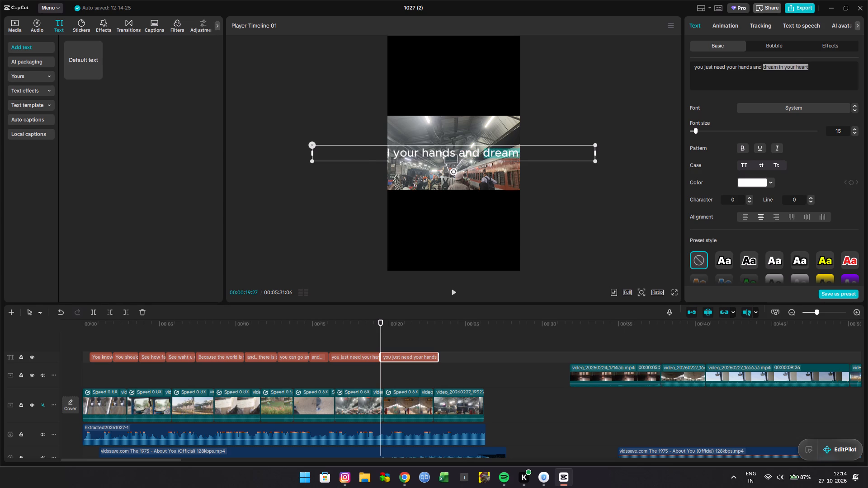
{"action": "key", "text": "ctrl+x"}
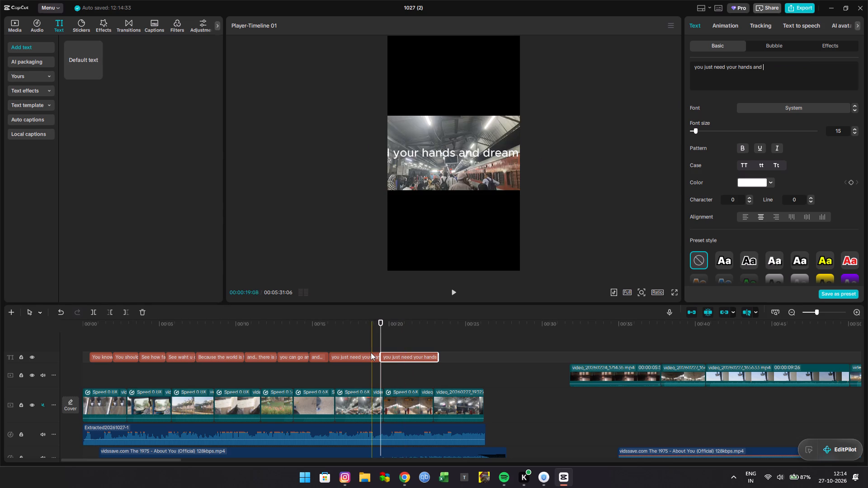
{"action": "left_click", "coordinate": [369, 355]}
{"action": "left_click", "coordinate": [383, 356]}
{"action": "left_click", "coordinate": [399, 361]}
{"action": "left_click", "coordinate": [401, 367]}
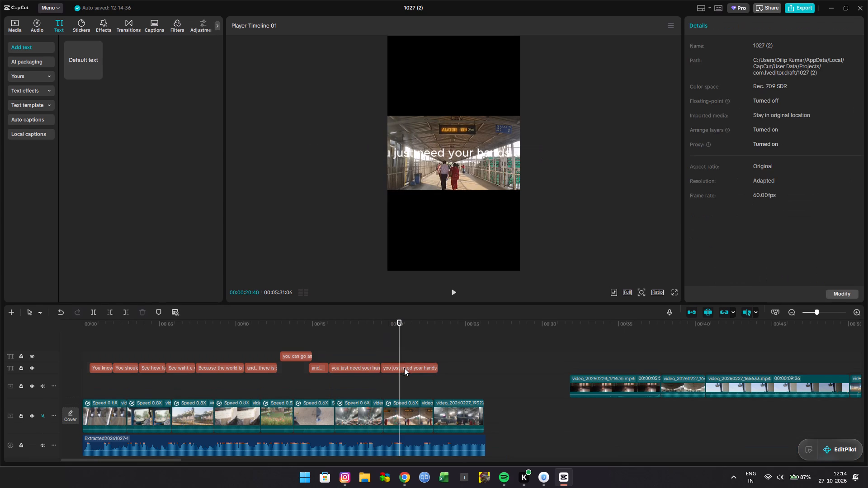
{"action": "left_click_drag", "start_coordinate": [773, 68], "coordinate": [582, 70]}
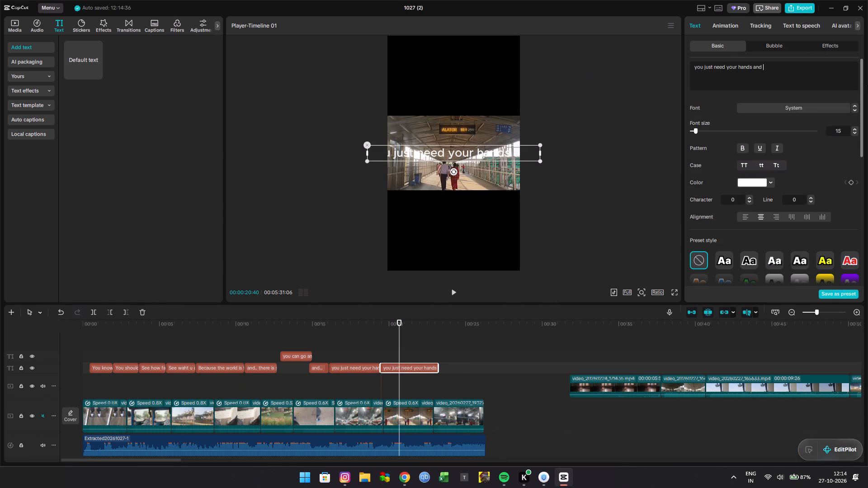
{"action": "left_click_drag", "start_coordinate": [804, 68], "coordinate": [516, 67]}
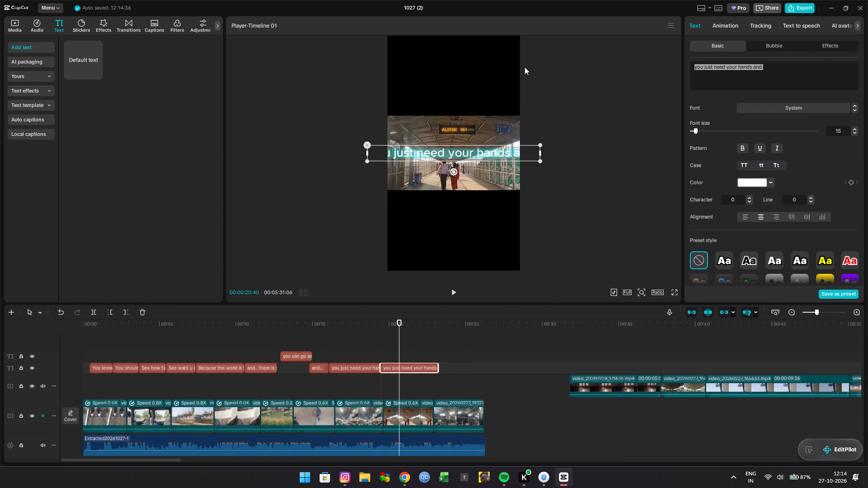
{"action": "key", "text": "ctrl+v"}
{"action": "left_click", "coordinate": [693, 70]}
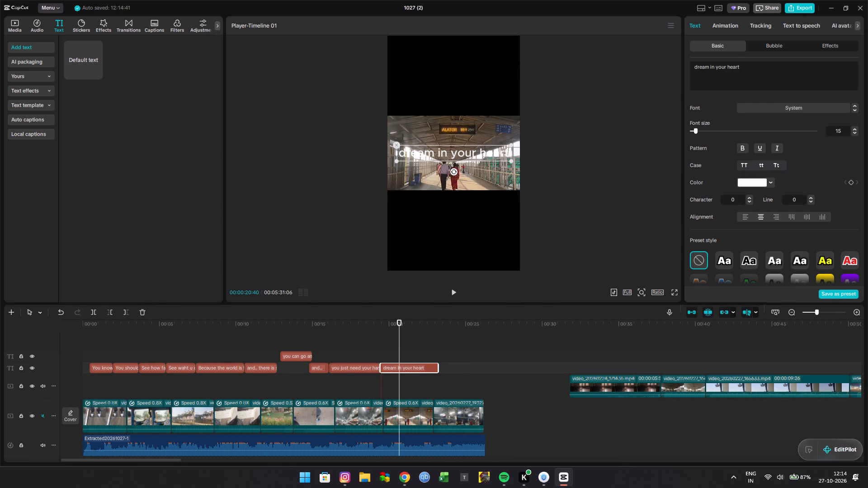
{"action": "left_click", "coordinate": [695, 71]}
{"action": "left_click", "coordinate": [695, 68]}
{"action": "key", "text": "BackSpace"}
{"action": "key", "text": "BackSpace"}
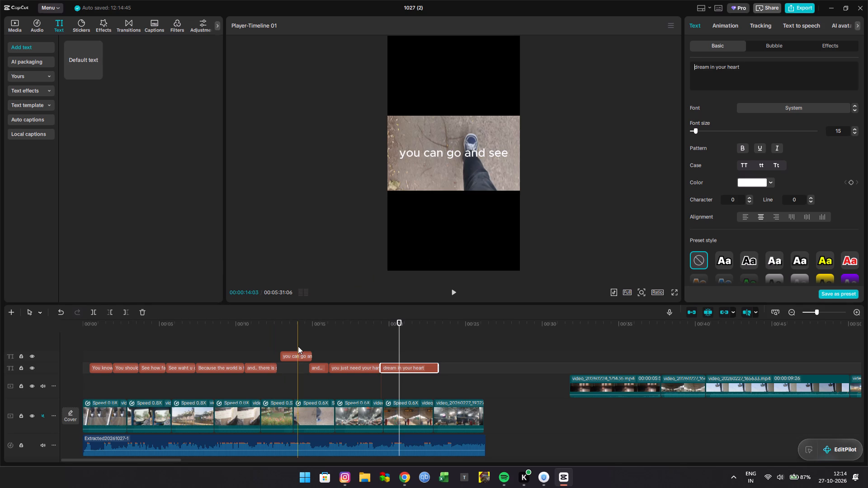
Move the "you can go and see" text clip back onto the lyrics track, just before the "and..." clip.
{"action": "left_click", "coordinate": [298, 356]}
{"action": "left_click_drag", "start_coordinate": [298, 356], "coordinate": [296, 368]}
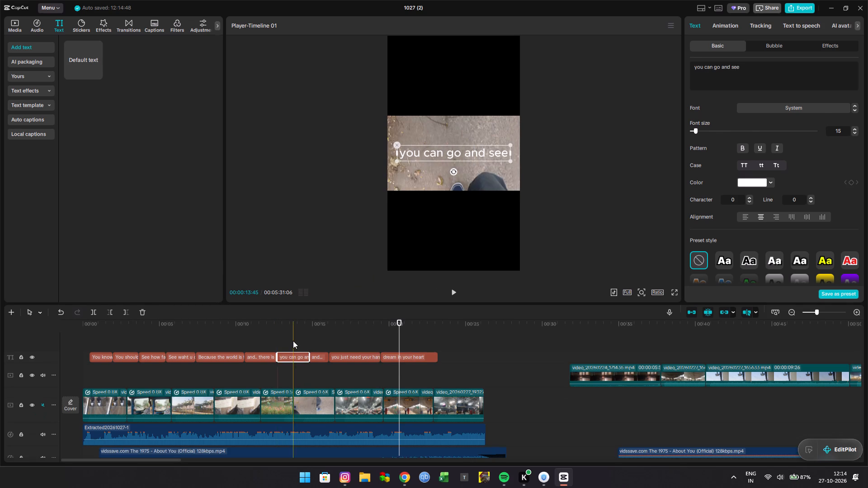
Shift all the lyric text clips together so the first begins at 00:00:00:00, and play back the opening seconds.
{"action": "left_click", "coordinate": [293, 341]}
{"action": "left_click_drag", "start_coordinate": [293, 340], "coordinate": [0, 385]}
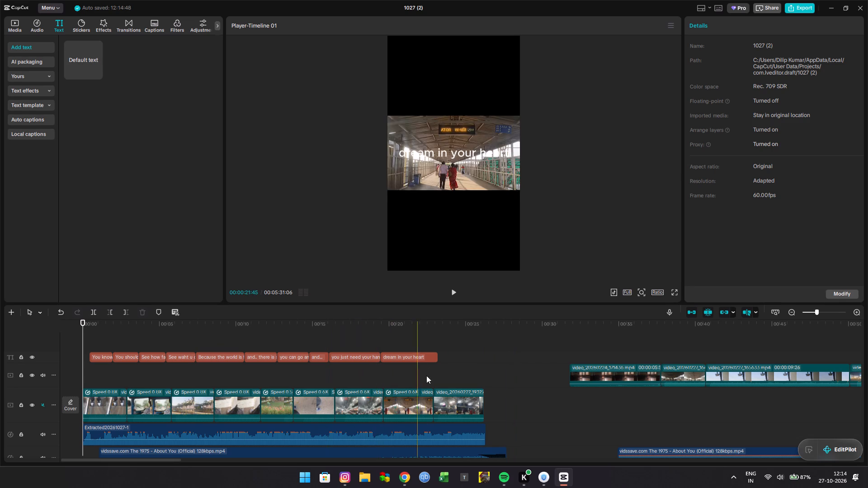
{"action": "left_click_drag", "start_coordinate": [446, 363], "coordinate": [311, 373]}
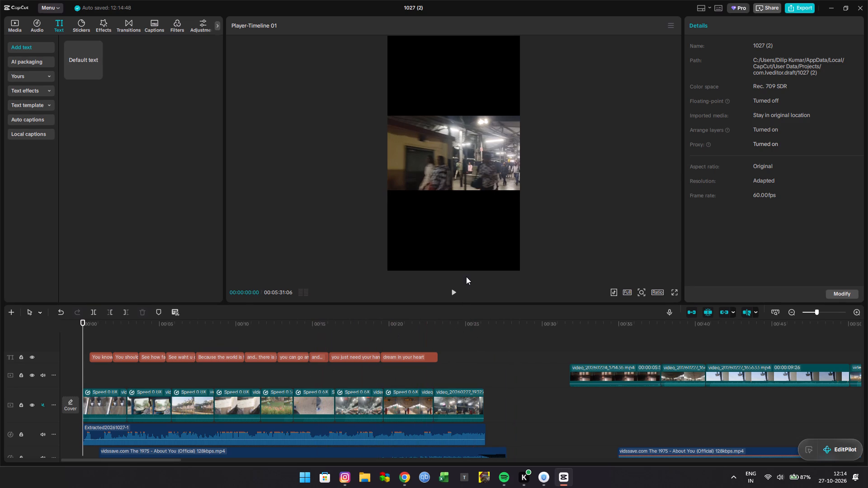
{"action": "left_click_drag", "start_coordinate": [469, 360], "coordinate": [288, 366]}
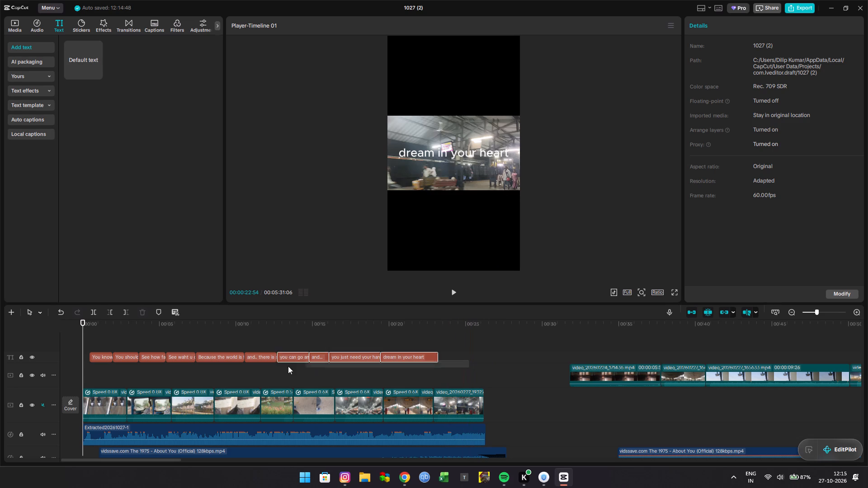
{"action": "left_click_drag", "start_coordinate": [288, 366], "coordinate": [100, 349]}
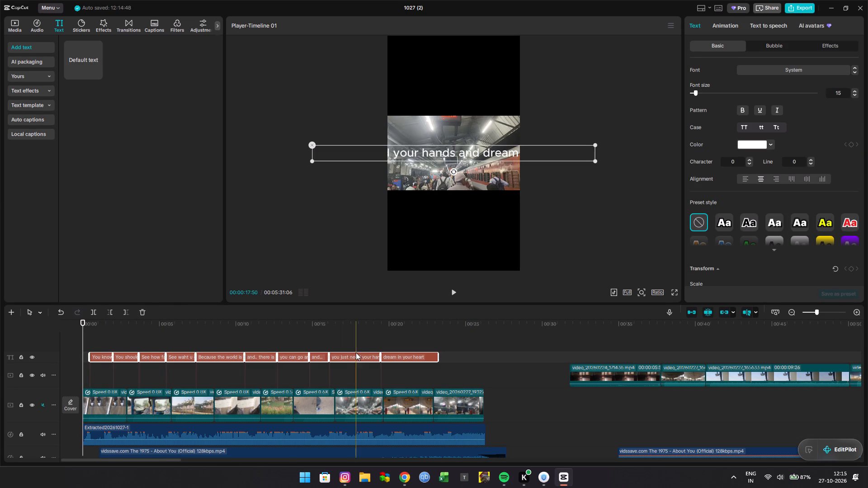
{"action": "left_click_drag", "start_coordinate": [352, 358], "coordinate": [336, 358]}
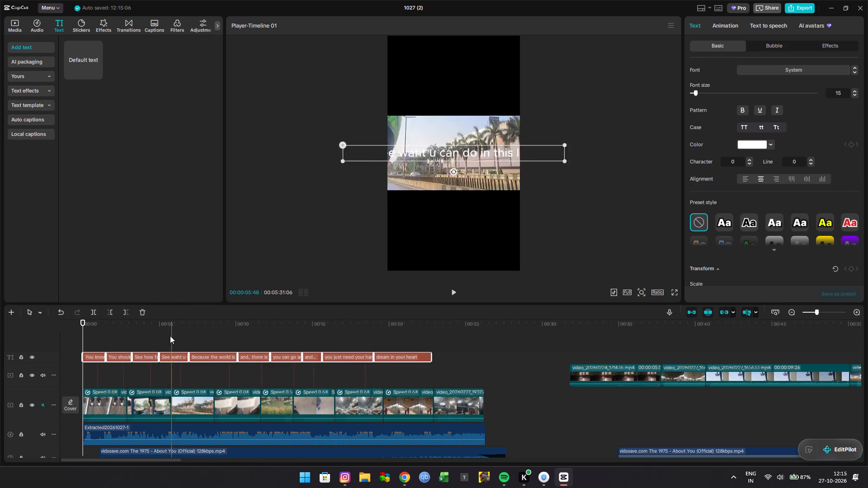
{"action": "left_click", "coordinate": [97, 334]}
{"action": "left_click_drag", "start_coordinate": [97, 334], "coordinate": [19, 333]}
{"action": "key", "text": "space"}
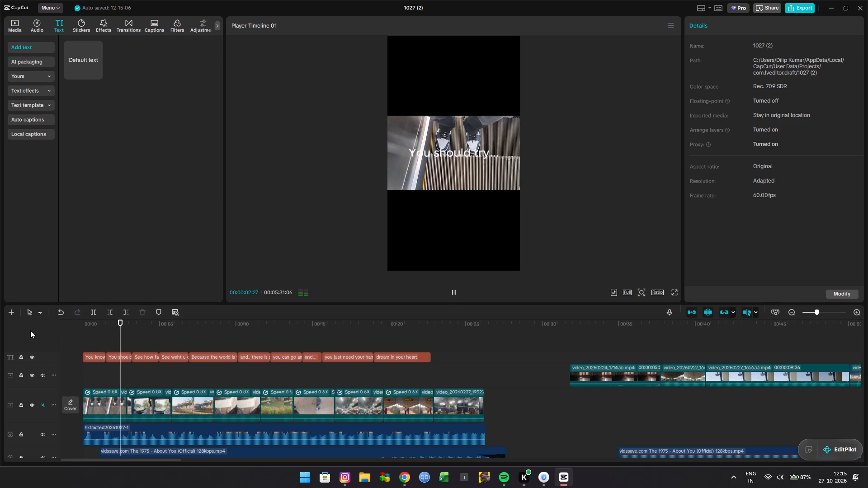
{"action": "key", "text": "space"}
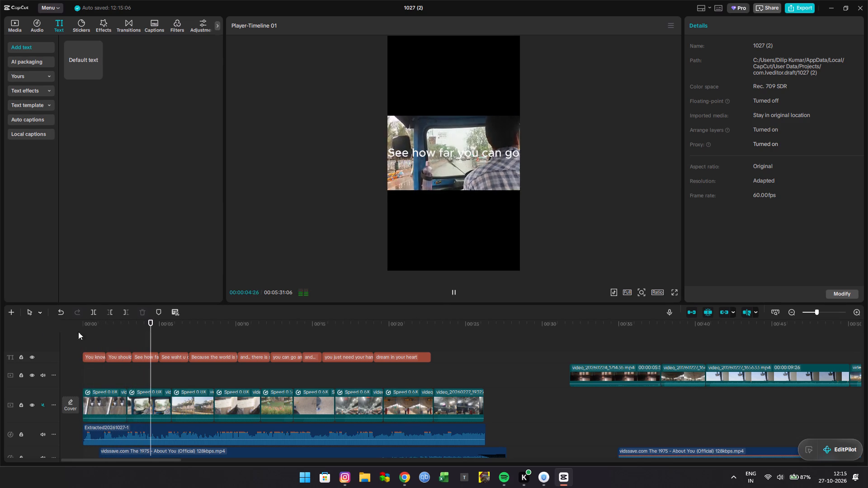
Set the font size of all the lyric text clips to 9.
{"action": "left_click_drag", "start_coordinate": [438, 354], "coordinate": [4, 371]}
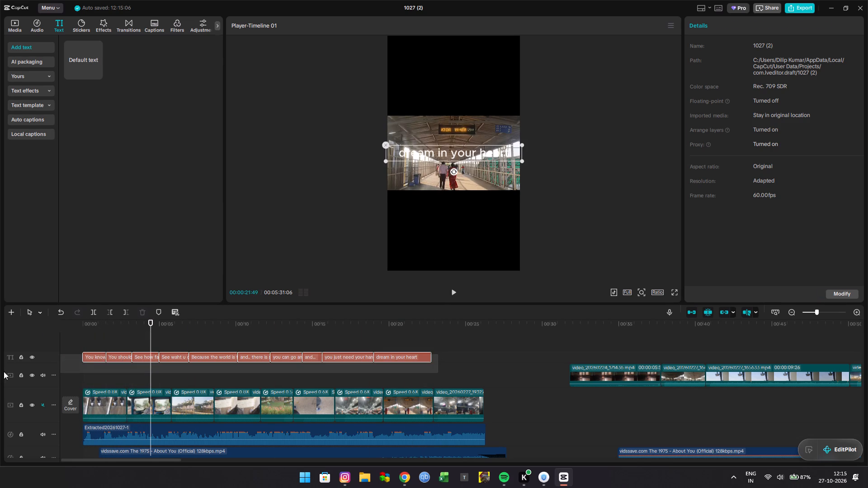
{"action": "left_click_drag", "start_coordinate": [4, 371], "coordinate": [5, 371]}
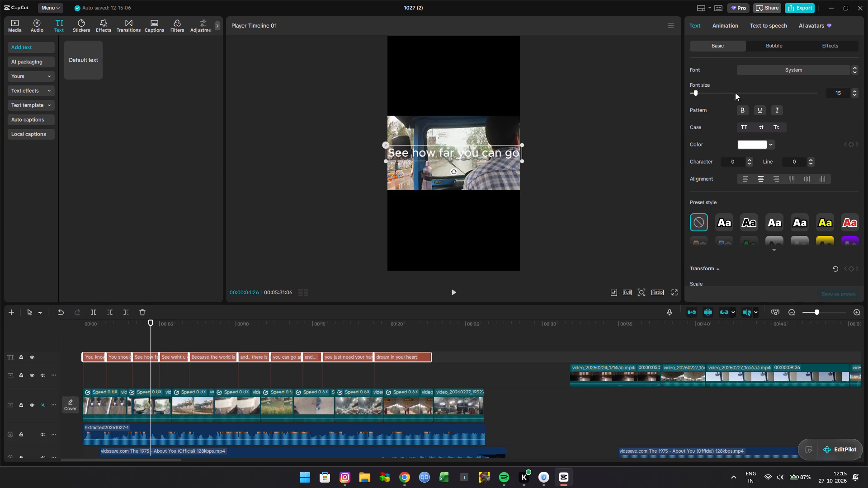
{"action": "triple_click", "coordinate": [854, 95]}
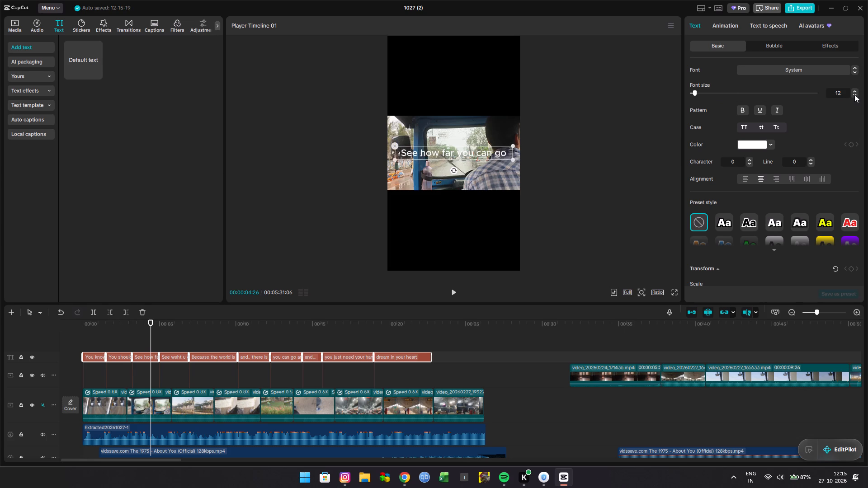
{"action": "left_click", "coordinate": [854, 94]}
{"action": "left_click", "coordinate": [854, 94]}
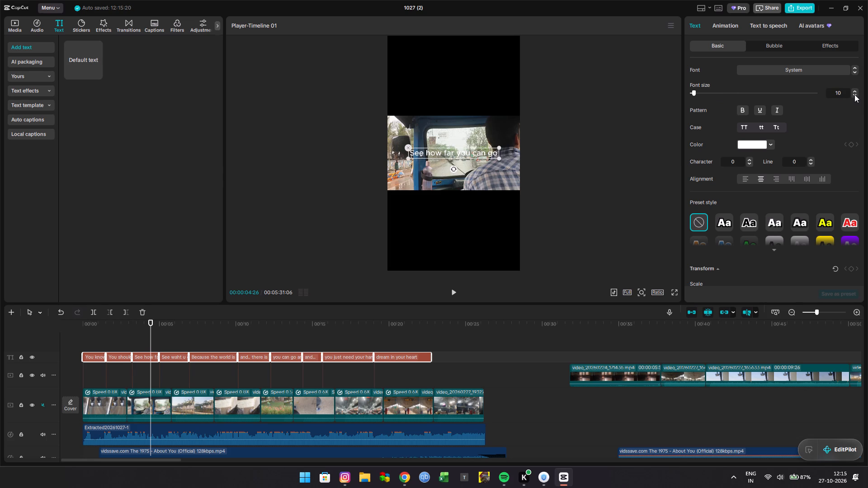
{"action": "left_click", "coordinate": [854, 94]}
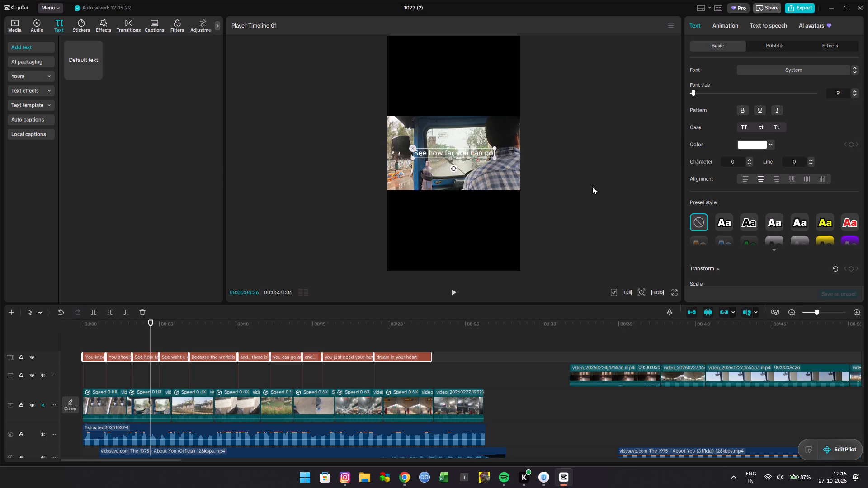
Play back the opening lyric clips from 00:00:00:00 and around "You should try..." to check their timing against the song.
{"action": "left_click", "coordinate": [125, 330]}
{"action": "left_click_drag", "start_coordinate": [125, 330], "coordinate": [0, 354]}
{"action": "key", "text": "space"}
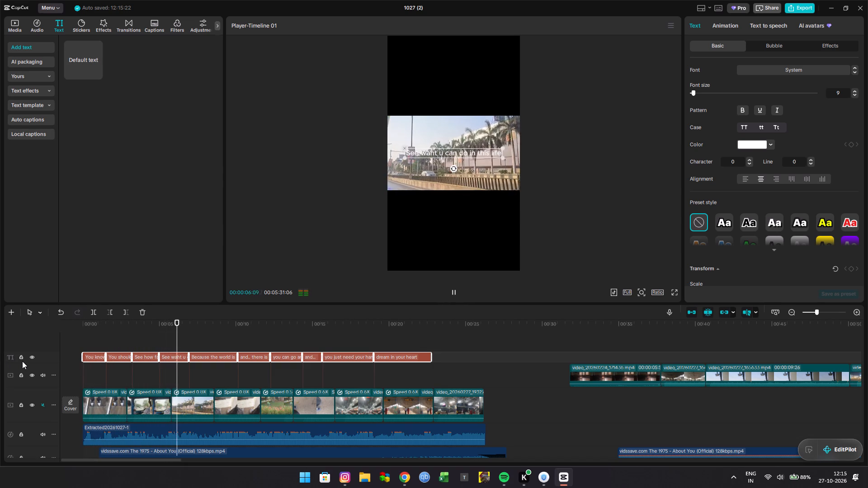
{"action": "double_click", "coordinate": [114, 338]}
{"action": "key", "text": "space"}
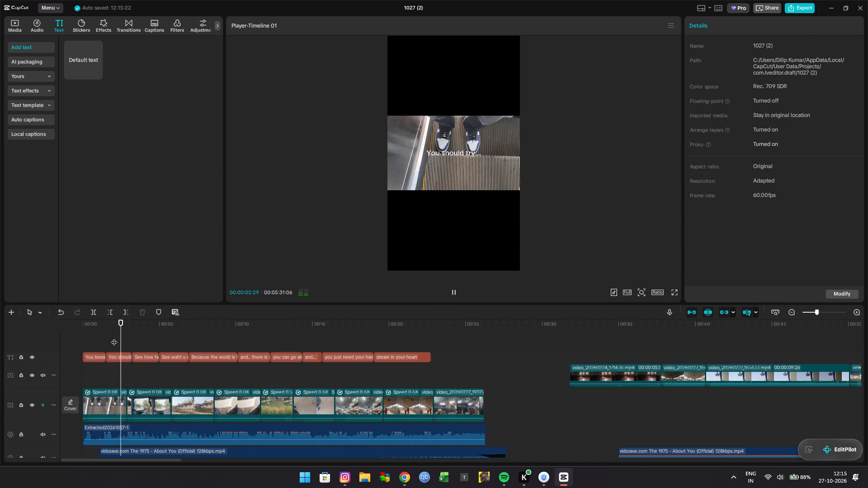
{"action": "left_click", "coordinate": [114, 337]}
{"action": "key", "text": "space"}
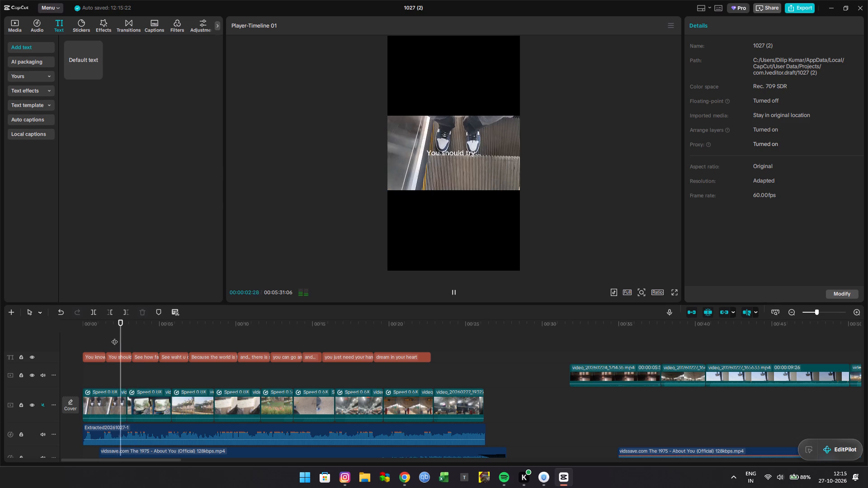
{"action": "left_click", "coordinate": [70, 347]}
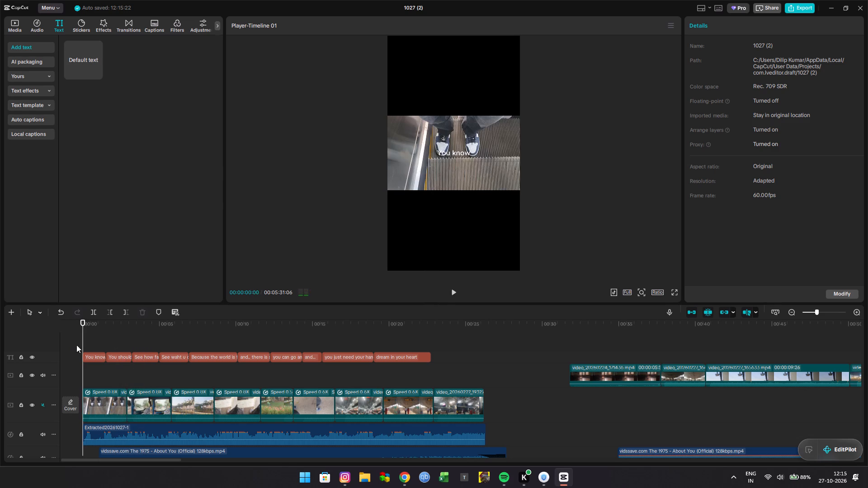
{"action": "key", "text": "space"}
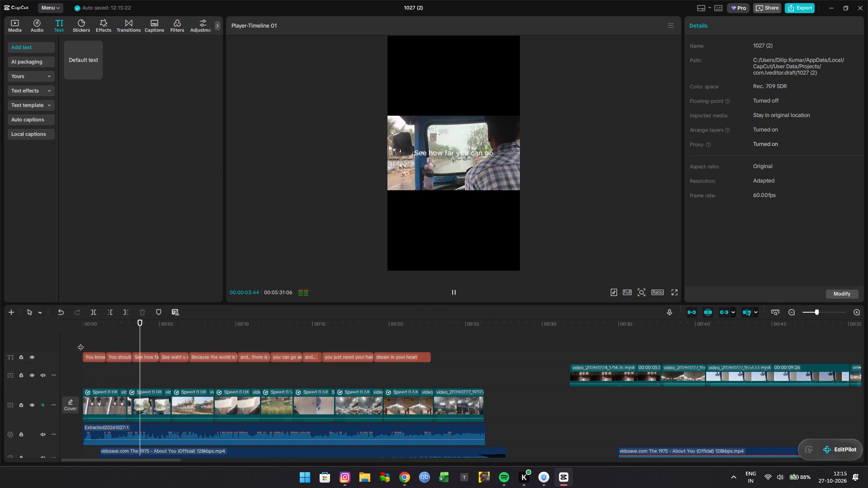
Find where the "You should try..." line finishes and trim the end of its text clip to about 00:00:02:53.
{"action": "left_click", "coordinate": [120, 338]}
{"action": "key", "text": "space"}
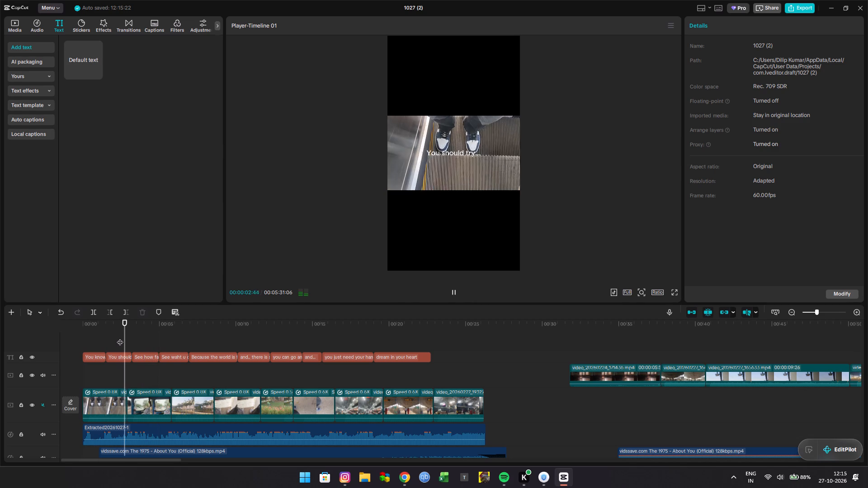
{"action": "key", "text": "space"}
{"action": "left_click", "coordinate": [120, 338]}
{"action": "key", "text": "space"}
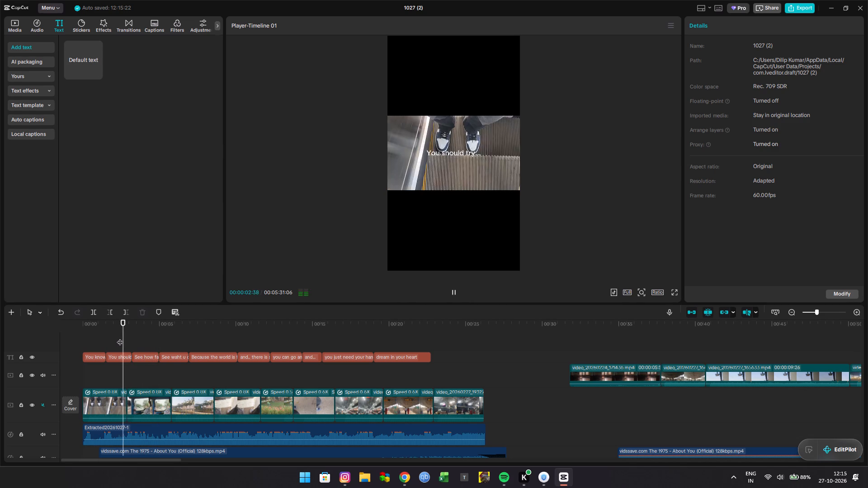
{"action": "key", "text": "space"}
{"action": "left_click", "coordinate": [124, 353]}
{"action": "left_click_drag", "start_coordinate": [131, 353], "coordinate": [128, 353]}
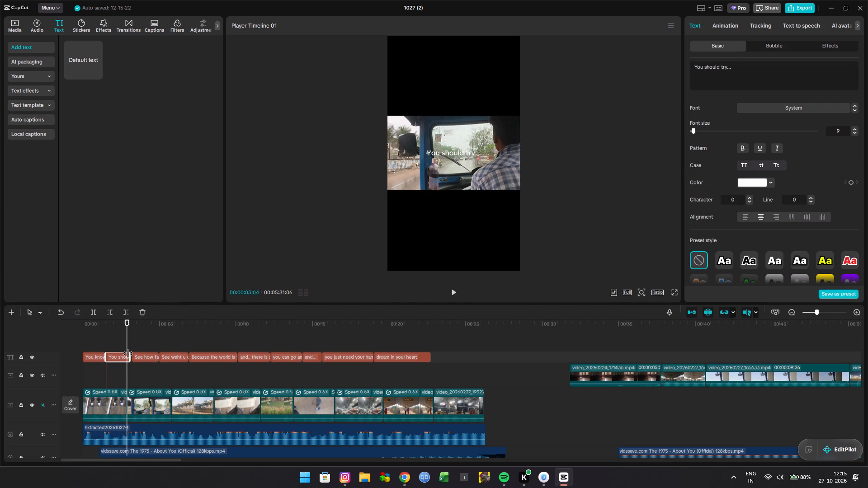
{"action": "left_click_drag", "start_coordinate": [128, 353], "coordinate": [127, 354]}
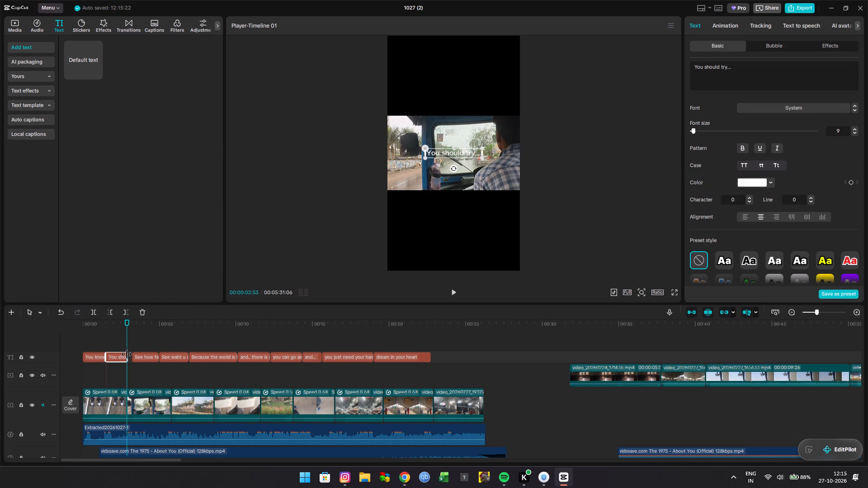
{"action": "left_click_drag", "start_coordinate": [127, 354], "coordinate": [126, 354]}
Move the "See how far you can go" text clip earlier so it directly follows the "You should try..." clip.
{"action": "left_click", "coordinate": [140, 355]}
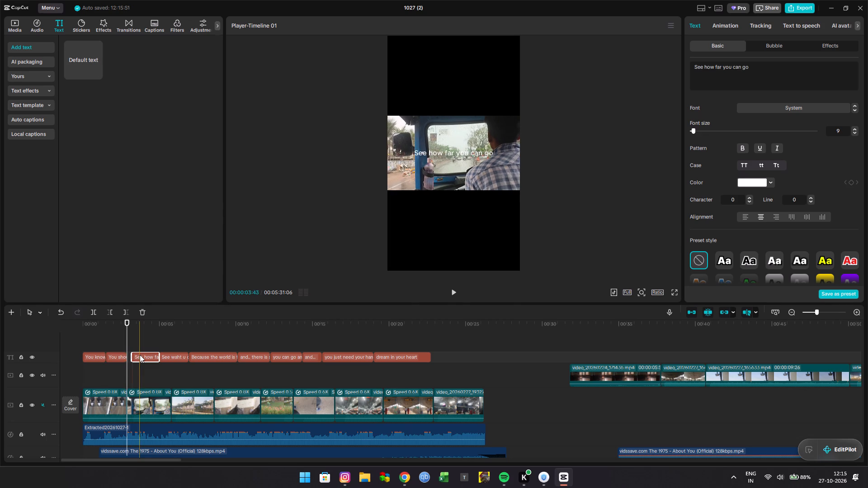
{"action": "left_click_drag", "start_coordinate": [140, 355], "coordinate": [136, 355]}
{"action": "left_click", "coordinate": [121, 347]}
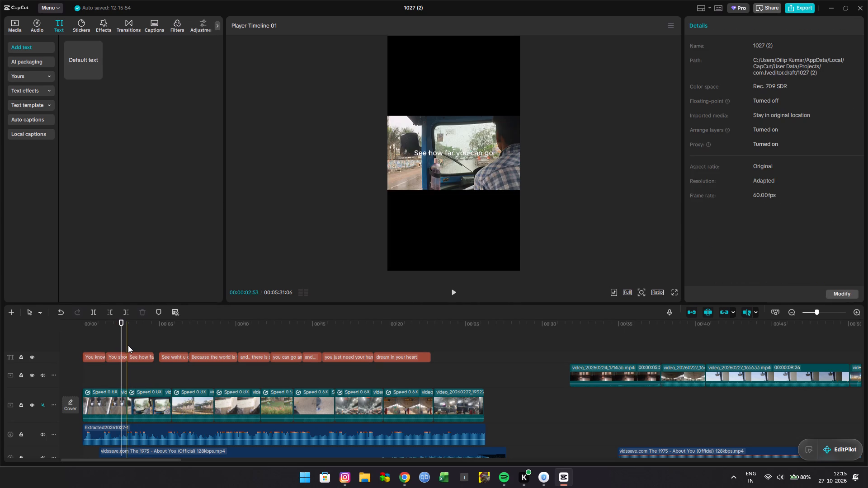
Play back the "See how far you can go" section and trim the start of the "See waht u can do in this life" clip to about 00:00:05:22.
{"action": "left_click", "coordinate": [119, 343]}
{"action": "key", "text": "space"}
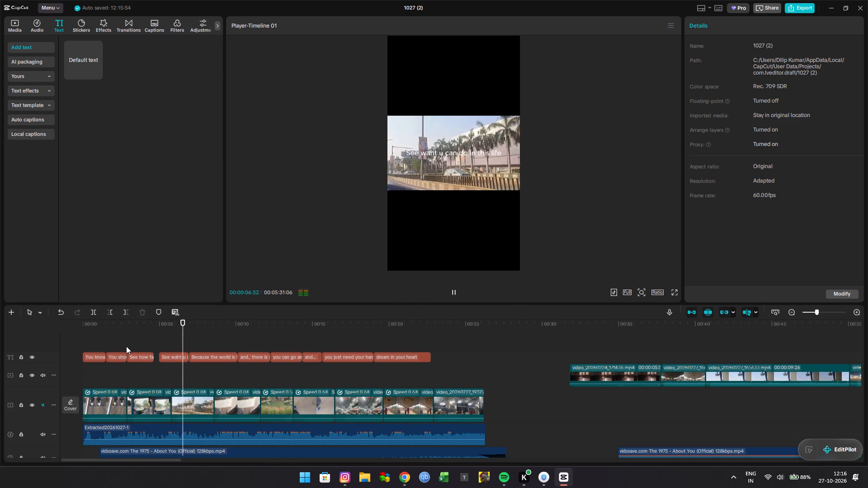
{"action": "left_click", "coordinate": [127, 344]}
{"action": "key", "text": "space"}
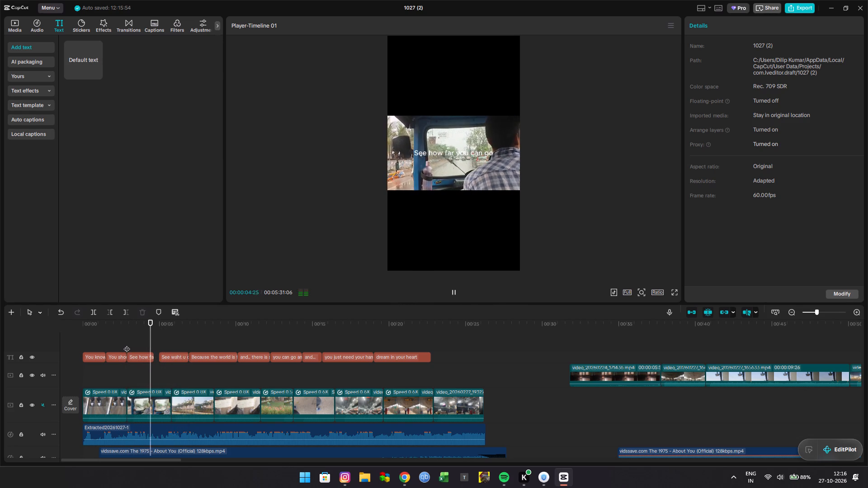
{"action": "key", "text": "space"}
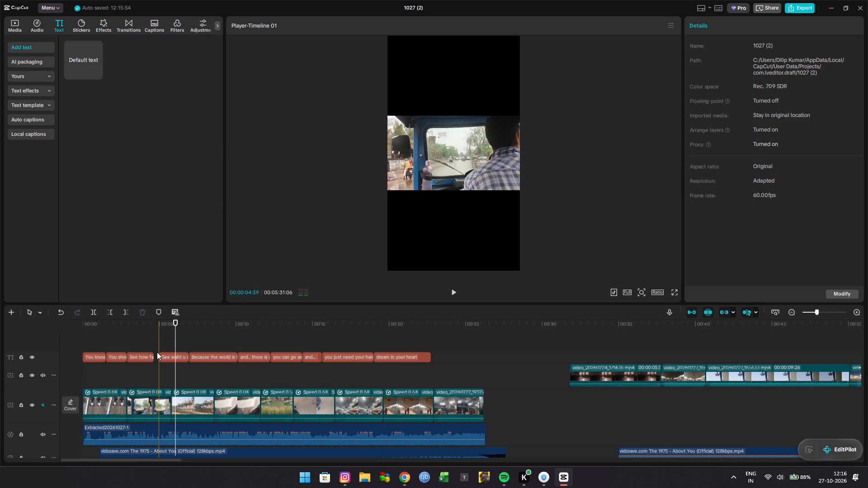
{"action": "left_click", "coordinate": [160, 345]}
{"action": "key", "text": "space"}
{"action": "key", "text": "space"}
{"action": "left_click", "coordinate": [164, 354]}
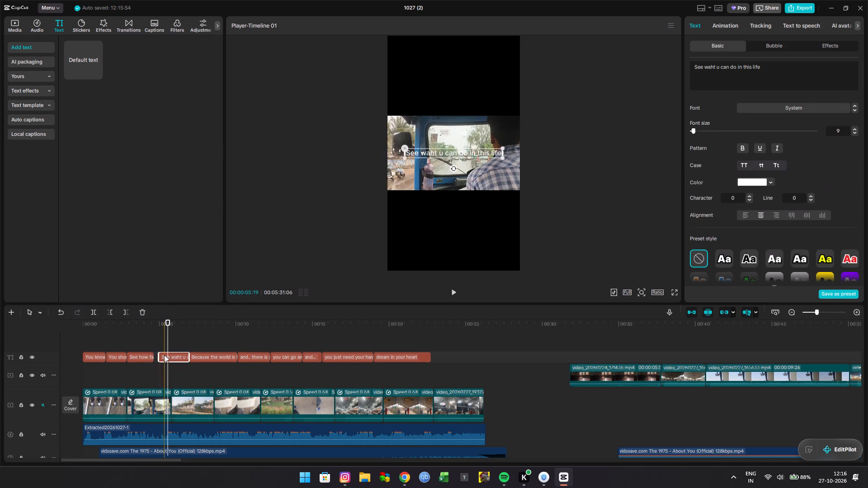
{"action": "left_click_drag", "start_coordinate": [160, 357], "coordinate": [166, 356]}
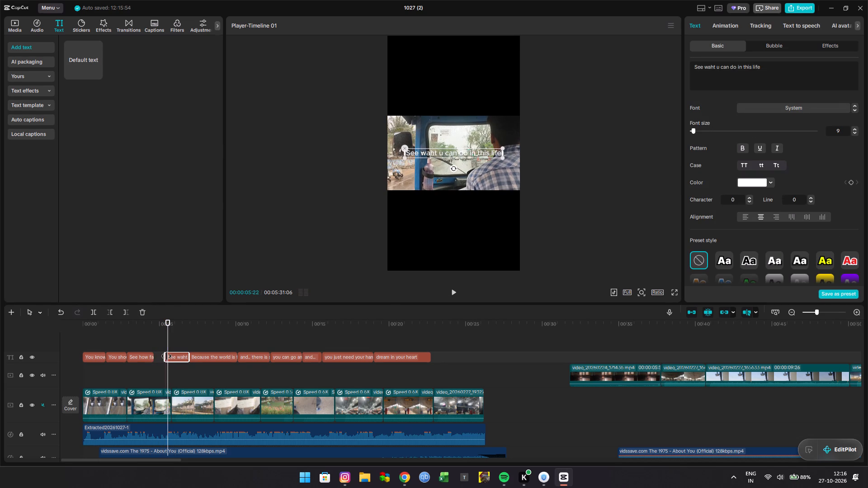
{"action": "left_click_drag", "start_coordinate": [166, 356], "coordinate": [167, 356]}
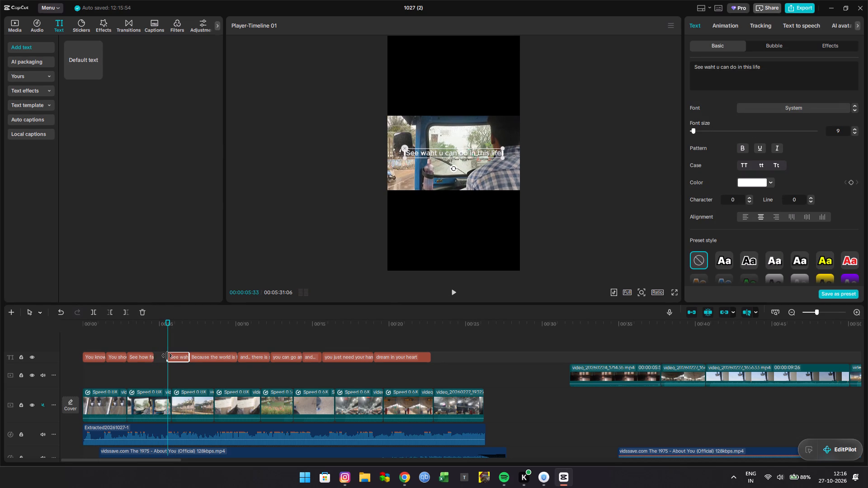
{"action": "left_click_drag", "start_coordinate": [167, 356], "coordinate": [166, 356]}
Shift all text clips from "Because the world is full of possibilities" through "dream in your heart" slightly later, leaving a gap before them.
{"action": "double_click", "coordinate": [160, 343]}
{"action": "key", "text": "space"}
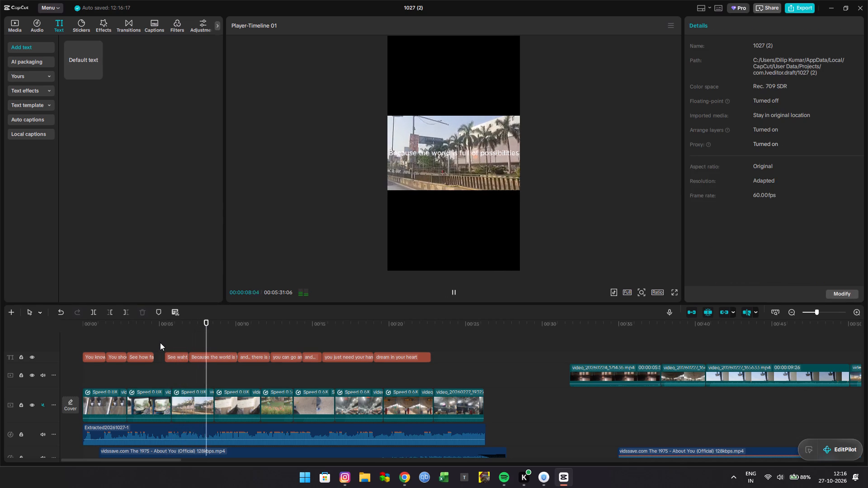
{"action": "key", "text": "space"}
{"action": "left_click_drag", "start_coordinate": [216, 339], "coordinate": [226, 347]}
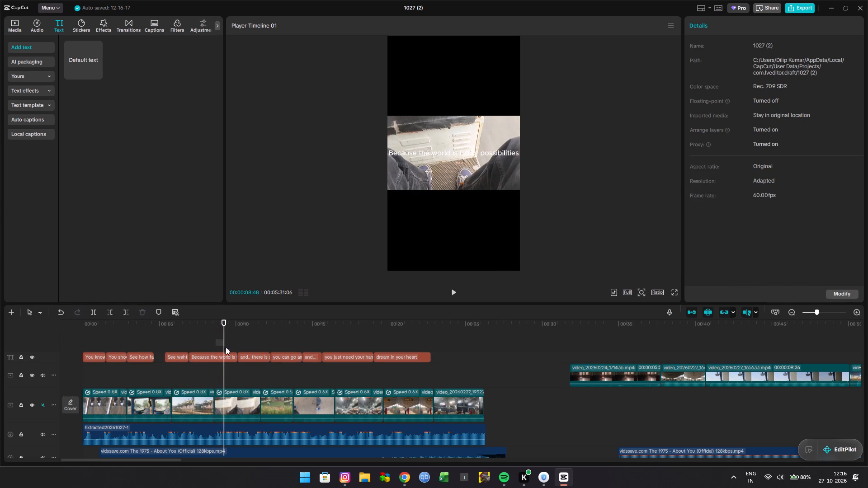
{"action": "left_click_drag", "start_coordinate": [226, 347], "coordinate": [418, 374]}
{"action": "left_click_drag", "start_coordinate": [333, 355], "coordinate": [344, 354]}
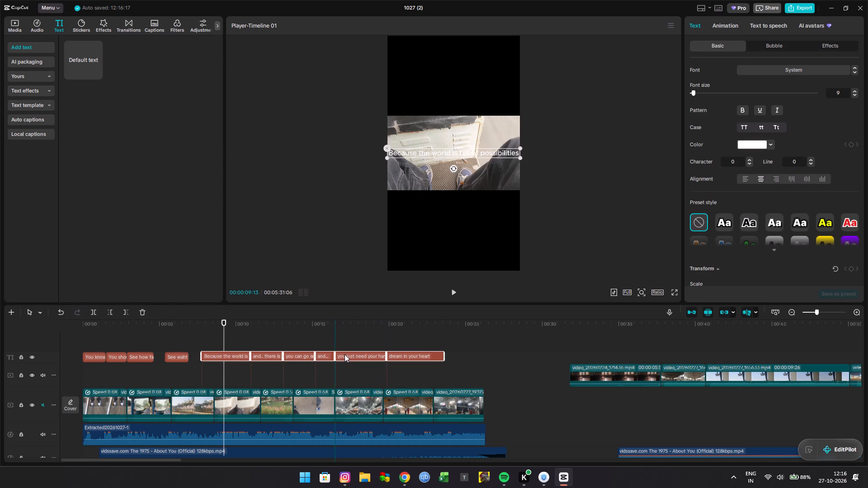
{"action": "left_click_drag", "start_coordinate": [344, 354], "coordinate": [345, 354]}
Extend the end of the "See waht u can do in this life" clip to just before the "Because the world is full of possibilities" clip.
{"action": "left_click", "coordinate": [164, 347]}
{"action": "key", "text": "space"}
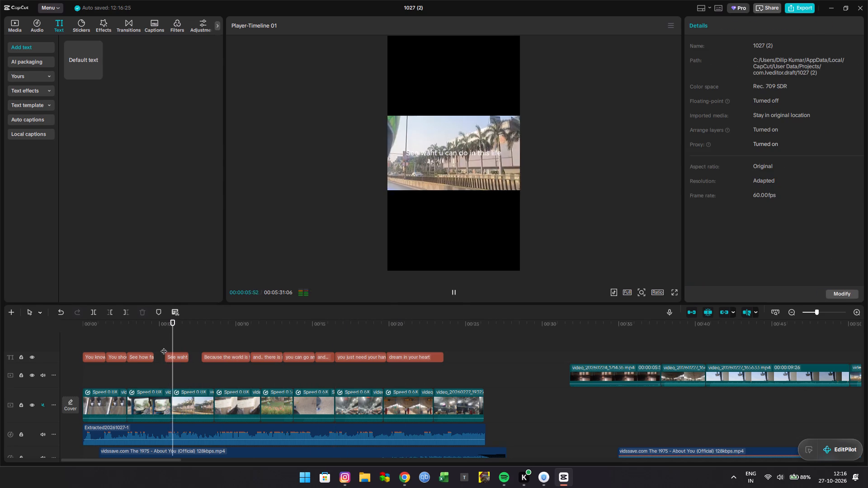
{"action": "key", "text": "space"}
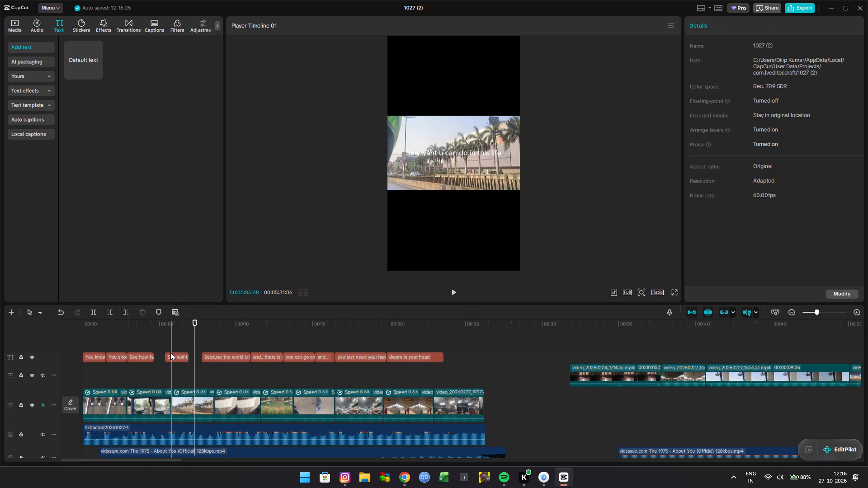
{"action": "left_click", "coordinate": [183, 357]}
{"action": "left_click_drag", "start_coordinate": [189, 355], "coordinate": [198, 356]}
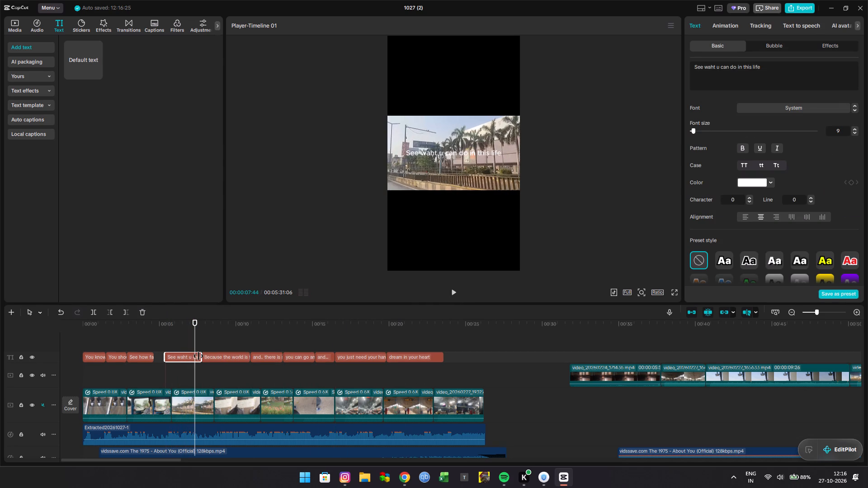
{"action": "left_click_drag", "start_coordinate": [198, 356], "coordinate": [196, 357]}
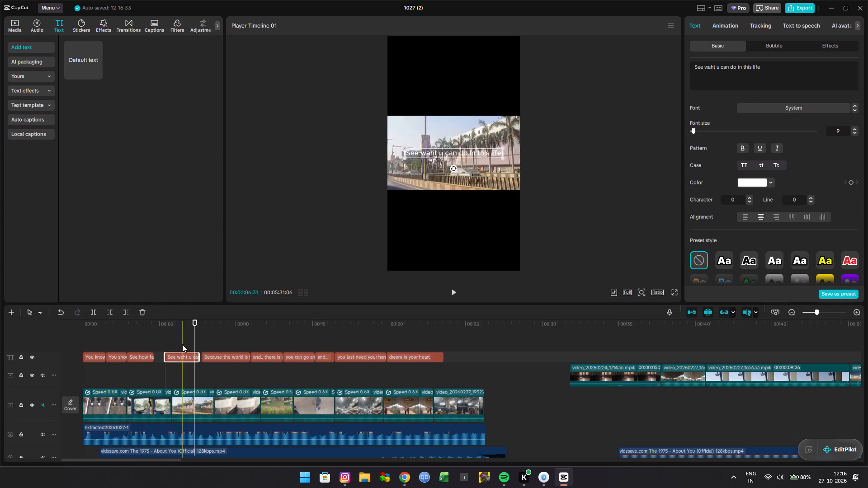
Play back the lyrics from 00:00:00:00, rechecking the "Because the world is full of possibilities" section.
{"action": "left_click", "coordinate": [182, 344]}
{"action": "left_click_drag", "start_coordinate": [182, 344], "coordinate": [63, 350]}
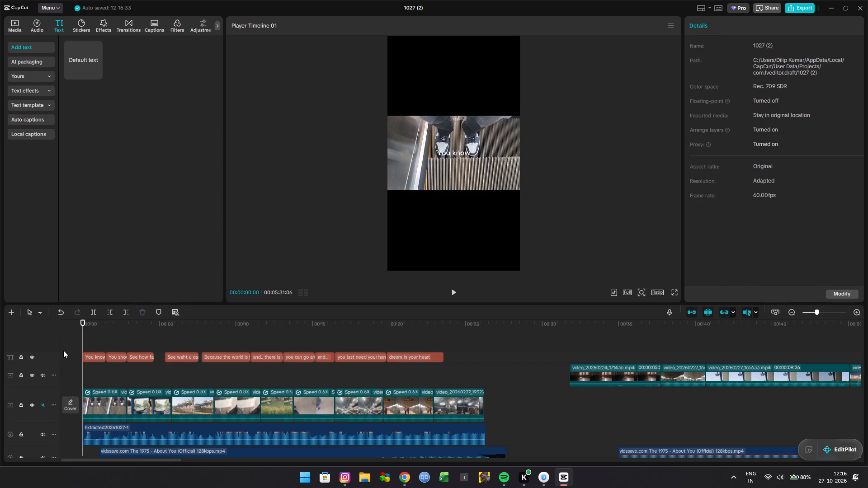
{"action": "key", "text": "space"}
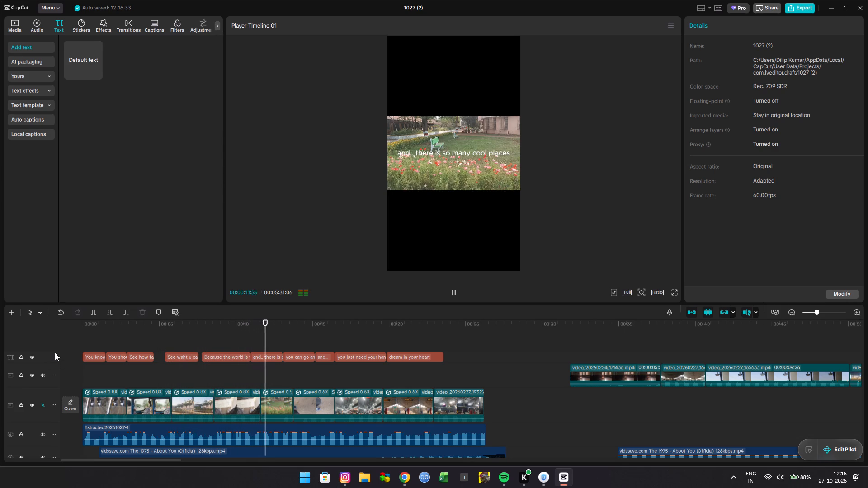
{"action": "key", "text": "space"}
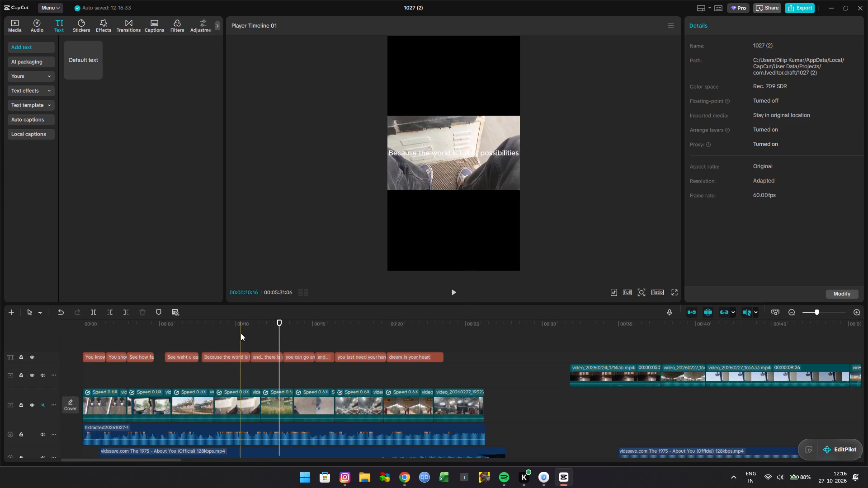
{"action": "left_click", "coordinate": [203, 328]}
{"action": "key", "text": "space"}
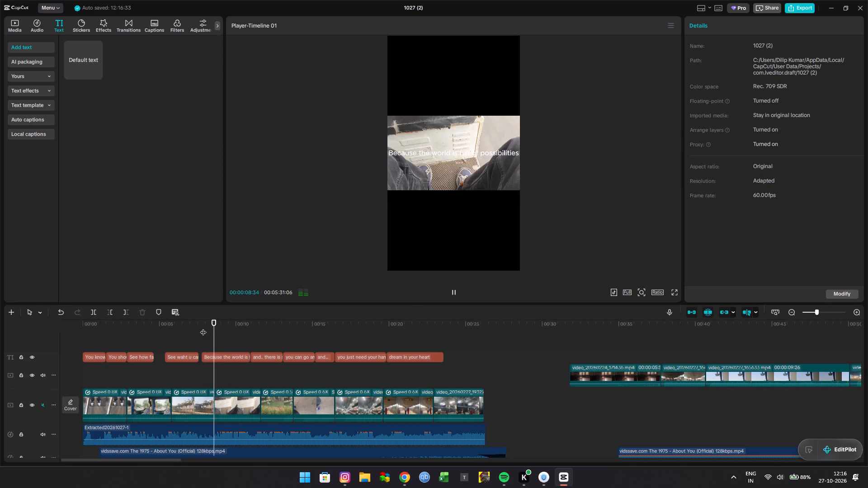
{"action": "key", "text": "space"}
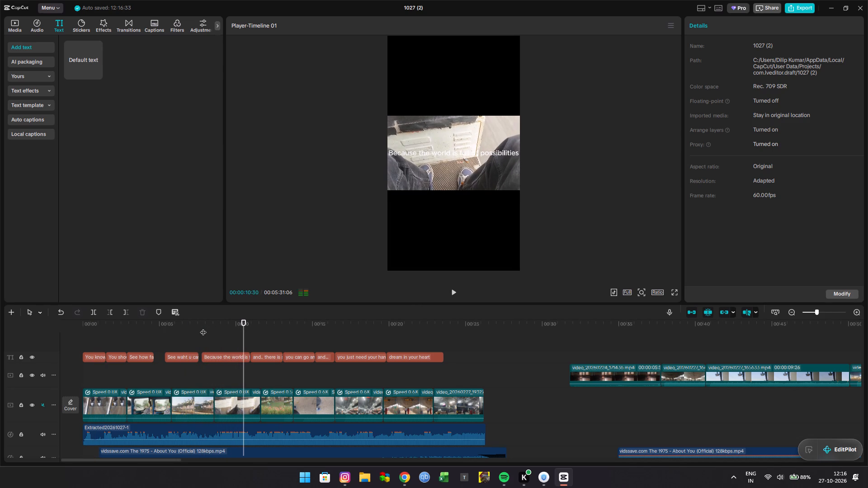
Insert a line break before "possibilities" in the "Because the world is full of possibilities" text clip.
{"action": "left_click", "coordinate": [237, 358]}
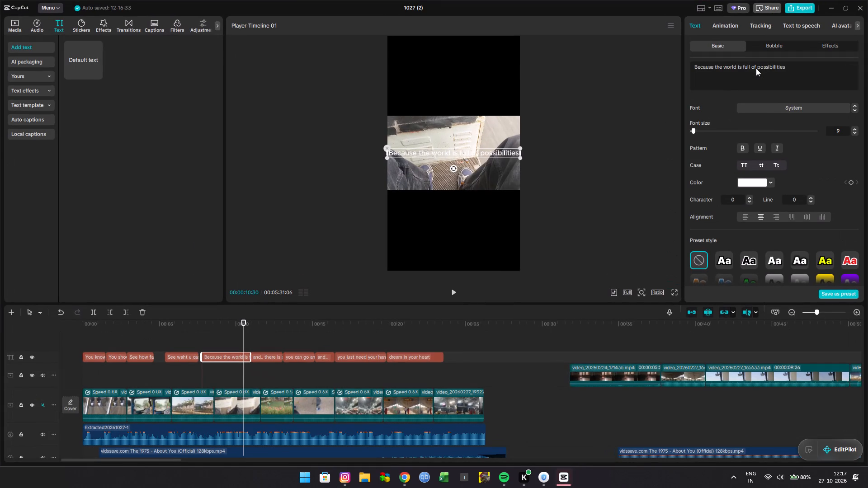
{"action": "left_click", "coordinate": [757, 67]}
{"action": "key", "text": "Return"}
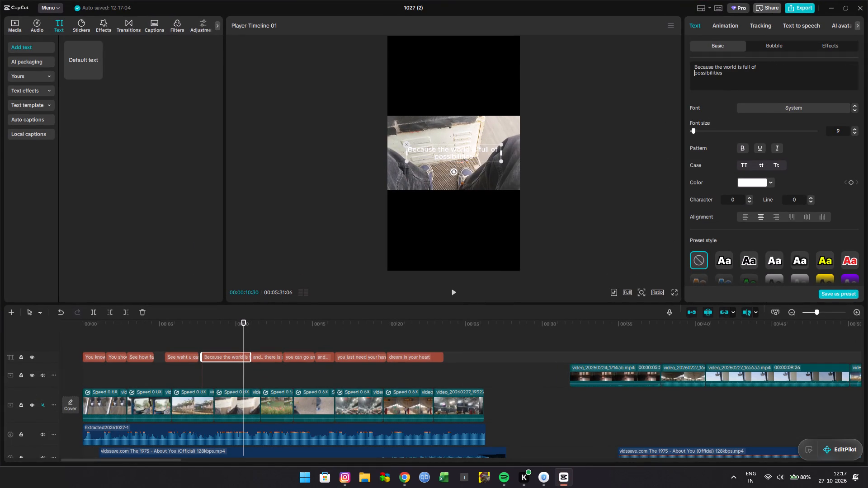
{"action": "left_click", "coordinate": [538, 155]}
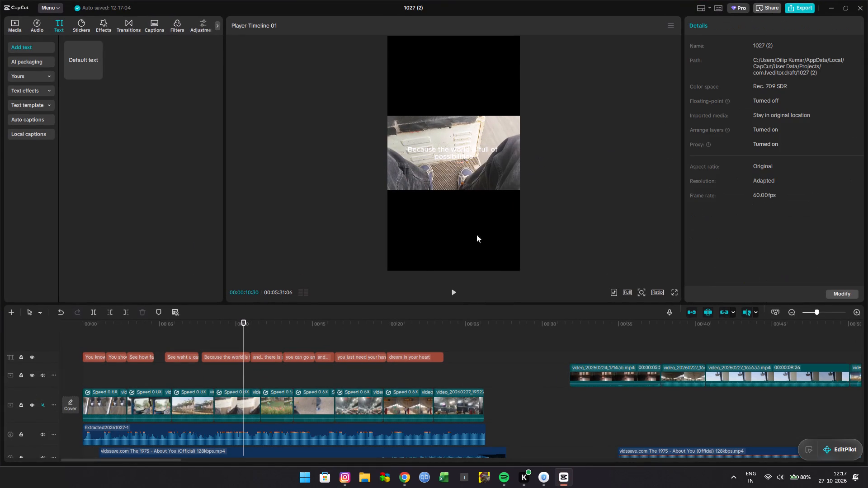
Trim the end of the "Because the world is full of possibilities" text clip to about 00:00:10:46, locating the point by playback.
{"action": "left_click", "coordinate": [237, 344]}
{"action": "key", "text": "space"}
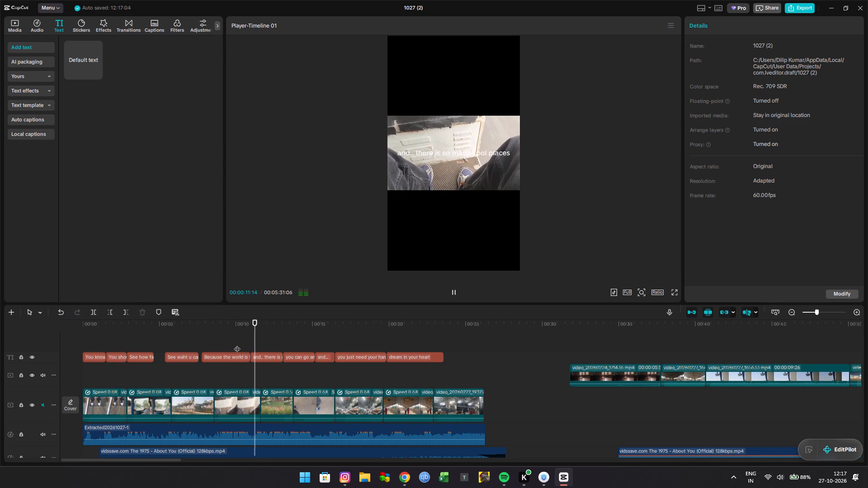
{"action": "key", "text": "space"}
{"action": "left_click", "coordinate": [244, 345]}
{"action": "key", "text": "space"}
{"action": "key", "text": "space"}
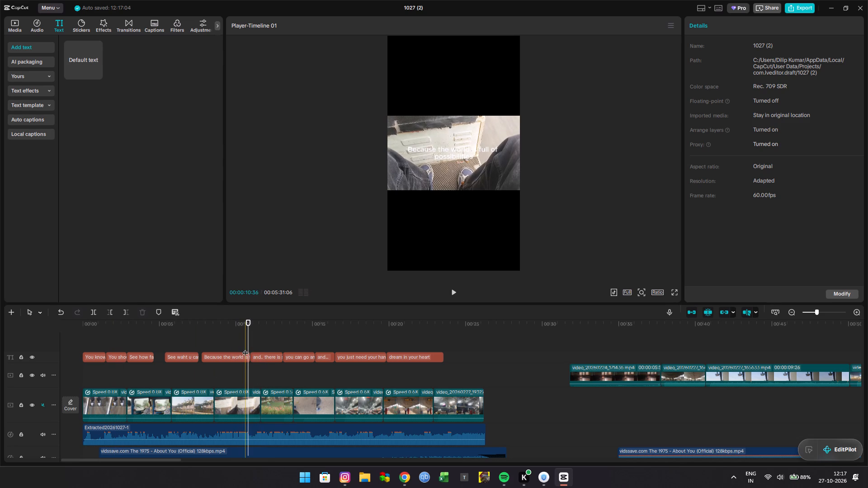
{"action": "left_click", "coordinate": [246, 354]}
{"action": "left_click", "coordinate": [249, 355]}
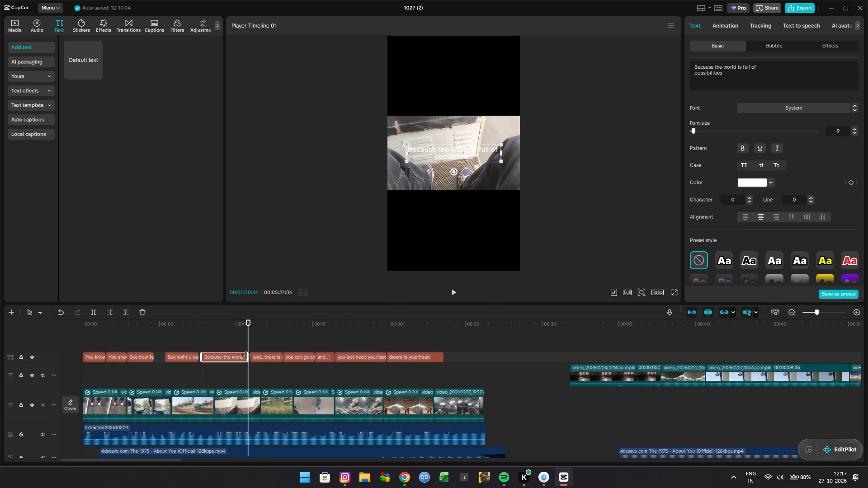
Move the "and.. there is so many cool places" text clip slightly earlier, directly after the "Because the world" clip, checking the timing by playback.
{"action": "left_click", "coordinate": [260, 360]}
{"action": "left_click_drag", "start_coordinate": [256, 355], "coordinate": [254, 355]}
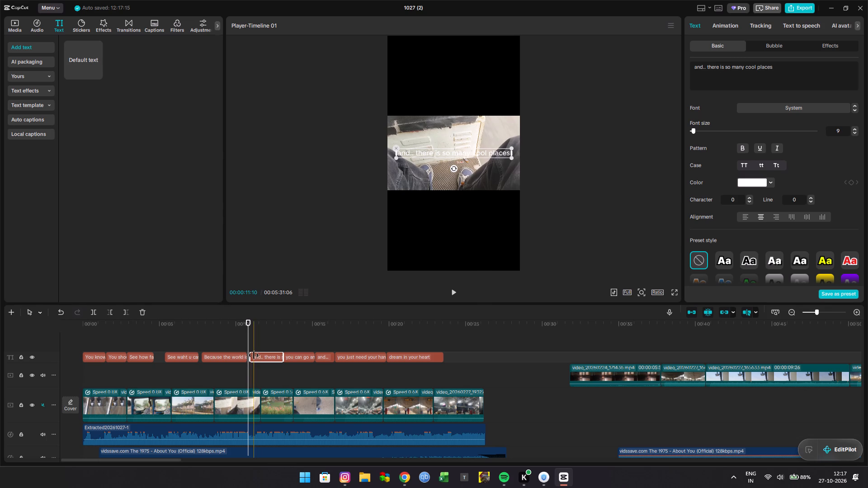
{"action": "left_click_drag", "start_coordinate": [254, 355], "coordinate": [251, 355]}
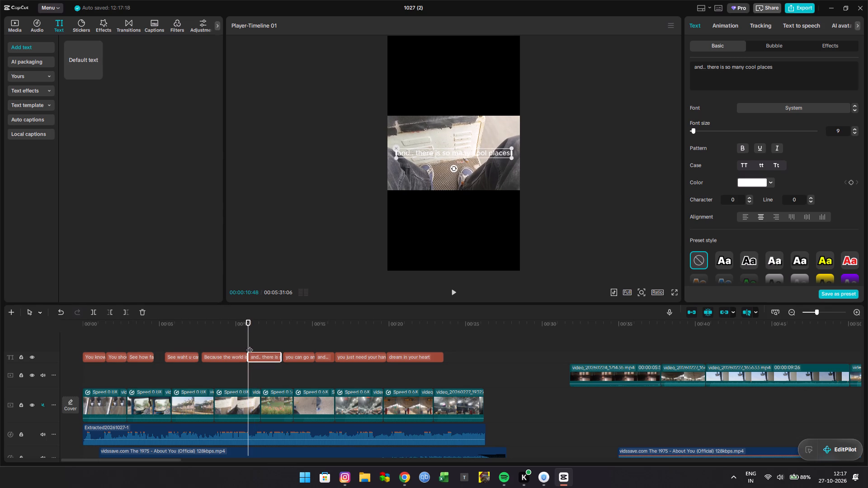
{"action": "left_click", "coordinate": [248, 344]}
{"action": "key", "text": "space"}
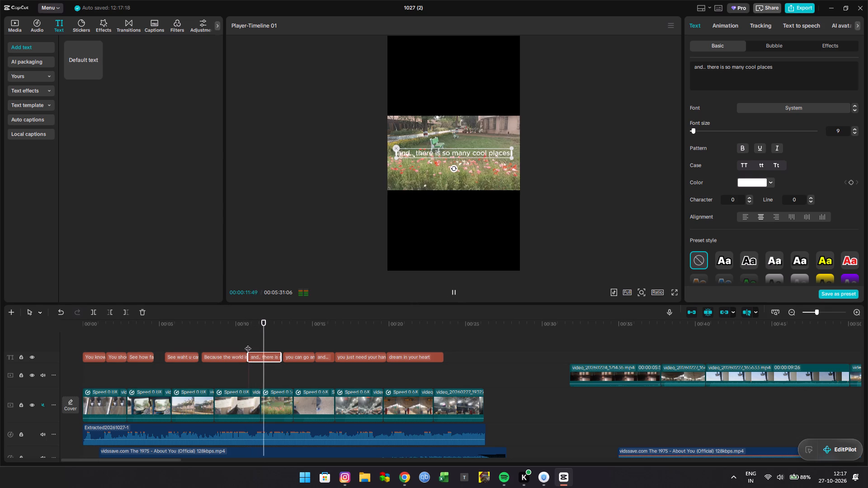
{"action": "left_click", "coordinate": [248, 344]}
{"action": "left_click_drag", "start_coordinate": [248, 344], "coordinate": [239, 343]}
{"action": "key", "text": "space"}
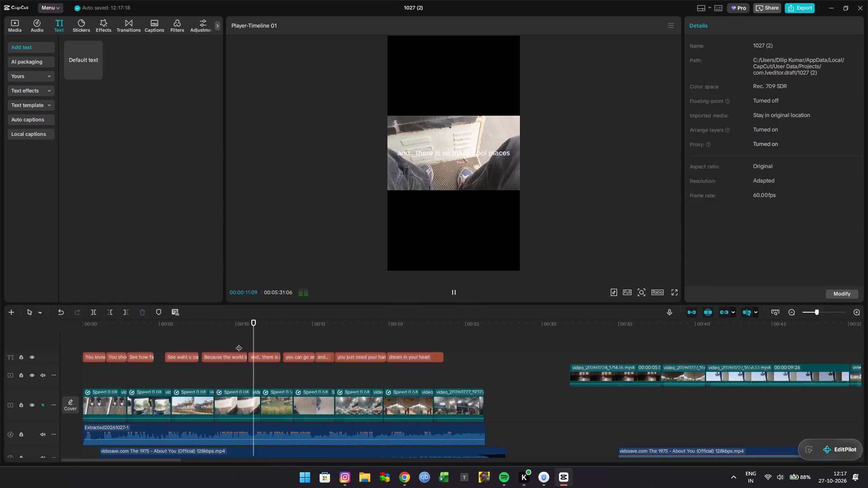
{"action": "left_click", "coordinate": [239, 343]}
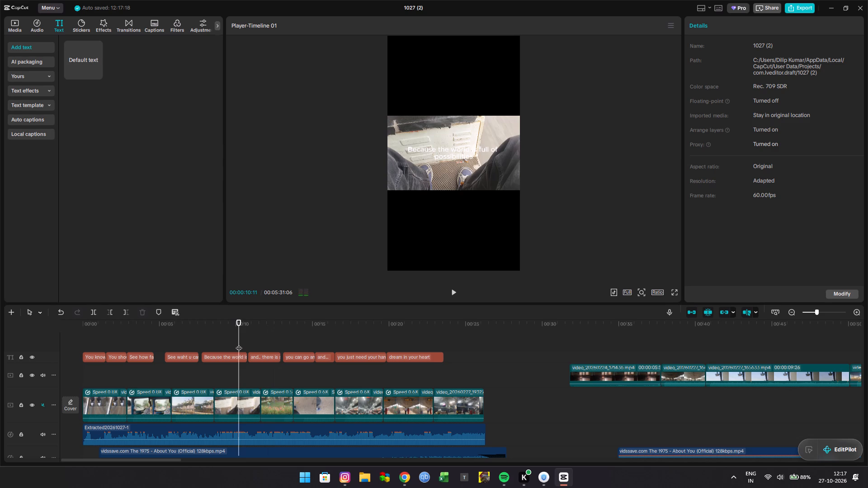
{"action": "key", "text": "space"}
{"action": "left_click", "coordinate": [239, 343]}
{"action": "left_click", "coordinate": [258, 354]}
{"action": "left_click", "coordinate": [256, 355]}
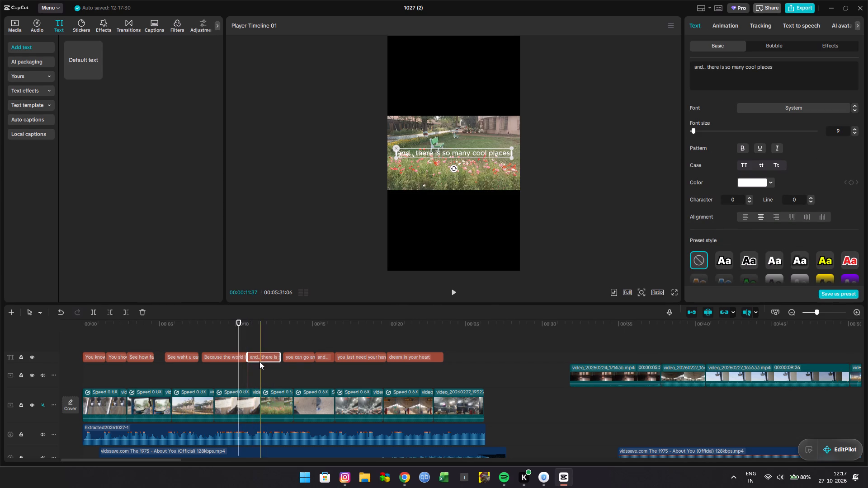
Remove "and.." from the start of the "and.. there is so many cool places" text clip.
{"action": "left_click", "coordinate": [257, 336]}
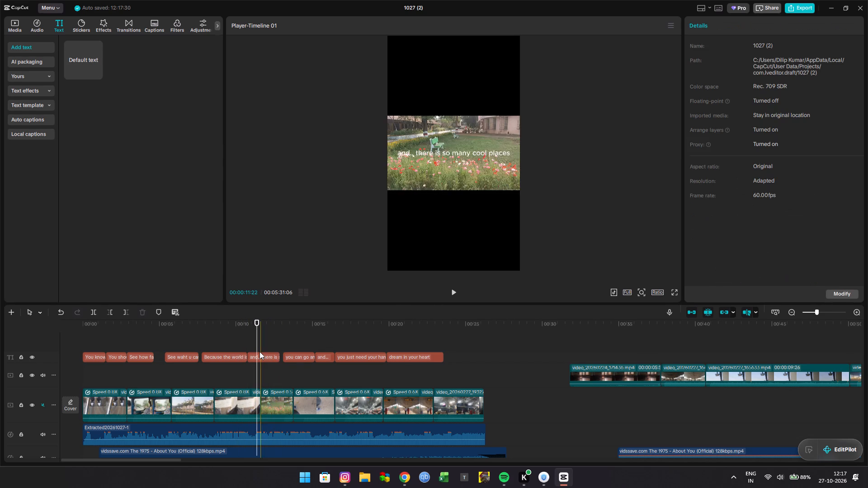
{"action": "left_click", "coordinate": [259, 352]}
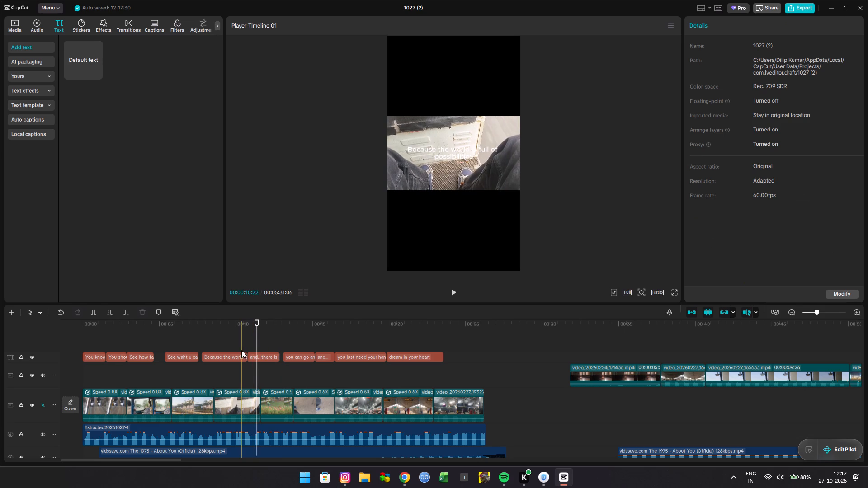
{"action": "left_click", "coordinate": [241, 355]}
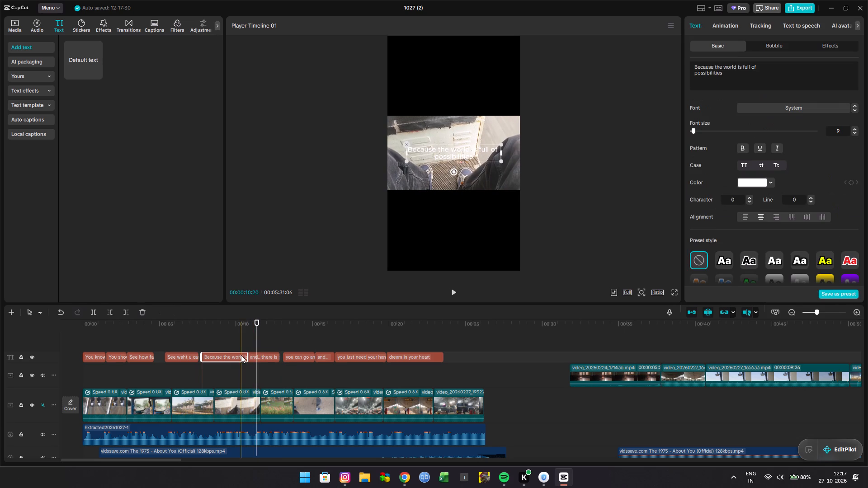
{"action": "left_click", "coordinate": [256, 355]}
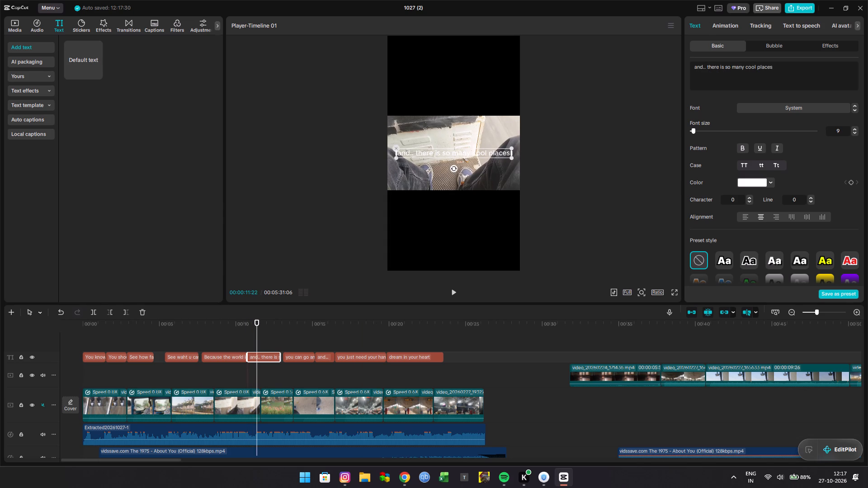
{"action": "left_click_drag", "start_coordinate": [708, 68], "coordinate": [684, 68]}
{"action": "key", "text": "ctrl+x"}
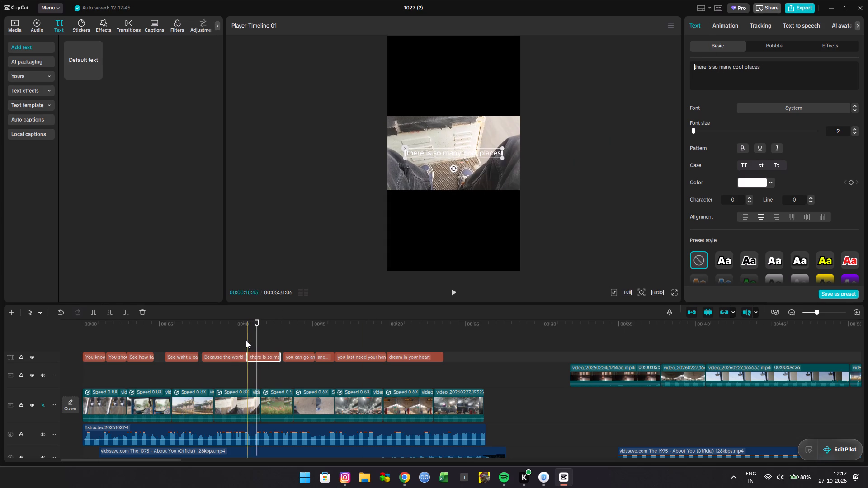
Replay the "Because the world is full of possibilities" section repeatedly to find where "possibilities" begins in the audio.
{"action": "left_click", "coordinate": [238, 340]}
{"action": "key", "text": "space"}
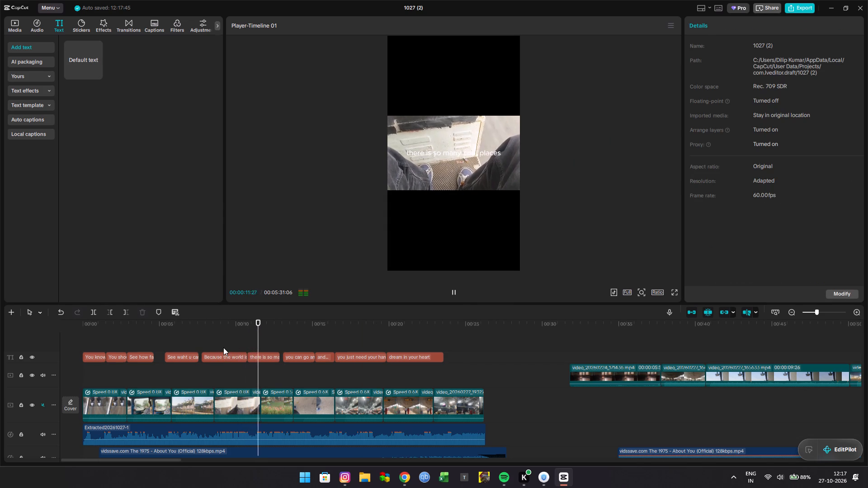
{"action": "left_click", "coordinate": [215, 350]}
{"action": "key", "text": "space"}
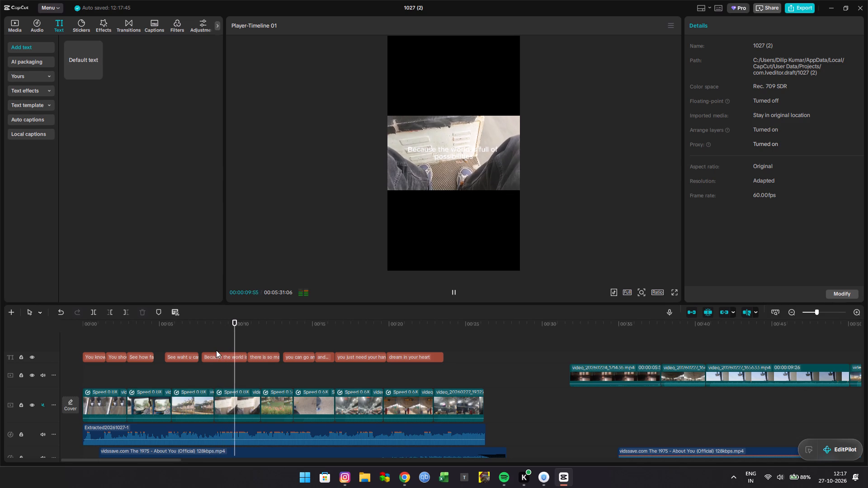
{"action": "key", "text": "space"}
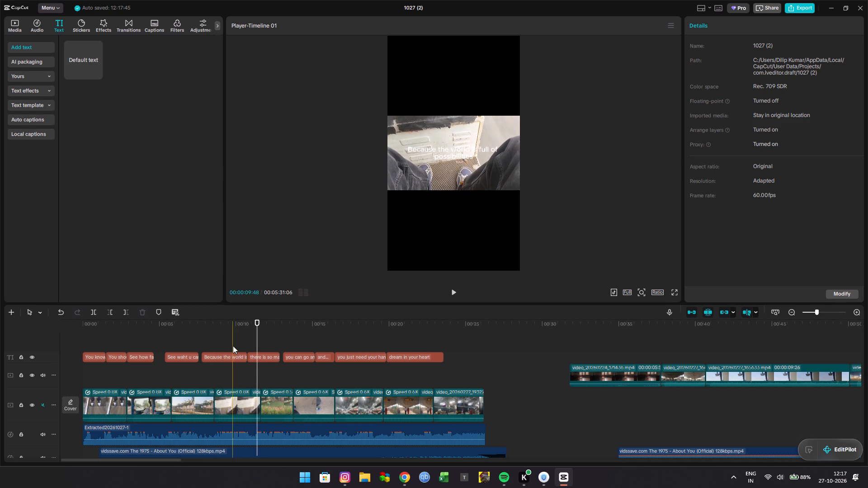
{"action": "left_click", "coordinate": [236, 345]}
{"action": "left_click", "coordinate": [236, 345]}
{"action": "key", "text": "space"}
{"action": "key", "text": "space"}
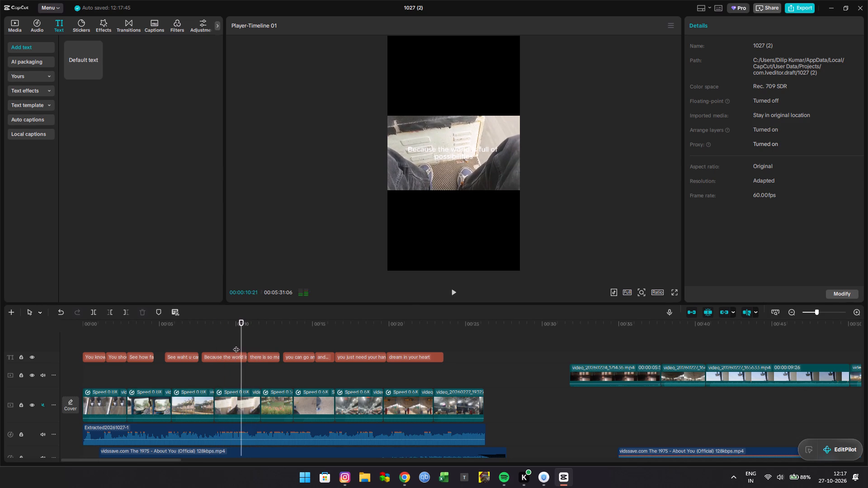
{"action": "left_click", "coordinate": [236, 344]}
{"action": "left_click_drag", "start_coordinate": [233, 344], "coordinate": [226, 344]}
{"action": "key", "text": "space"}
{"action": "key", "text": "space"}
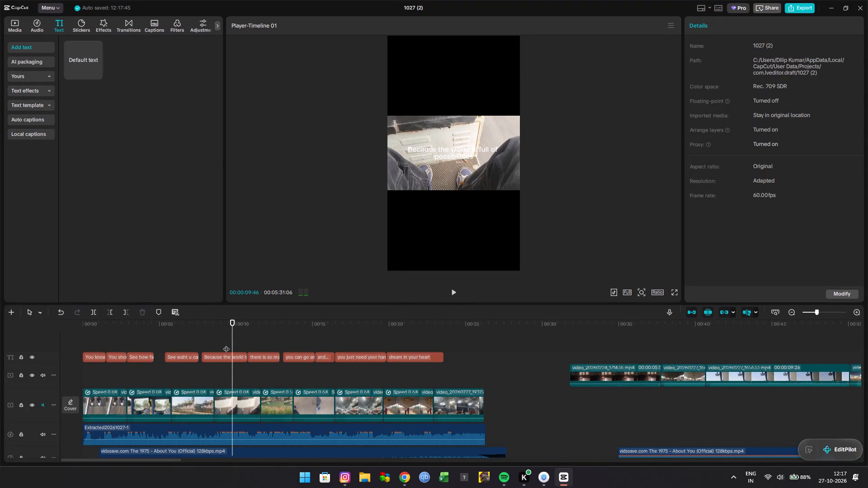
{"action": "key", "text": "space"}
{"action": "key", "text": "space"}
{"action": "key", "text": "space"}
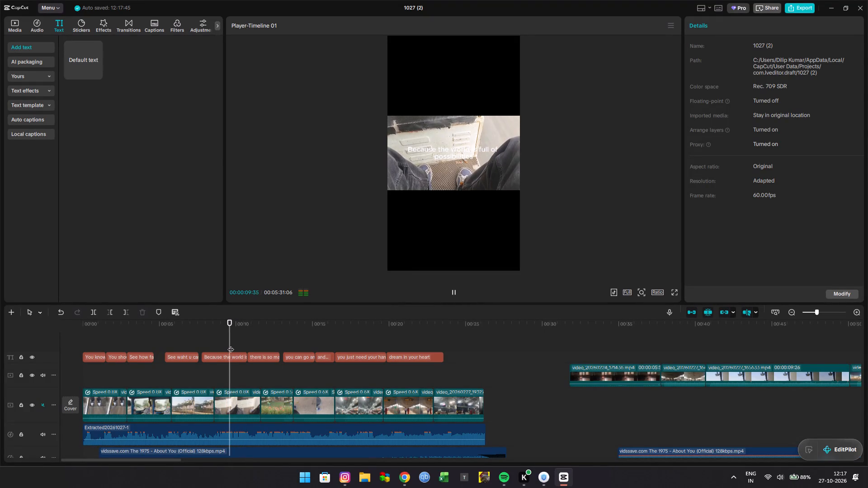
{"action": "key", "text": "space"}
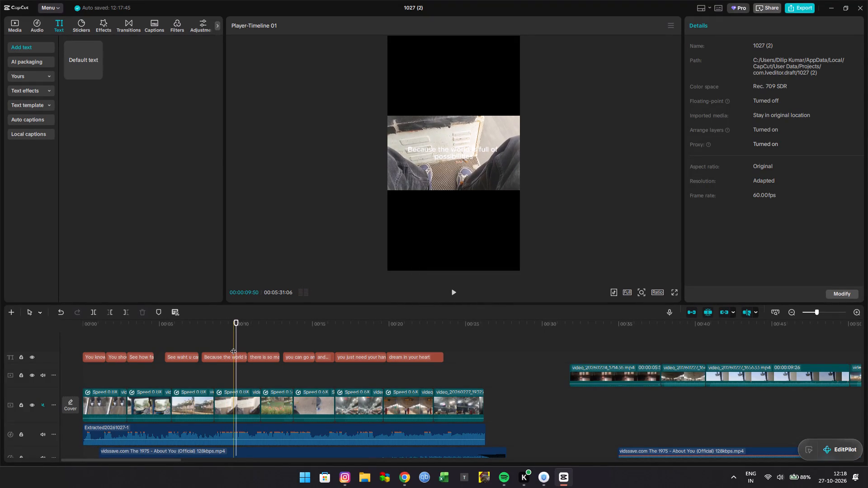
Split the "Because the world is full of possibilities" text clip at 00:00:09:57.
{"action": "key", "text": "Left"}
{"action": "key", "text": "Left"}
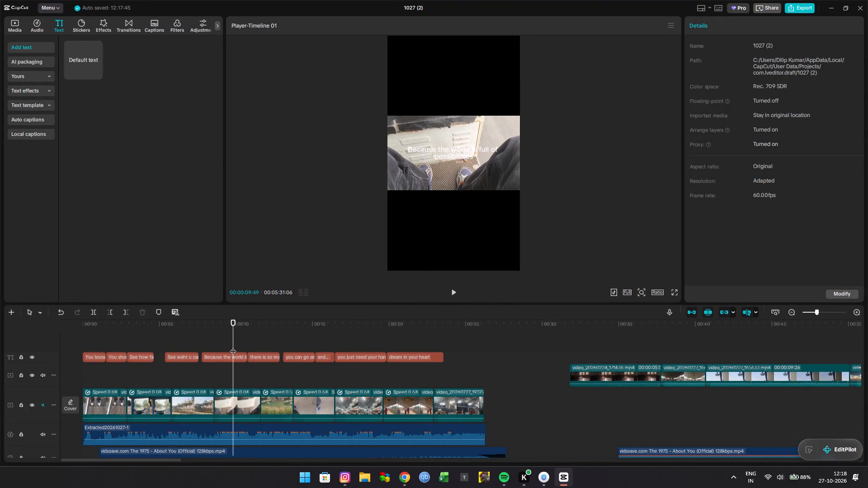
{"action": "key", "text": "Right"}
{"action": "key", "text": "Right"}
{"action": "key", "text": "Right"}
{"action": "key", "text": "Right"}
{"action": "key", "text": "Right"}
{"action": "key", "text": "Right"}
{"action": "key", "text": "Right"}
{"action": "key", "text": "Right"}
{"action": "key", "text": "Right"}
{"action": "key", "text": "Right"}
{"action": "key", "text": "Right"}
{"action": "key", "text": "Right"}
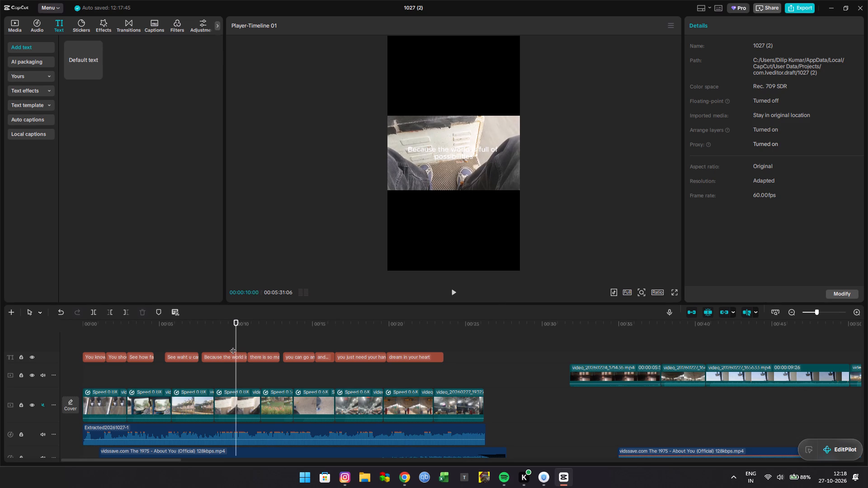
{"action": "key", "text": "Right"}
{"action": "key", "text": "Left"}
{"action": "key", "text": "Left"}
{"action": "key", "text": "Left"}
{"action": "left_click", "coordinate": [231, 346]}
{"action": "left_click_drag", "start_coordinate": [231, 346], "coordinate": [234, 345]}
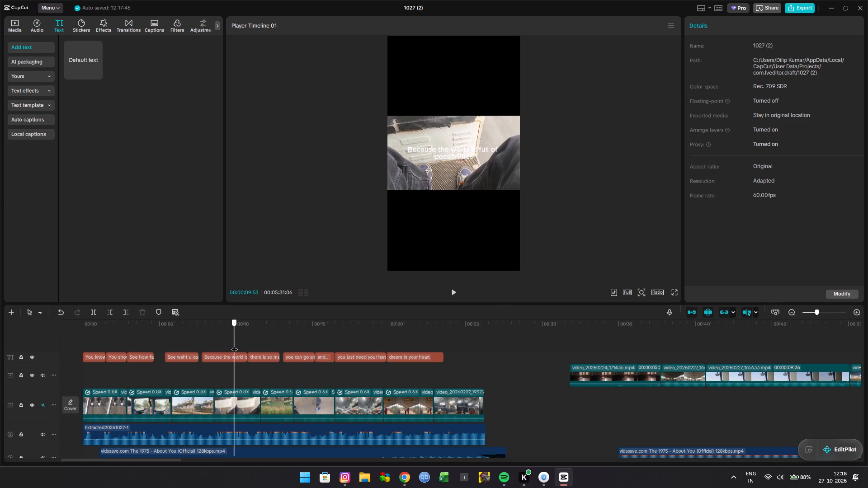
{"action": "left_click_drag", "start_coordinate": [234, 345], "coordinate": [236, 345]}
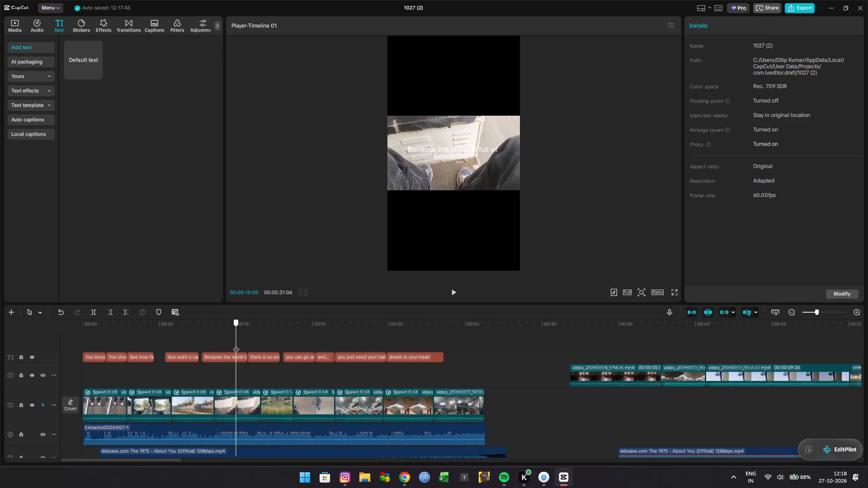
{"action": "left_click_drag", "start_coordinate": [236, 345], "coordinate": [235, 345]}
{"action": "left_click", "coordinate": [243, 358]}
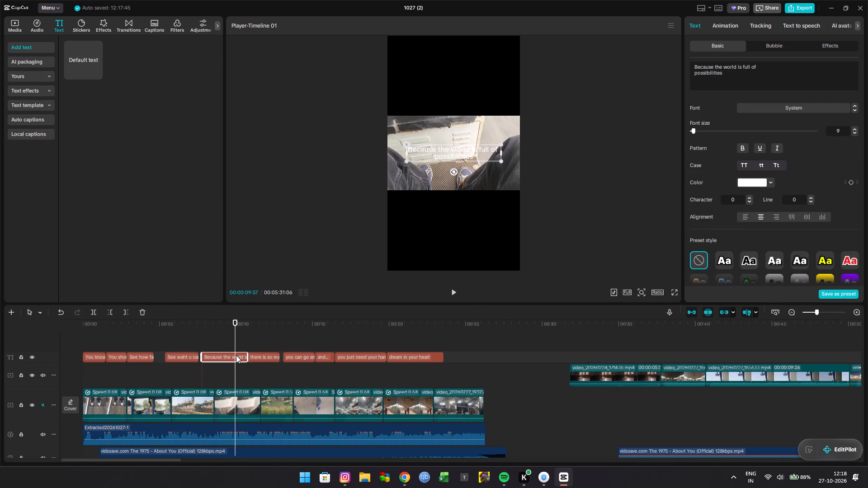
{"action": "key", "text": "ctrl+b"}
Reduce the second part of the split text clip to the single word "possibilities" on one line.
{"action": "left_click_drag", "start_coordinate": [757, 65], "coordinate": [698, 64]}
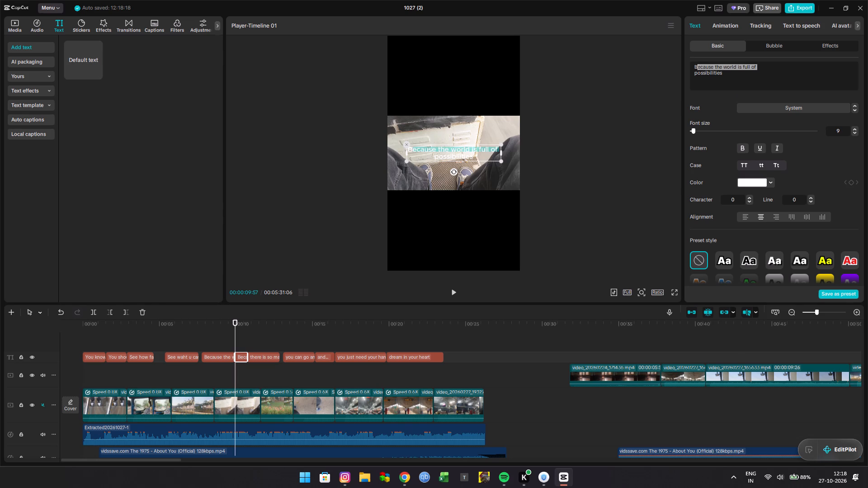
{"action": "key", "text": "BackSpace"}
{"action": "key", "text": "BackSpace"}
{"action": "key", "text": "Down"}
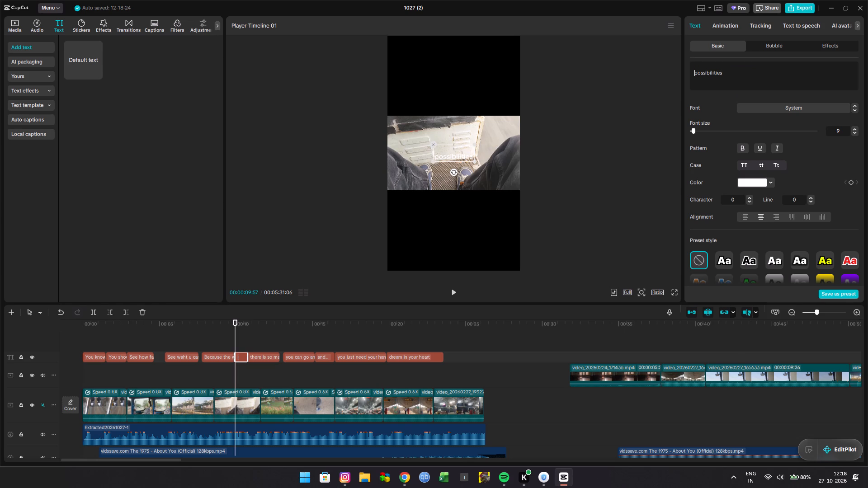
{"action": "key", "text": "BackSpace"}
{"action": "left_click", "coordinate": [741, 68]}
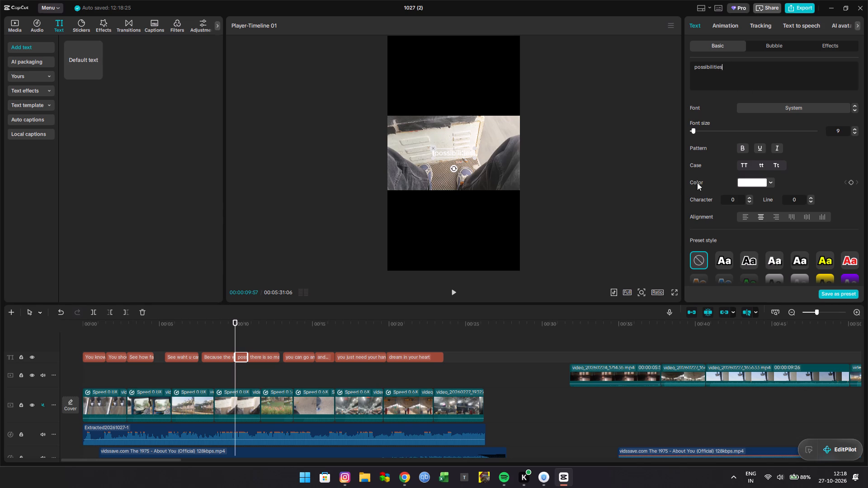
Switch to Chrome and search Google for "possibilities" in a new tab.
{"action": "left_click", "coordinate": [402, 475]}
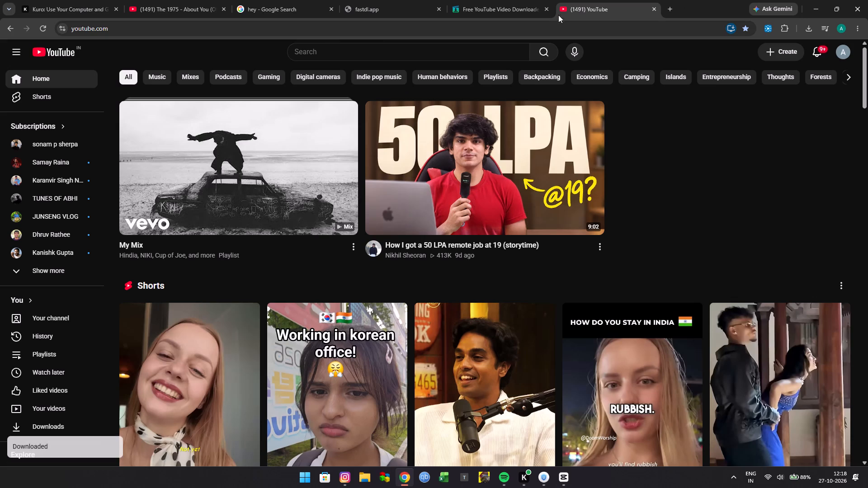
{"action": "left_click", "coordinate": [673, 3]}
{"action": "left_click", "coordinate": [387, 210]}
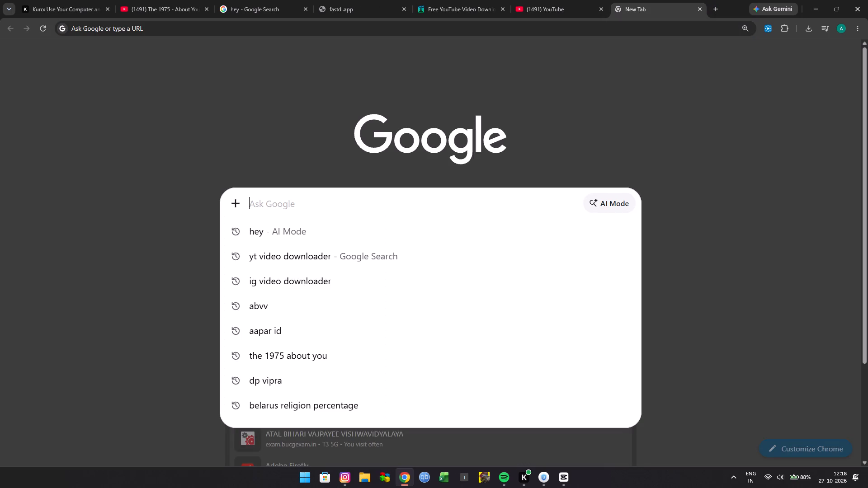
{"action": "type", "text": "possibilo"}
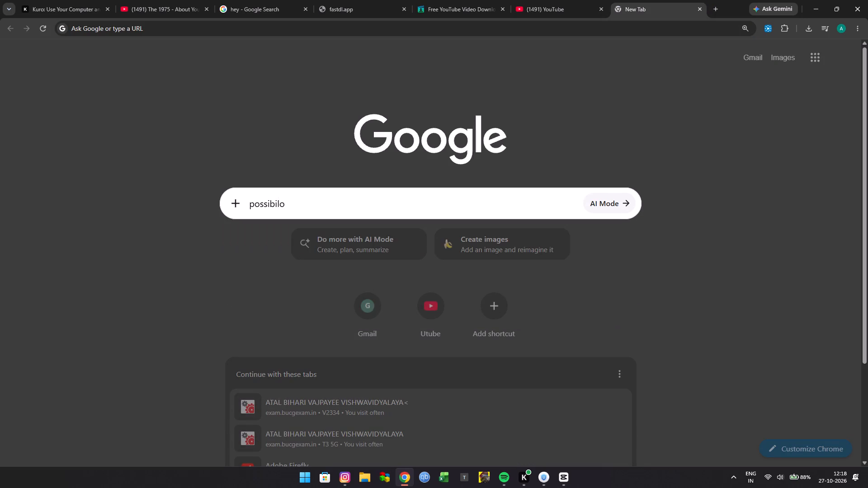
{"action": "key", "text": "BackSpace"}
{"action": "type", "text": "ities"}
{"action": "key", "text": "Return"}
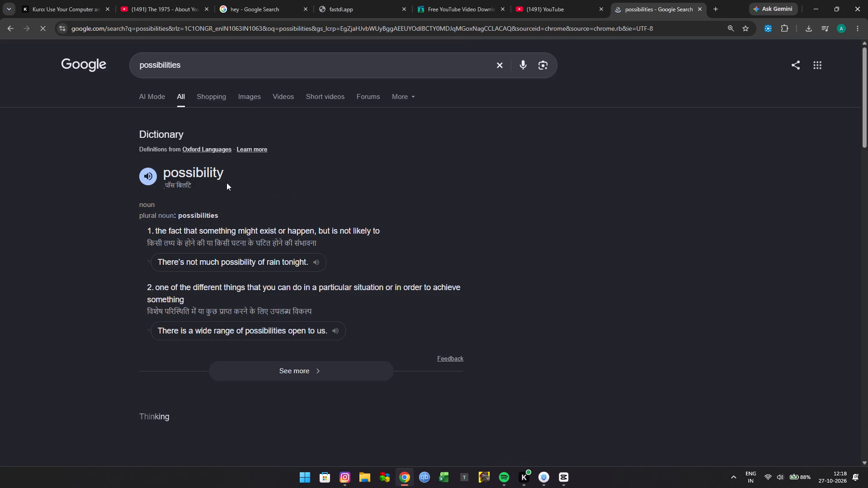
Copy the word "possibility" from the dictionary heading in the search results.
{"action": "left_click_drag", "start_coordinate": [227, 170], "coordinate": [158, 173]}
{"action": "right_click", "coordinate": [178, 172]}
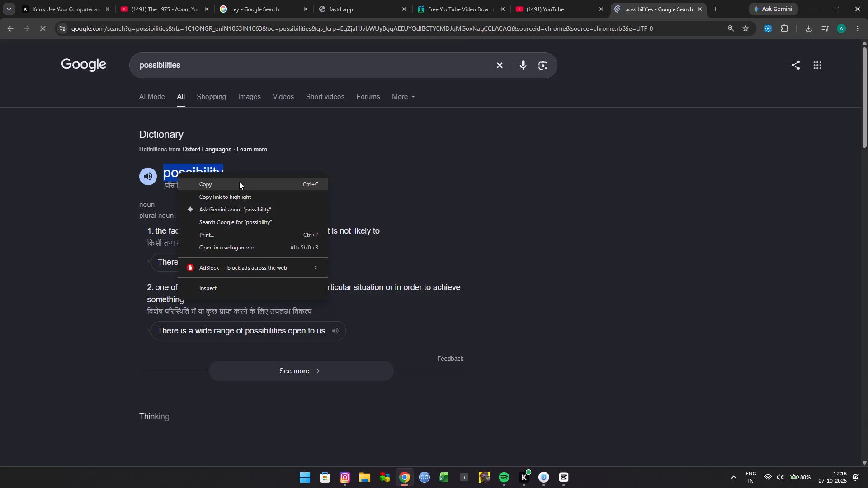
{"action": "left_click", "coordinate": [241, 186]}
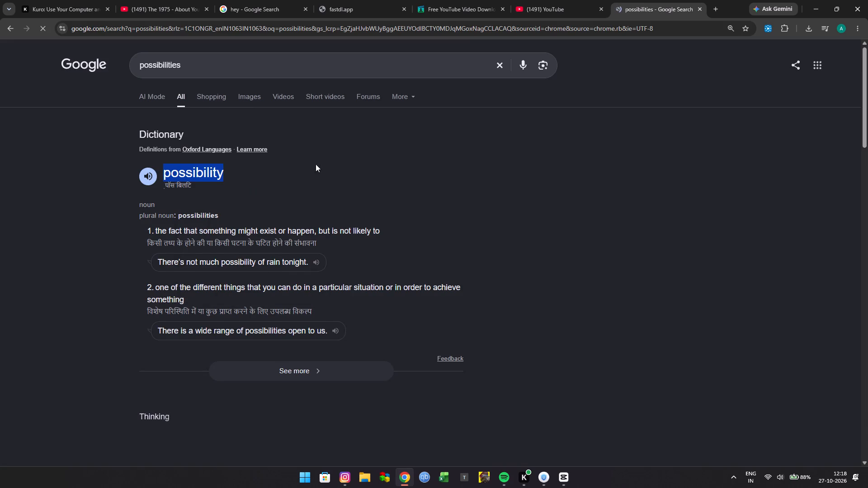
Find the plural form on the results page and copy the word "Possibilities" from the AI Overview.
{"action": "scroll", "coordinate": [321, 190], "scroll_direction": "down", "scroll_amount": 11}
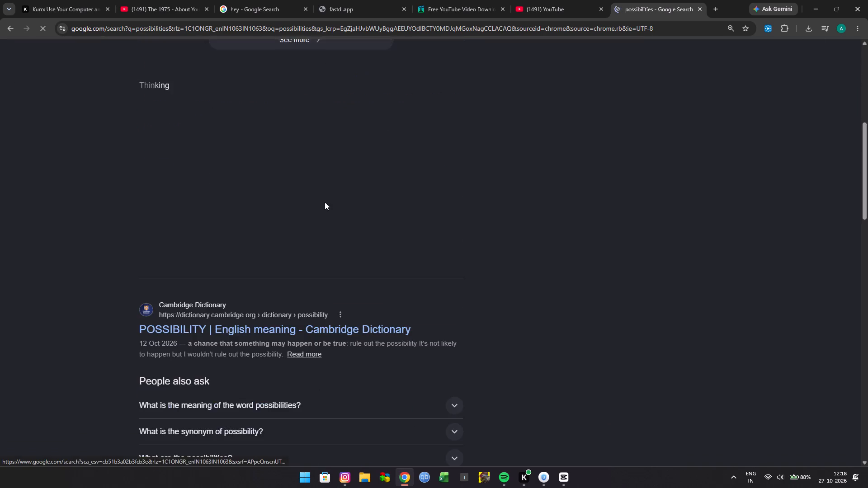
{"action": "scroll", "coordinate": [325, 227], "scroll_direction": "down", "scroll_amount": 5}
{"action": "left_click_drag", "start_coordinate": [302, 253], "coordinate": [284, 252]}
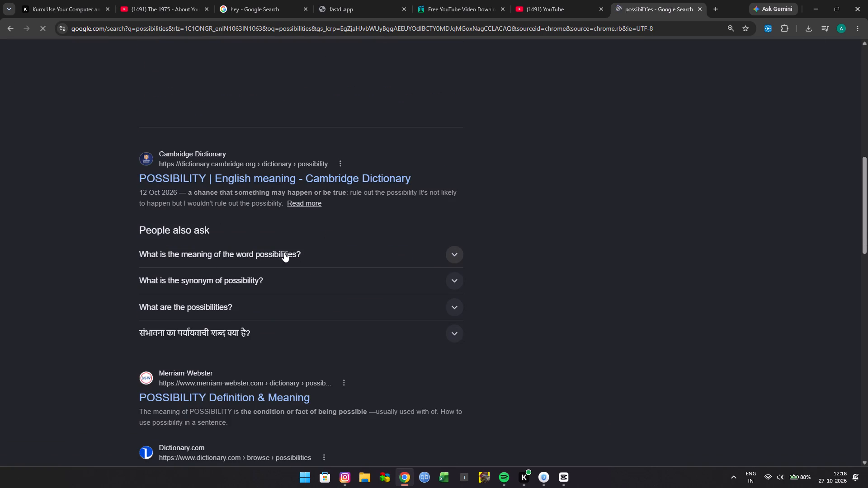
{"action": "left_click_drag", "start_coordinate": [284, 252], "coordinate": [252, 251]}
{"action": "left_click_drag", "start_coordinate": [252, 250], "coordinate": [314, 254]}
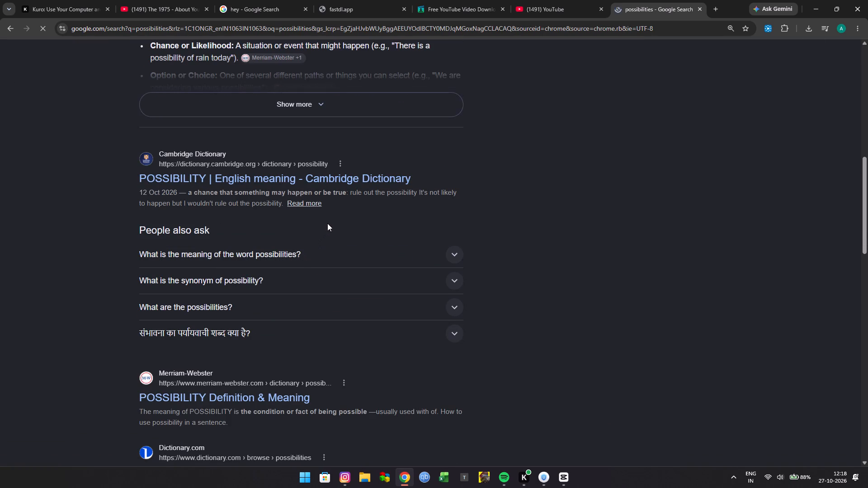
{"action": "scroll", "coordinate": [327, 223], "scroll_direction": "up", "scroll_amount": 6}
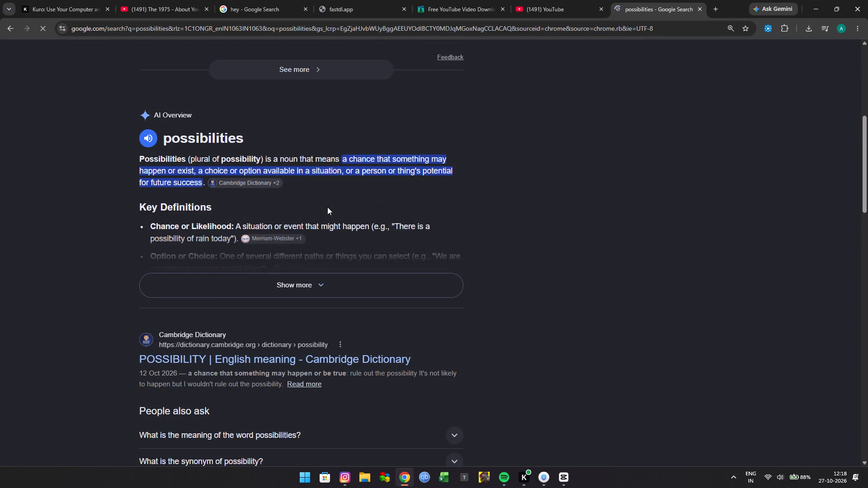
{"action": "left_click_drag", "start_coordinate": [135, 160], "coordinate": [151, 159]}
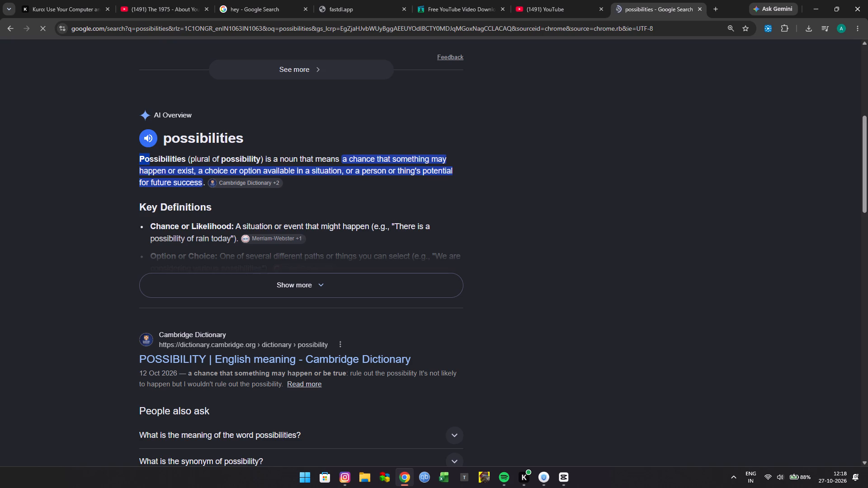
{"action": "left_click_drag", "start_coordinate": [151, 159], "coordinate": [184, 158]}
{"action": "right_click", "coordinate": [182, 158]}
{"action": "left_click", "coordinate": [227, 167]}
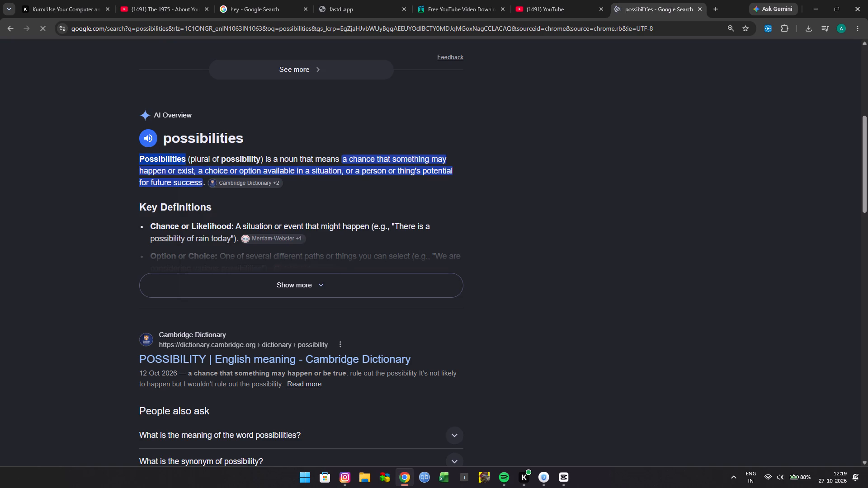
Switch back to CapCut and replace the "possibilities" clip's text with the copied word, extended to read "Possibilities and...".
{"action": "left_click", "coordinate": [573, 474]}
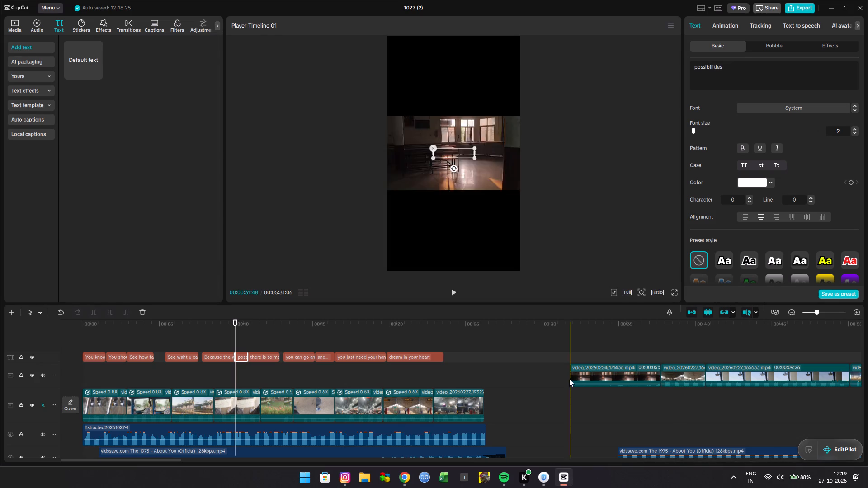
{"action": "left_click_drag", "start_coordinate": [728, 71], "coordinate": [718, 70]}
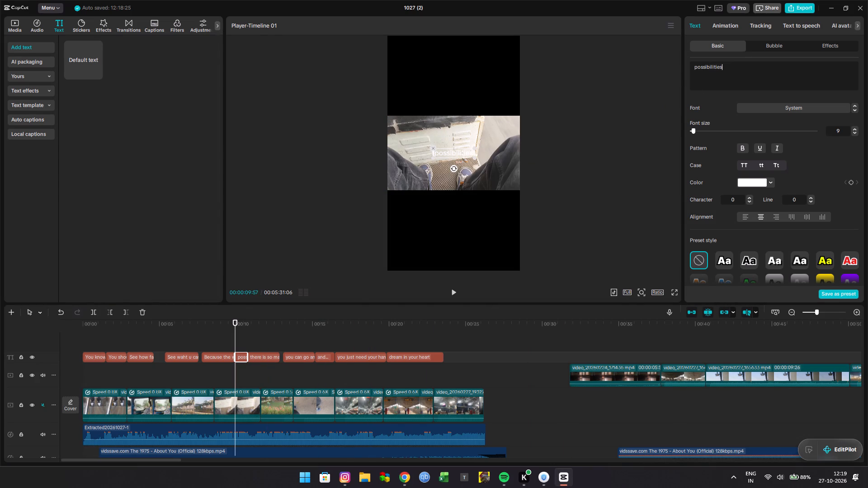
{"action": "left_click_drag", "start_coordinate": [718, 70], "coordinate": [668, 75]}
{"action": "left_click_drag", "start_coordinate": [725, 66], "coordinate": [675, 61]}
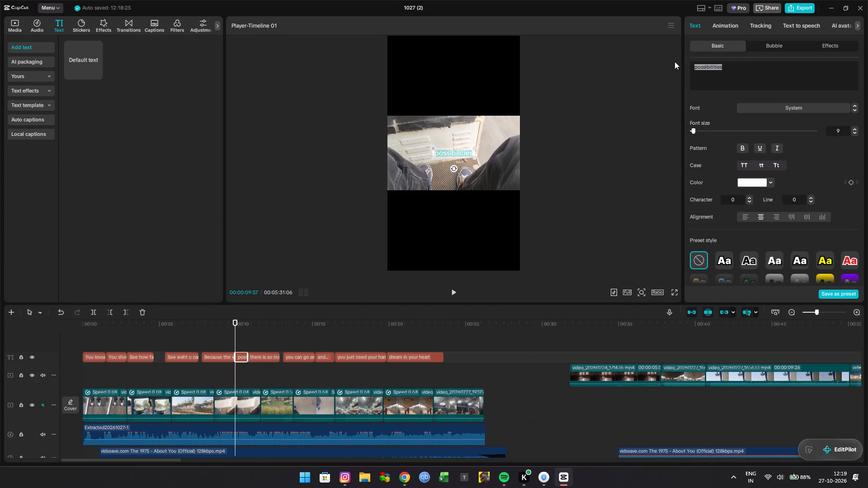
{"action": "key", "text": "ctrl+v"}
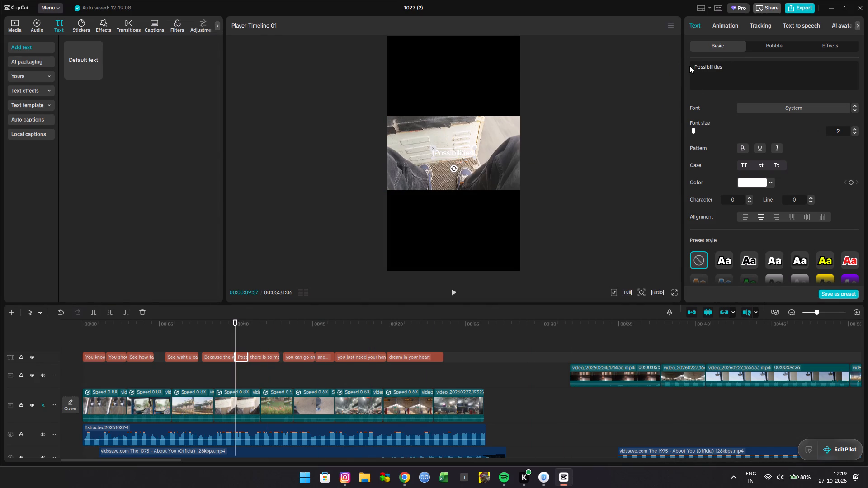
{"action": "key", "text": "space"}
{"action": "type", "text": "and"}
{"action": "type", "text": "..."}
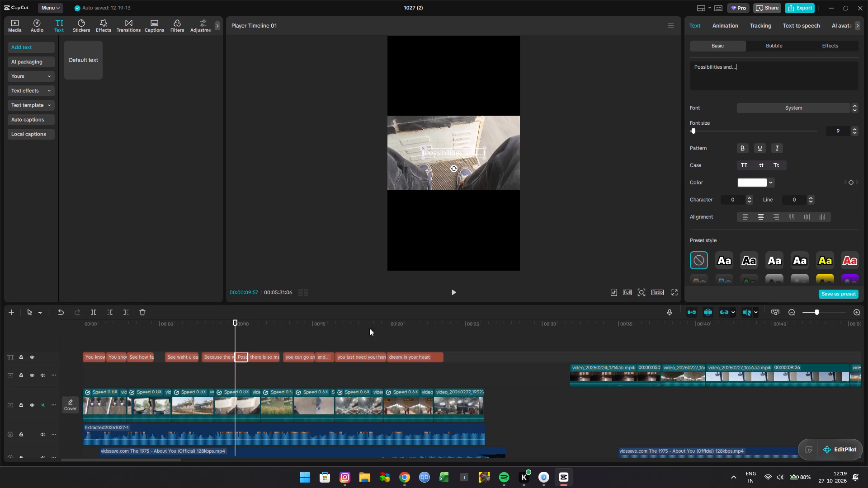
Replay the section around the "Possibilities and..." clip to check where "there is so many cool places" begins in the audio.
{"action": "left_click", "coordinate": [259, 355]}
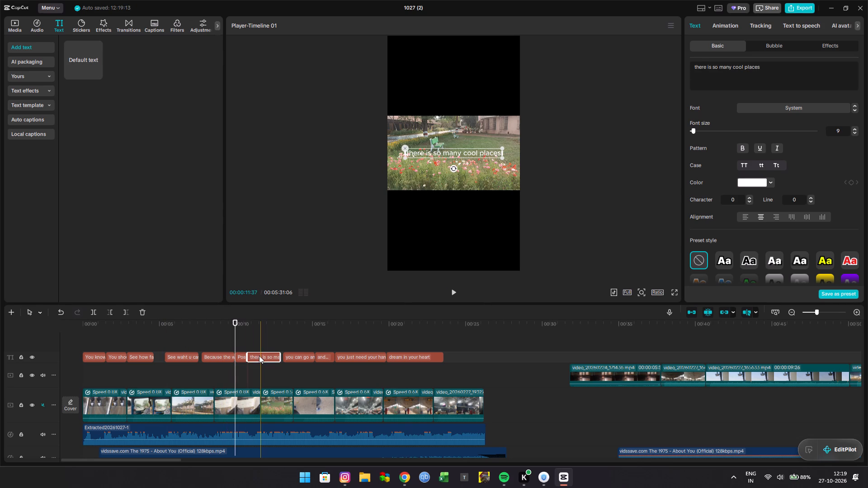
{"action": "double_click", "coordinate": [215, 338]}
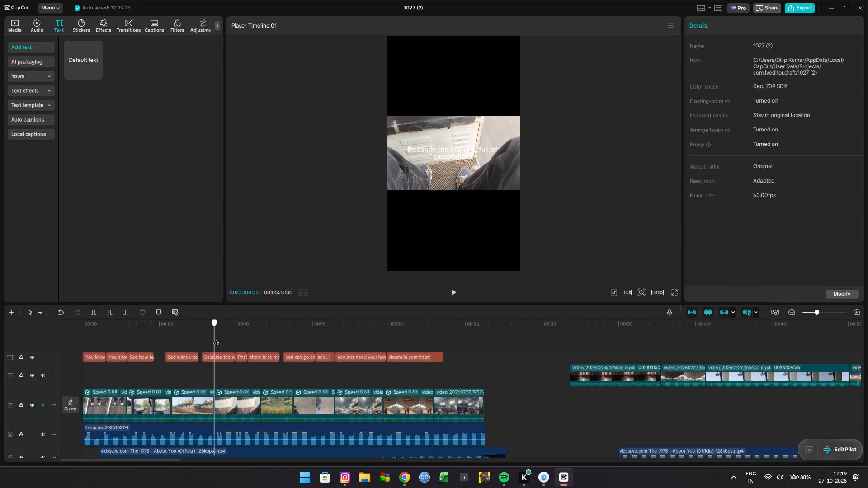
{"action": "triple_click", "coordinate": [216, 338]}
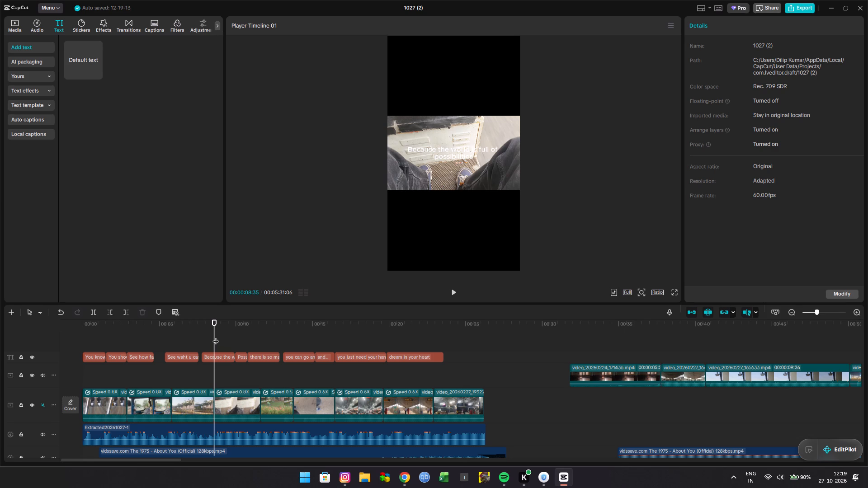
{"action": "double_click", "coordinate": [216, 337]}
{"action": "key", "text": "space"}
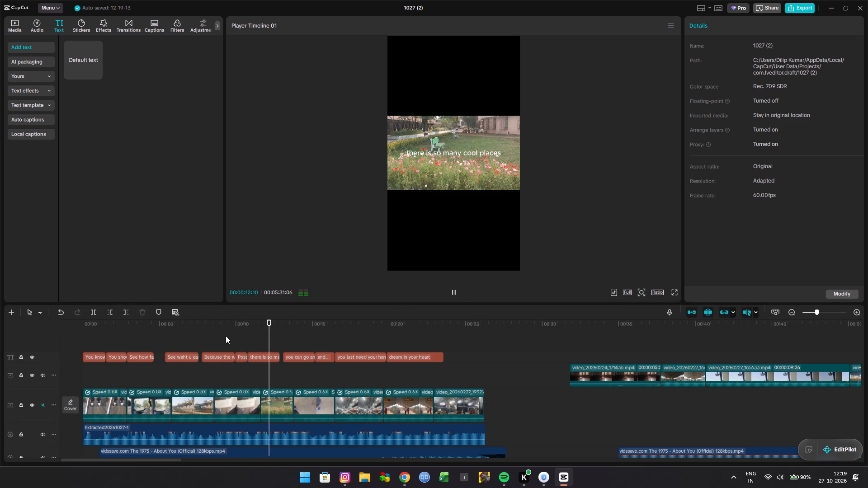
{"action": "left_click", "coordinate": [226, 336]}
{"action": "key", "text": "space"}
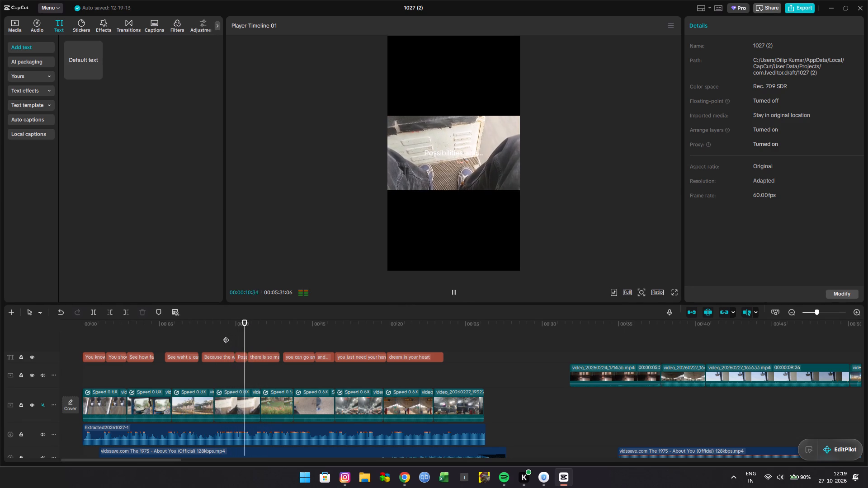
{"action": "key", "text": "space"}
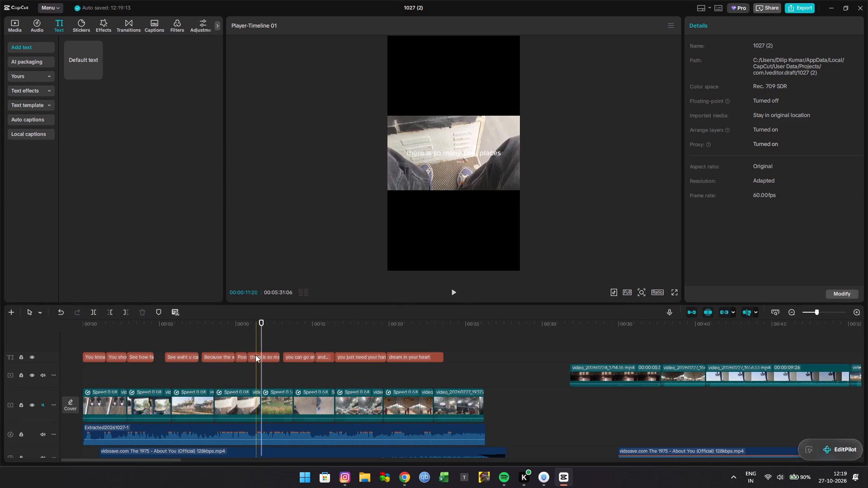
Trim the start of the "there is so many cool places" text clip to just before the garden video clip begins.
{"action": "left_click", "coordinate": [255, 354]}
{"action": "left_click", "coordinate": [244, 357]}
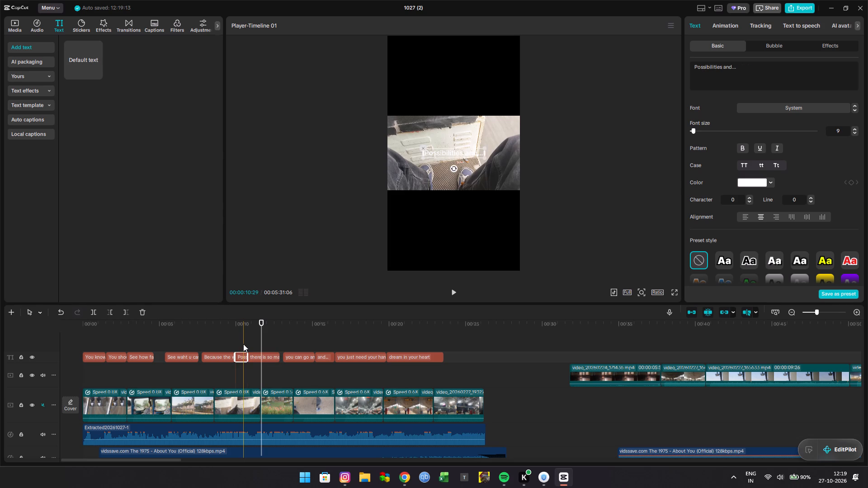
{"action": "left_click", "coordinate": [251, 358]}
{"action": "left_click_drag", "start_coordinate": [248, 358], "coordinate": [250, 358]}
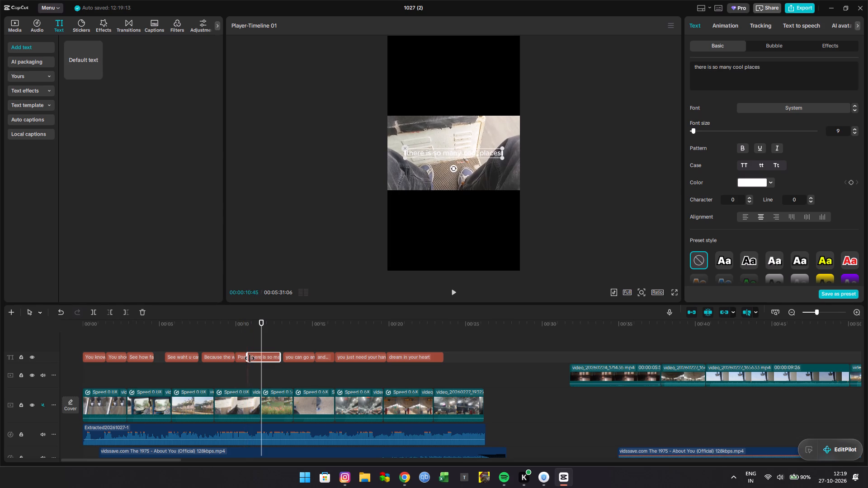
{"action": "left_click_drag", "start_coordinate": [250, 358], "coordinate": [258, 361]}
Extend the end of the "Possibilities and..." text clip to meet "there is so many cool places", and replay the section to check timing.
{"action": "left_click", "coordinate": [245, 356]}
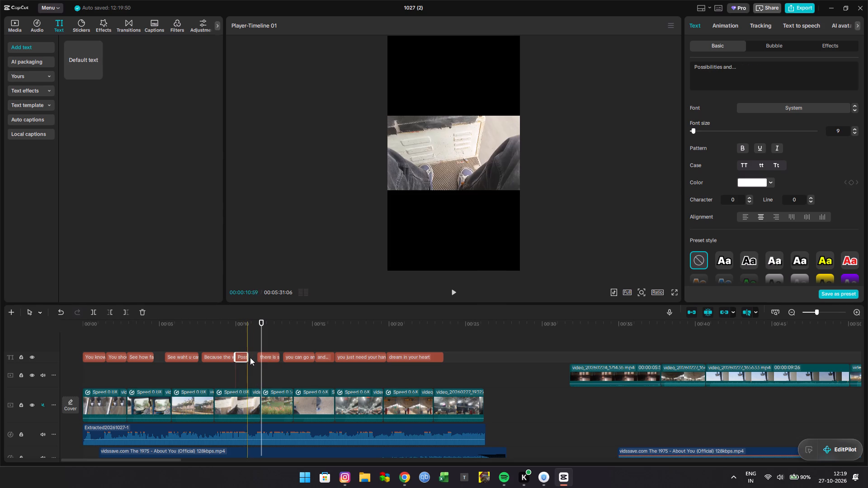
{"action": "left_click_drag", "start_coordinate": [248, 357], "coordinate": [264, 359]}
{"action": "double_click", "coordinate": [226, 338]}
{"action": "key", "text": "space"}
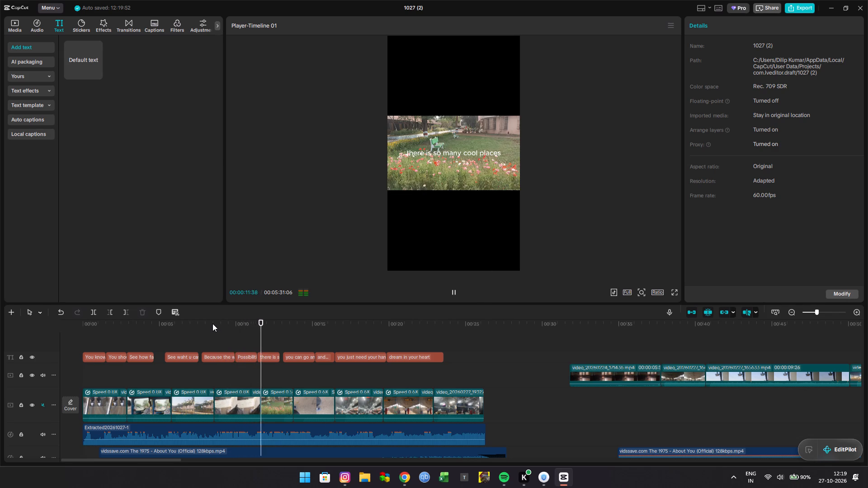
{"action": "left_click", "coordinate": [203, 324]}
{"action": "left_click", "coordinate": [230, 337]}
{"action": "key", "text": "space"}
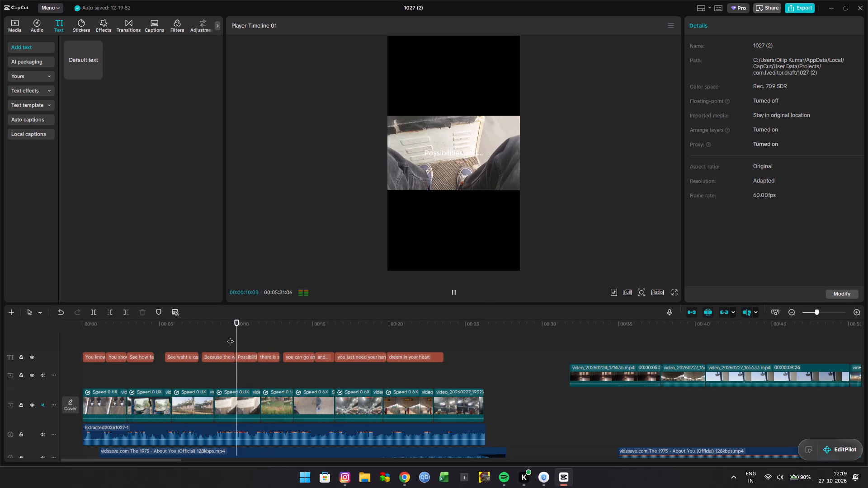
Remove the second line "possibilities" from the "Because the world is full of" text clip.
{"action": "left_click", "coordinate": [222, 358]}
{"action": "left_click_drag", "start_coordinate": [733, 79], "coordinate": [732, 79]}
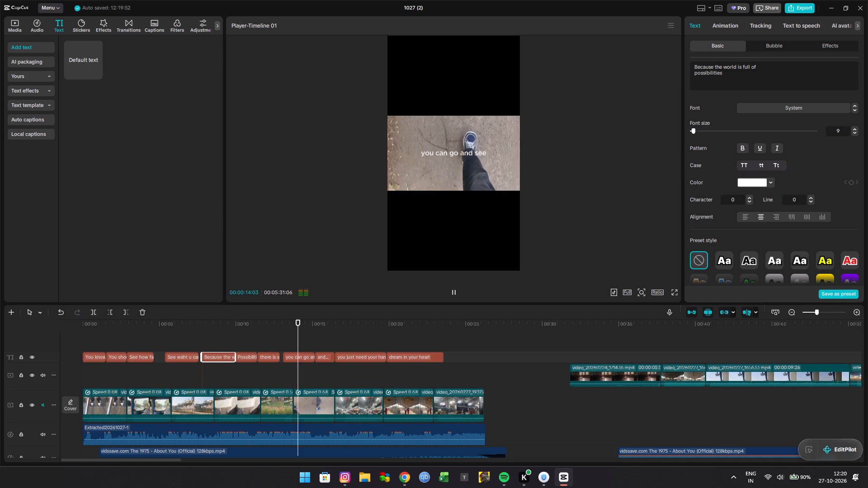
{"action": "left_click_drag", "start_coordinate": [732, 79], "coordinate": [691, 70]}
{"action": "key", "text": "BackSpace"}
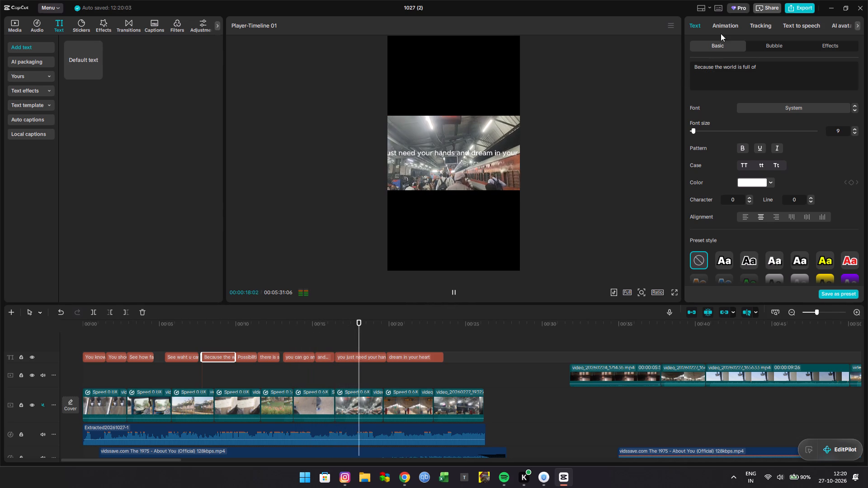
Play the timeline from the "Because the world is full of" clip through the clips on the upper video track to check text and sound.
{"action": "left_click", "coordinate": [208, 344]}
{"action": "key", "text": "space"}
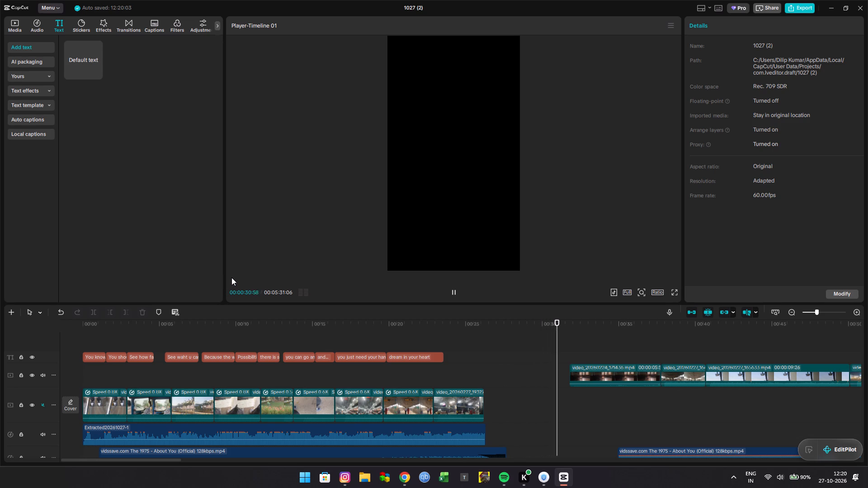
{"action": "key", "text": "space"}
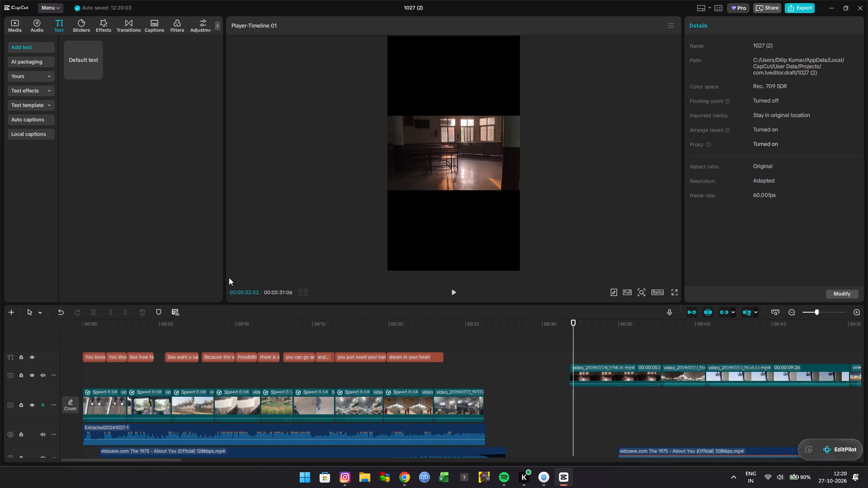
{"action": "key", "text": "space"}
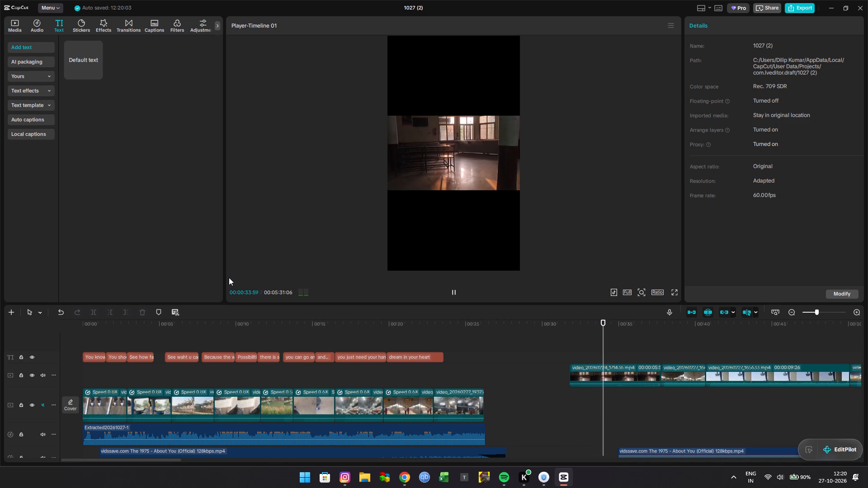
Mute the clip audio of the upper video track.
{"action": "left_click", "coordinate": [37, 375]}
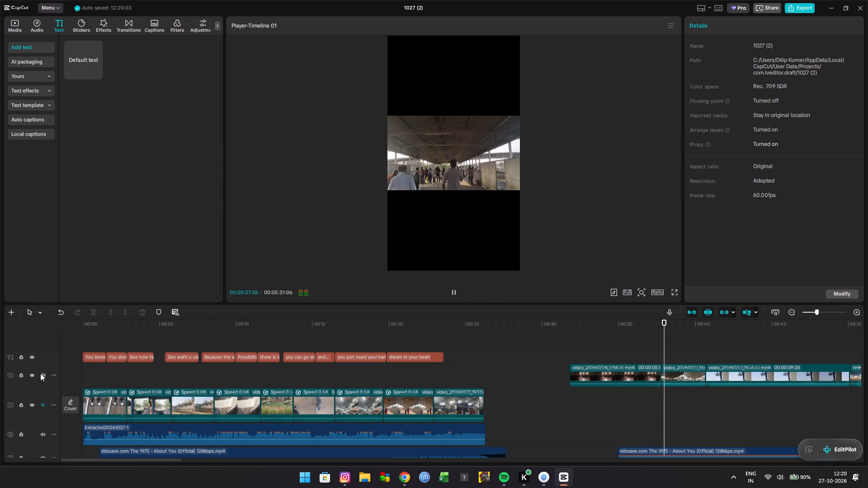
{"action": "left_click", "coordinate": [42, 373]}
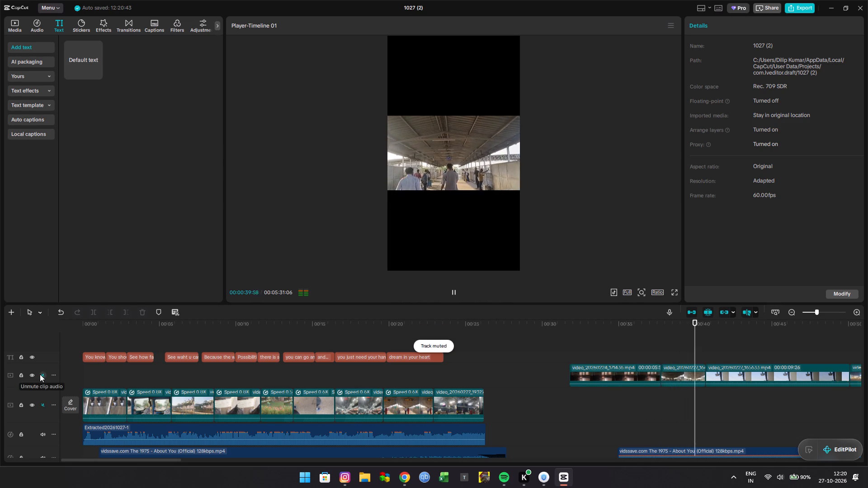
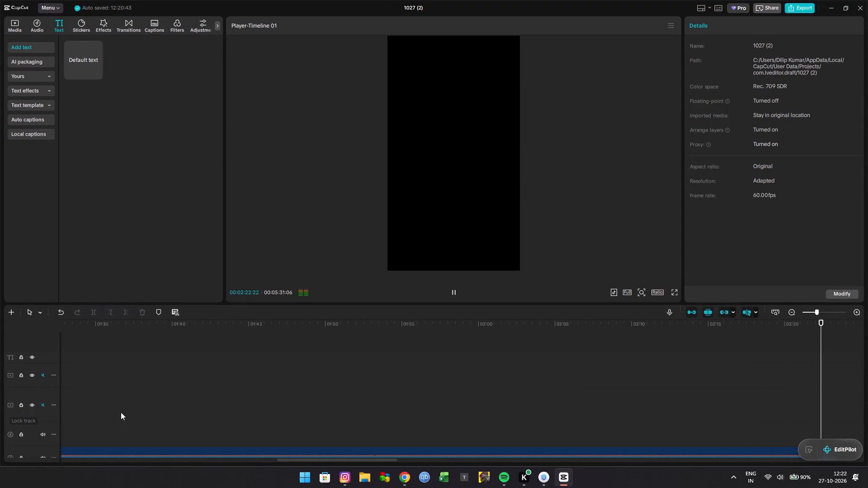
Play the edit from the start of the timeline in full-screen preview to check the caption timing, then leave full screen.
{"action": "left_click", "coordinate": [137, 345]}
{"action": "left_click_drag", "start_coordinate": [137, 345], "coordinate": [0, 355]}
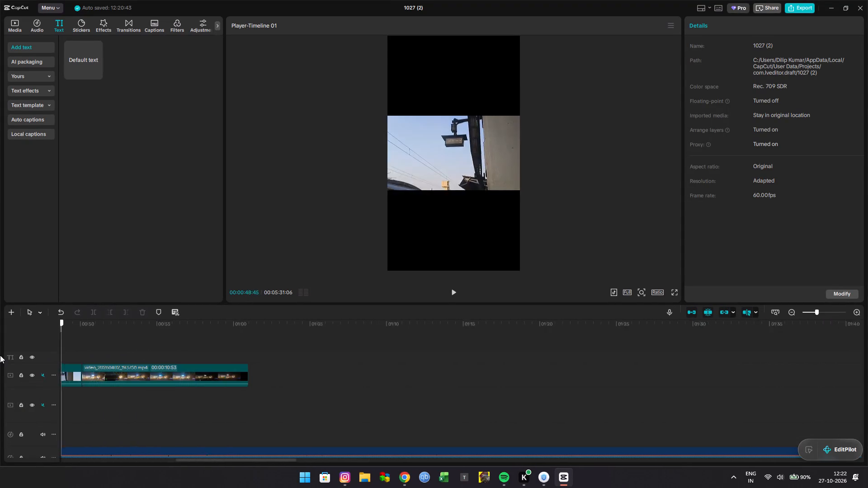
{"action": "left_click_drag", "start_coordinate": [0, 355], "coordinate": [0, 355]}
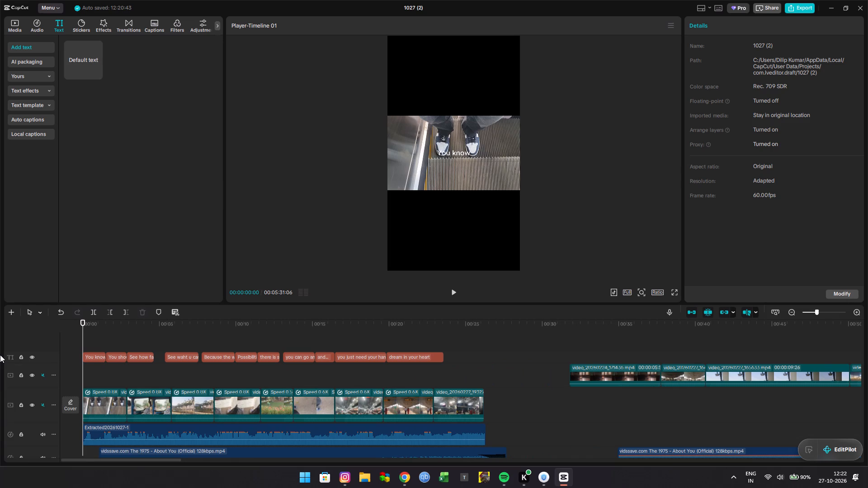
{"action": "key", "text": "space"}
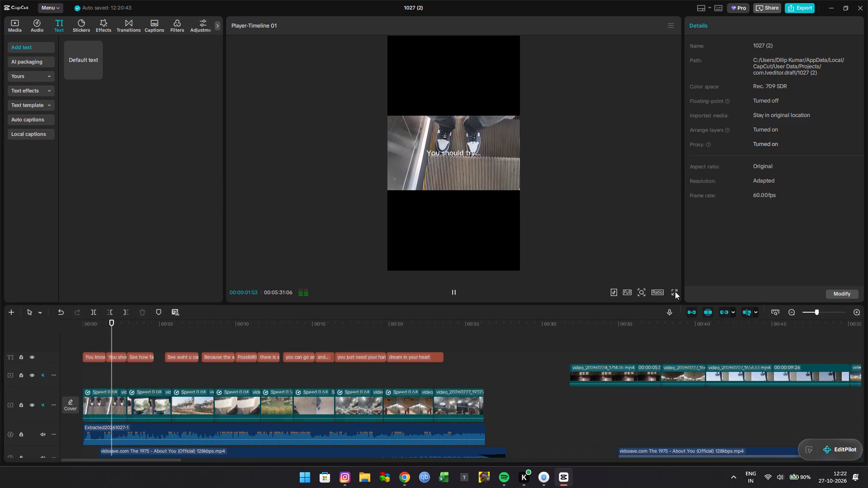
{"action": "left_click", "coordinate": [671, 290]}
{"action": "left_click", "coordinate": [673, 289]}
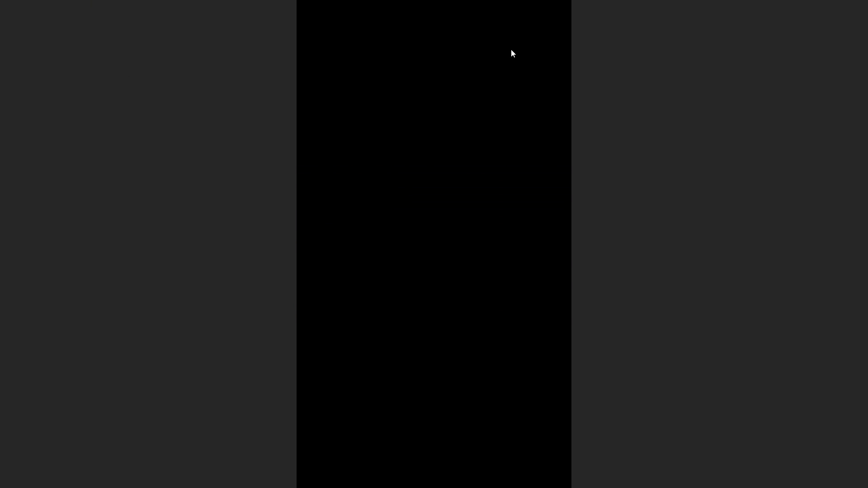
{"action": "left_click", "coordinate": [535, 1]}
{"action": "left_click", "coordinate": [549, 455]}
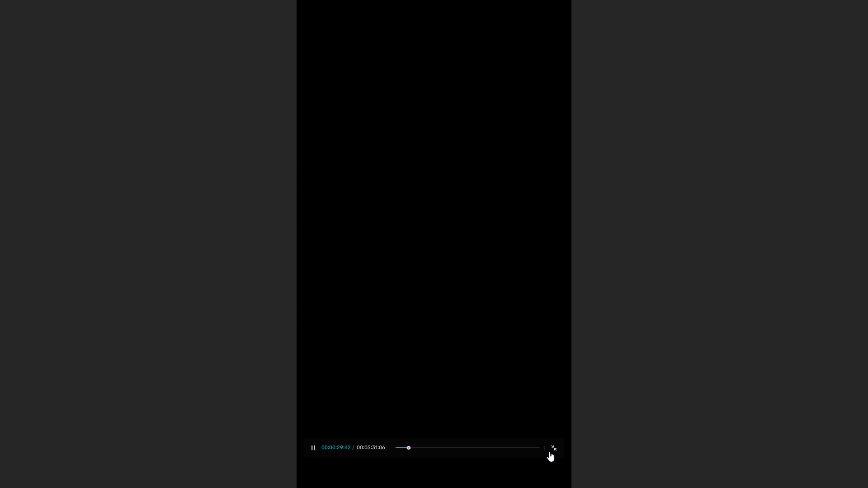
{"action": "left_click", "coordinate": [553, 448]}
Find the end of the spoken "and..." and trim that caption's end back to about 16 s.
{"action": "double_click", "coordinate": [321, 338]}
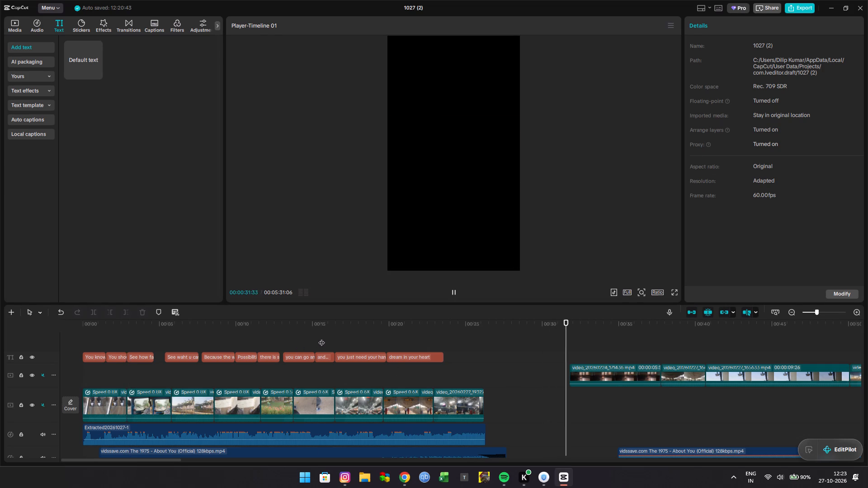
{"action": "key", "text": "space"}
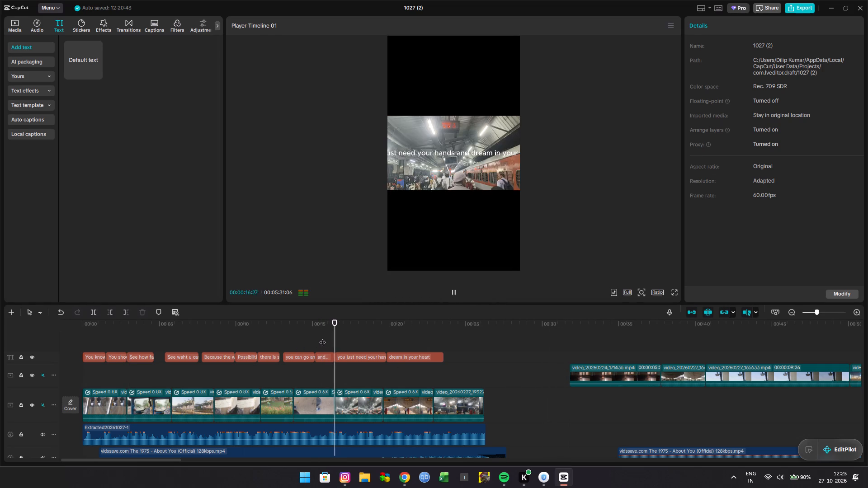
{"action": "double_click", "coordinate": [322, 338]}
{"action": "key", "text": "space"}
{"action": "key", "text": "space"}
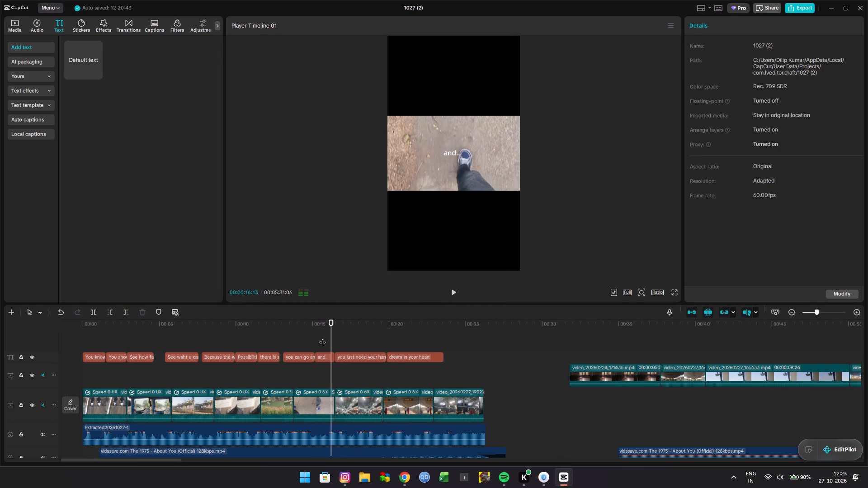
{"action": "left_click", "coordinate": [320, 340]}
{"action": "key", "text": "space"}
{"action": "key", "text": "space"}
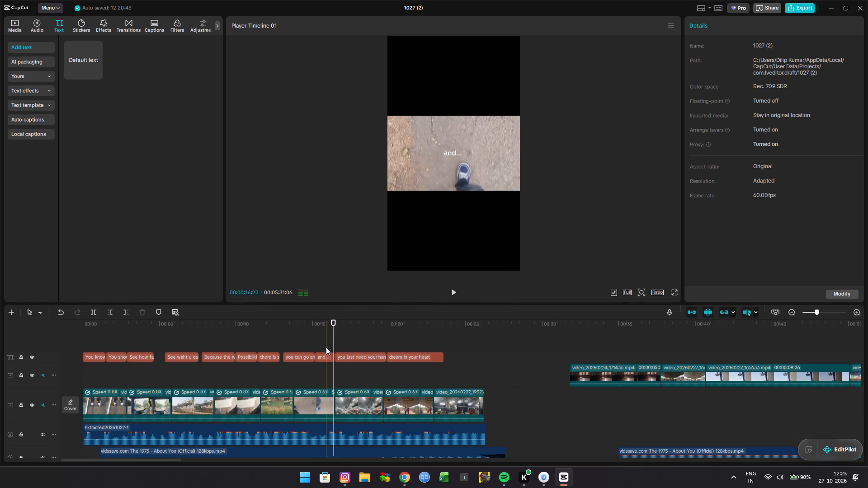
{"action": "double_click", "coordinate": [325, 346]}
{"action": "left_click", "coordinate": [331, 353]}
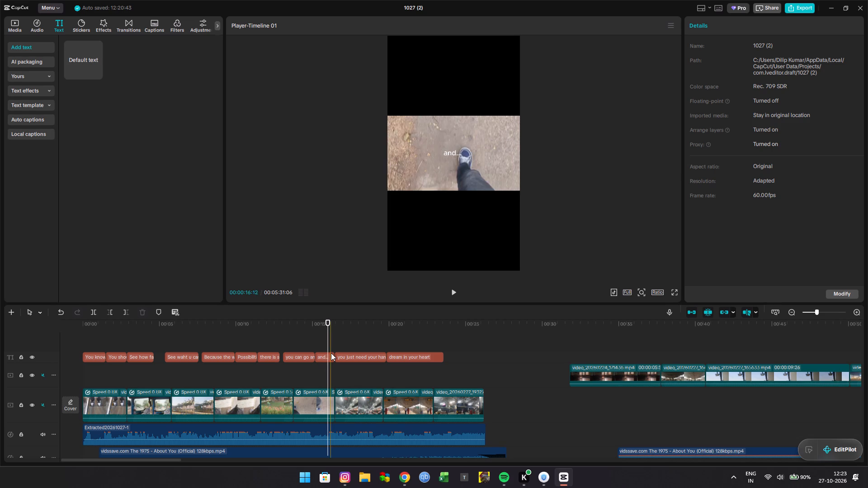
{"action": "left_click_drag", "start_coordinate": [335, 356], "coordinate": [326, 356]}
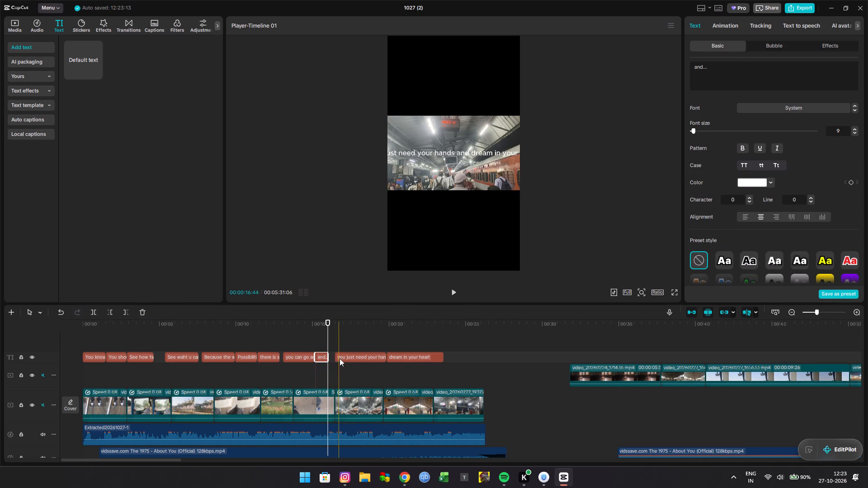
Move the "you just need your hands and dream in your heart" caption earlier so it starts directly after "and...".
{"action": "left_click", "coordinate": [339, 359]}
{"action": "left_click_drag", "start_coordinate": [341, 358], "coordinate": [334, 358]}
Trim the end of "you can go and see" to about 14.9 s and extend the start of "and..." back to meet it.
{"action": "left_click", "coordinate": [321, 346]}
{"action": "left_click_drag", "start_coordinate": [321, 345], "coordinate": [306, 344]}
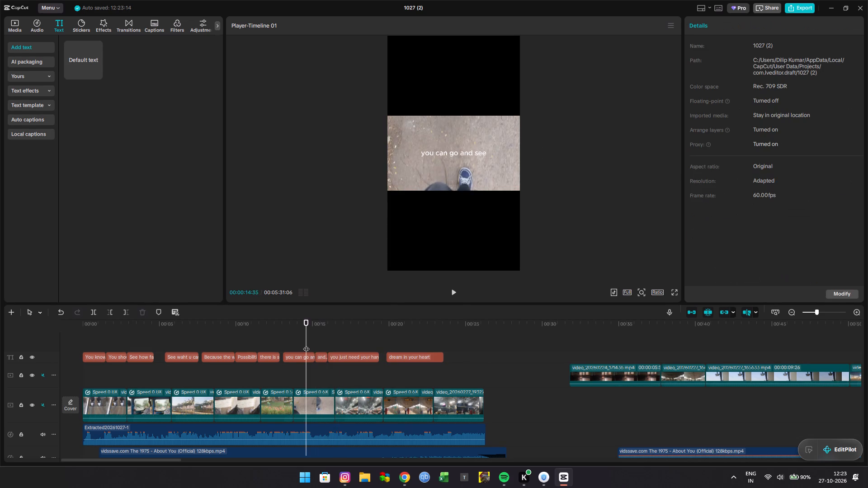
{"action": "key", "text": "space"}
{"action": "left_click", "coordinate": [290, 338]}
{"action": "key", "text": "space"}
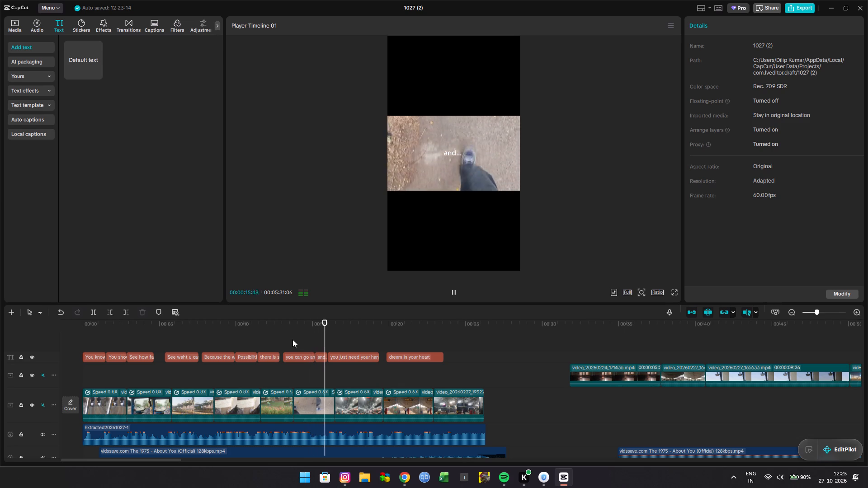
{"action": "key", "text": "space"}
{"action": "left_click", "coordinate": [311, 356]}
{"action": "left_click", "coordinate": [314, 357]}
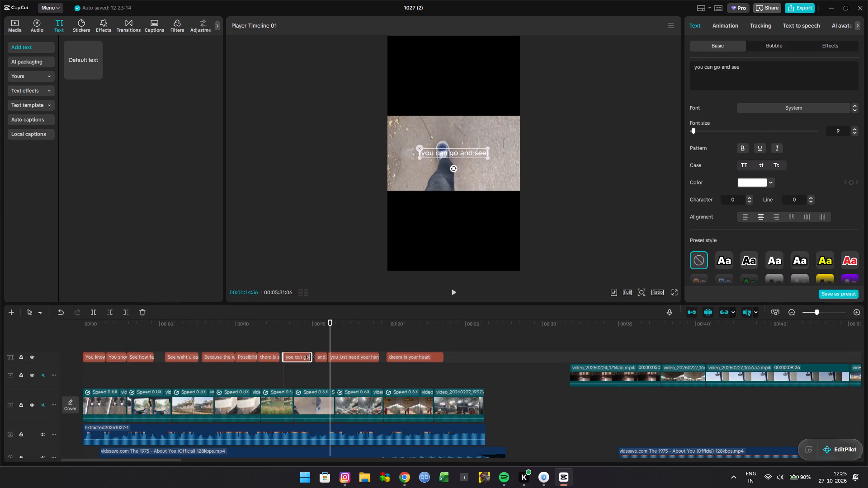
{"action": "left_click", "coordinate": [319, 358]}
{"action": "left_click_drag", "start_coordinate": [314, 358], "coordinate": [304, 358]}
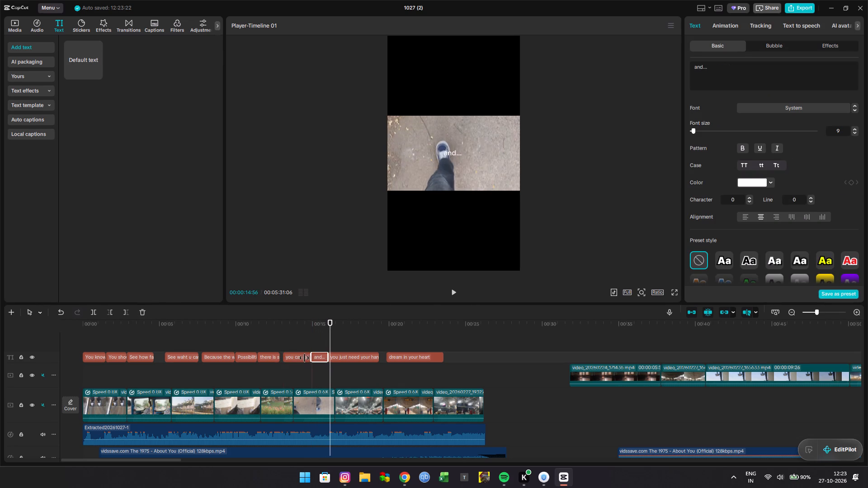
{"action": "left_click_drag", "start_coordinate": [304, 358], "coordinate": [304, 358]}
Cut "dream in your heart" out of the long caption's text so it reads "you just need your hands and".
{"action": "left_click", "coordinate": [299, 339]}
{"action": "key", "text": "space"}
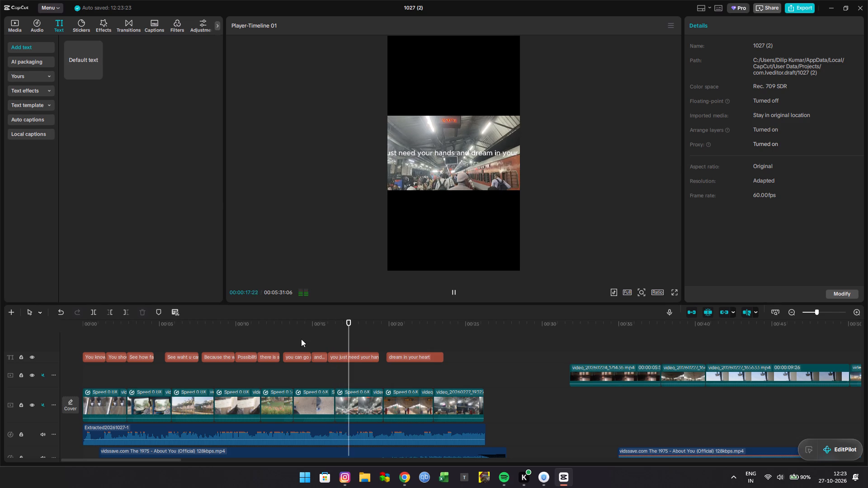
{"action": "key", "text": "space"}
{"action": "left_click", "coordinate": [349, 355]}
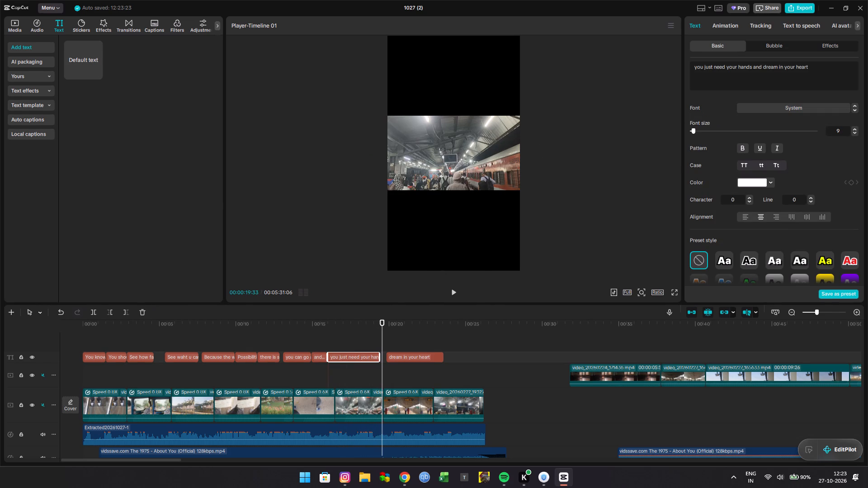
{"action": "left_click_drag", "start_coordinate": [762, 66], "coordinate": [815, 70]}
{"action": "key", "text": "ctrl+x"}
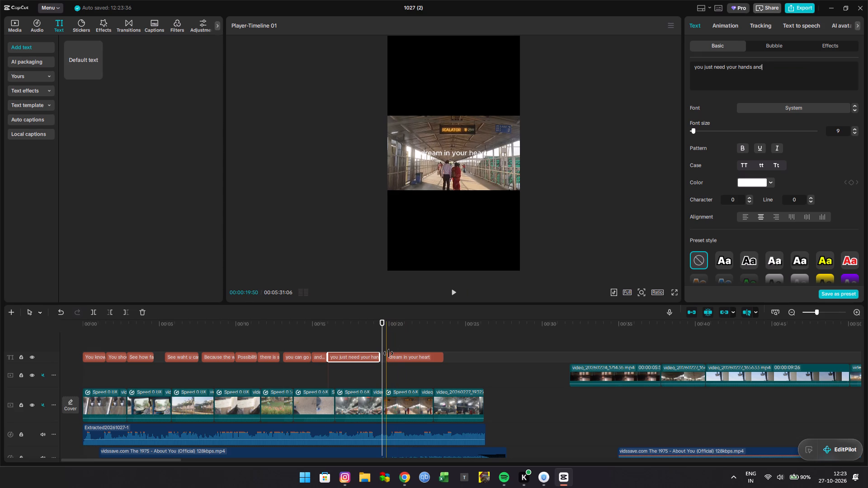
{"action": "key", "text": "BackSpace"}
{"action": "key", "text": "d"}
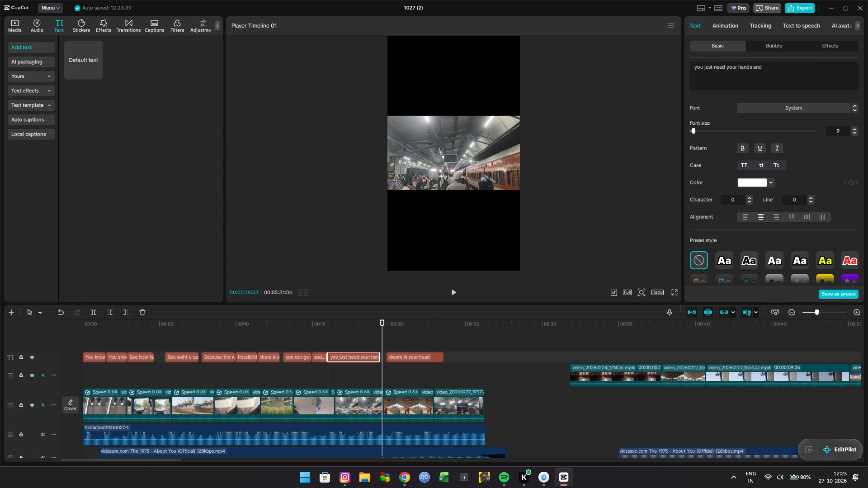
Split the "you just need your hands and" caption at 00:00:17:44 and replace the second part's text with "dream in your heart".
{"action": "left_click", "coordinate": [353, 342]}
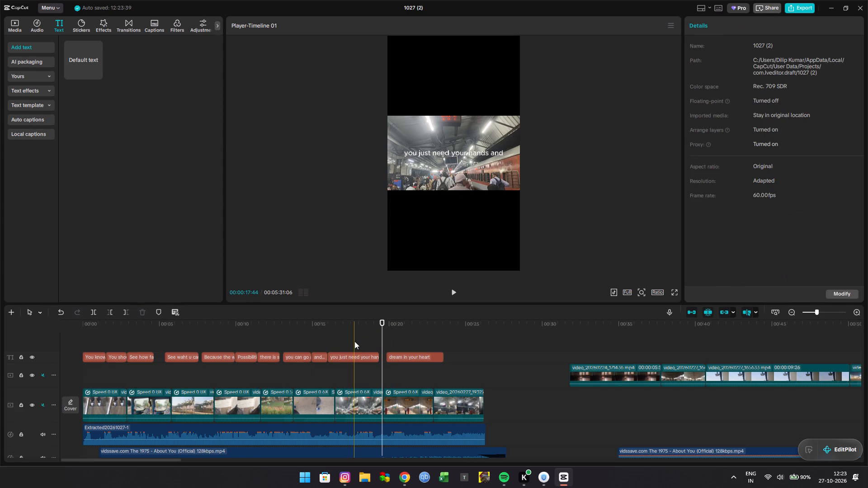
{"action": "left_click", "coordinate": [359, 356]}
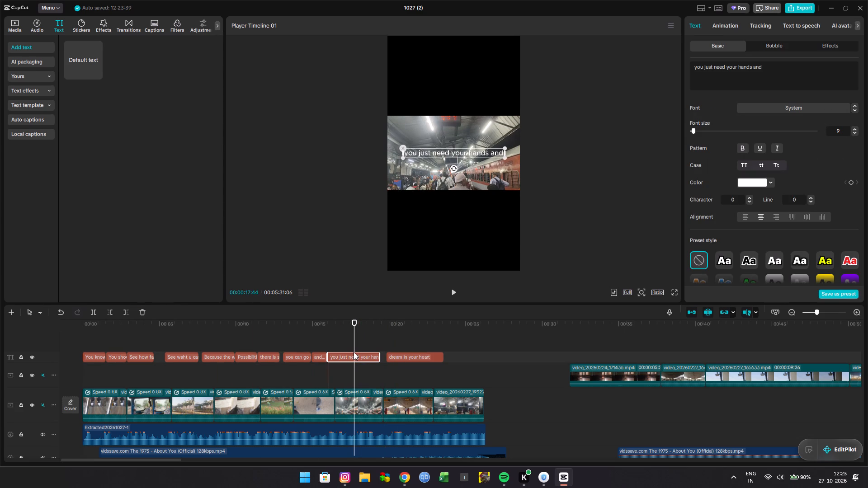
{"action": "key", "text": "ctrl+b"}
{"action": "left_click_drag", "start_coordinate": [786, 69], "coordinate": [672, 72]}
{"action": "left_click_drag", "start_coordinate": [762, 68], "coordinate": [670, 71]}
{"action": "left_click_drag", "start_coordinate": [760, 68], "coordinate": [711, 66]}
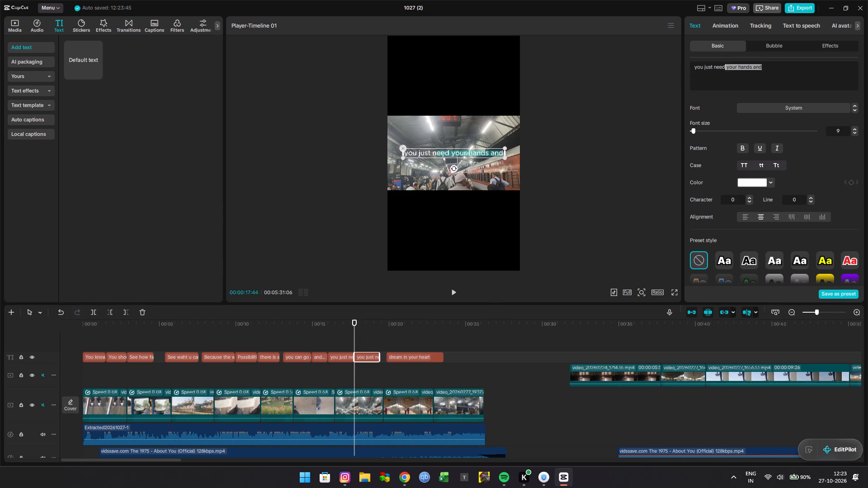
{"action": "left_click_drag", "start_coordinate": [711, 66], "coordinate": [695, 66]}
{"action": "key", "text": "ctrl+v"}
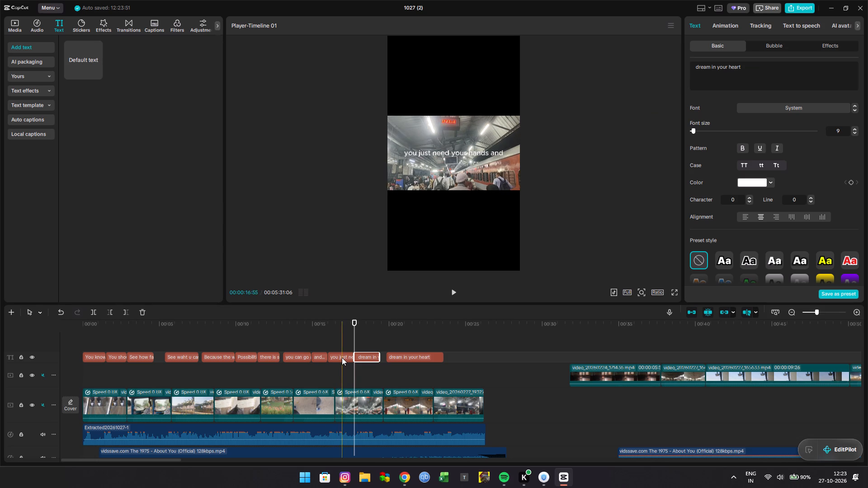
Check the split captions in playback and delete the duplicate "dream in your heart" caption that starts at about 20 s.
{"action": "left_click", "coordinate": [343, 357]}
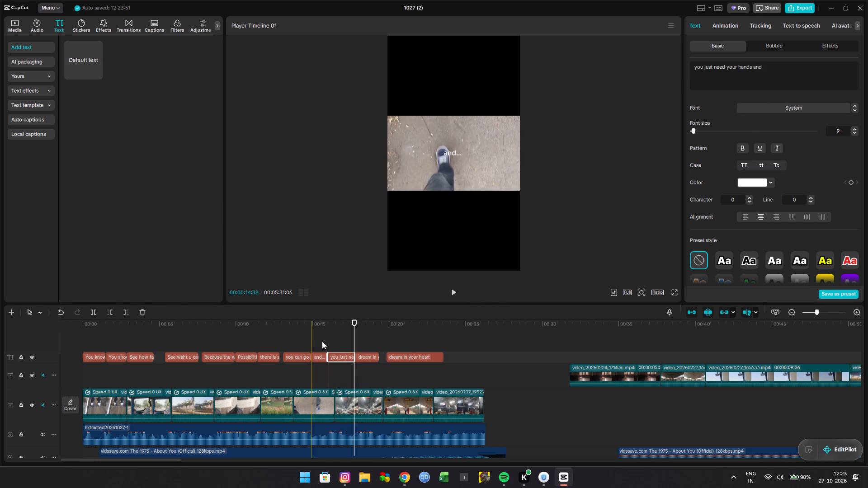
{"action": "double_click", "coordinate": [326, 341]}
{"action": "key", "text": "space"}
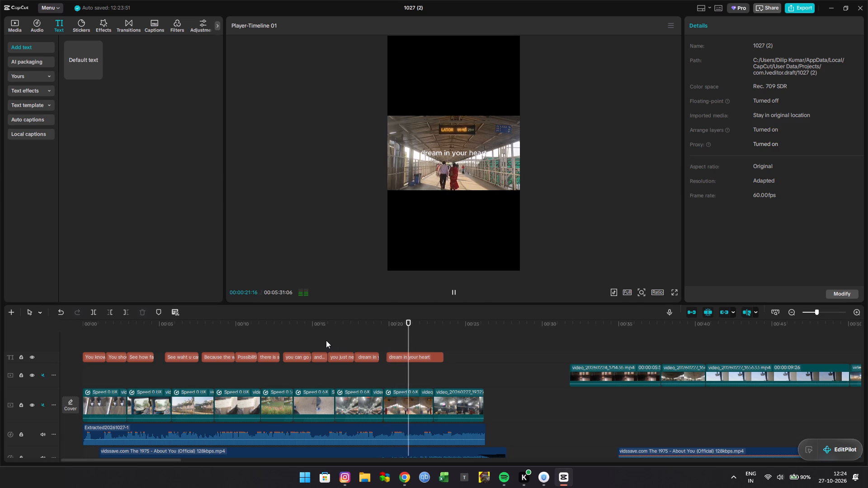
{"action": "left_click", "coordinate": [368, 337]}
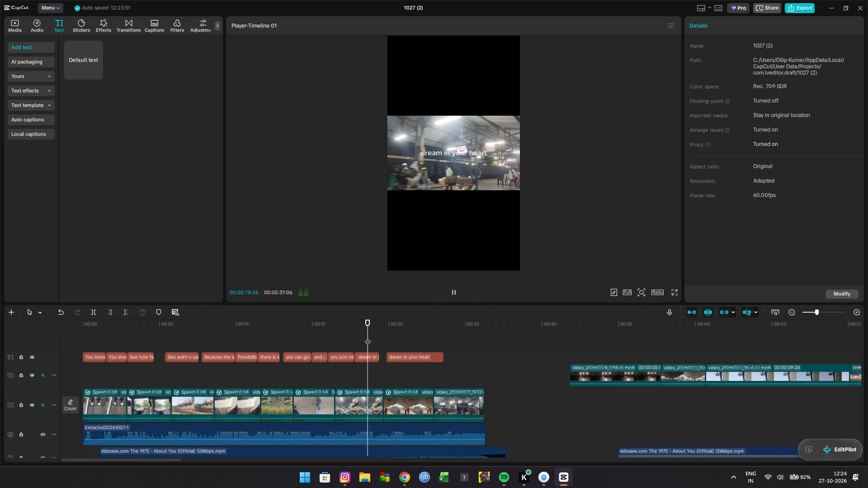
{"action": "key", "text": "space"}
{"action": "key", "text": "space"}
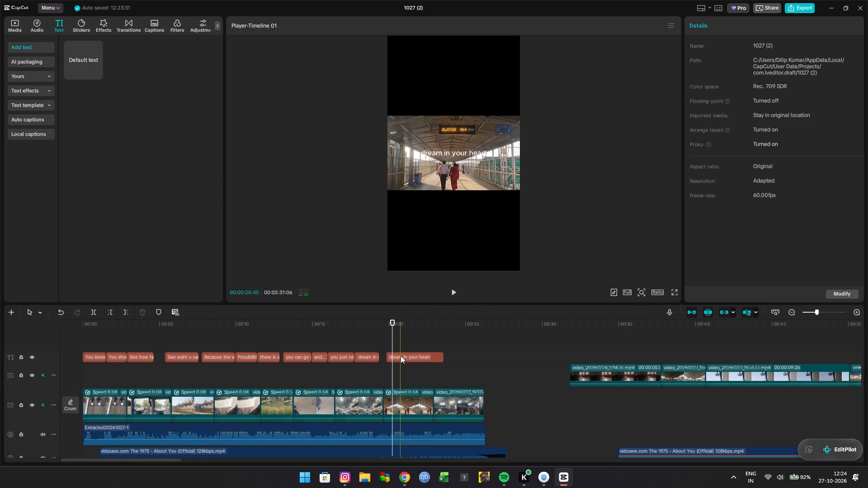
{"action": "left_click", "coordinate": [403, 357]}
{"action": "key", "text": "BackSpace"}
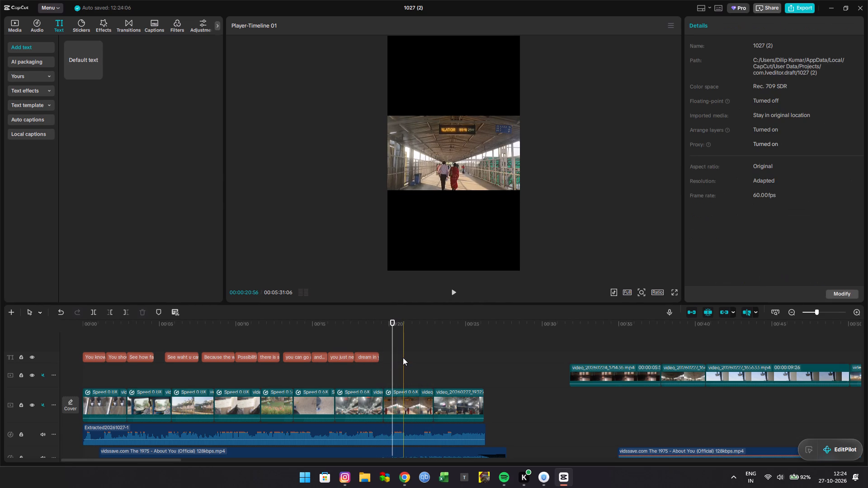
Listen to the voice-over after the "dream in your heart" caption to find the words and start point for another caption.
{"action": "left_click", "coordinate": [365, 343]}
{"action": "key", "text": "space"}
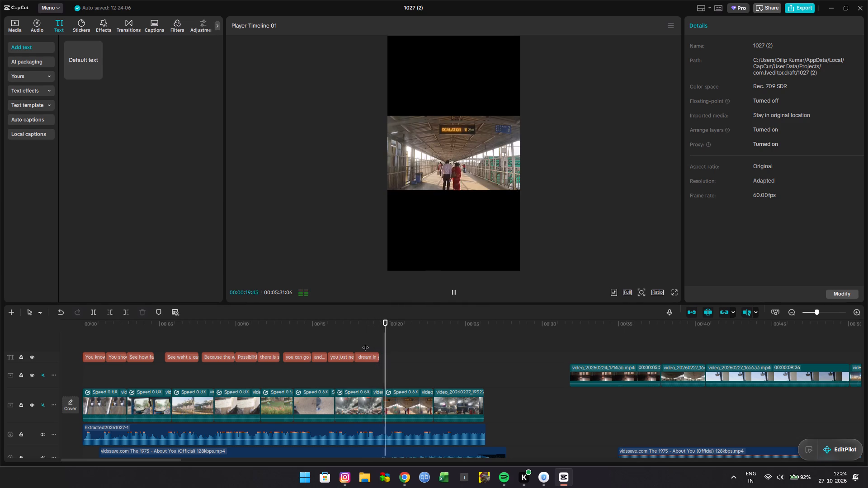
{"action": "left_click", "coordinate": [365, 343]}
{"action": "key", "text": "space"}
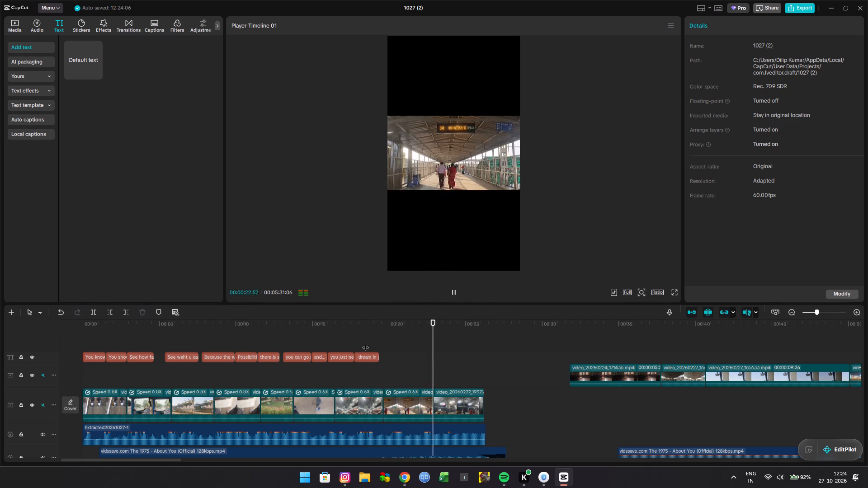
{"action": "left_click", "coordinate": [387, 344]}
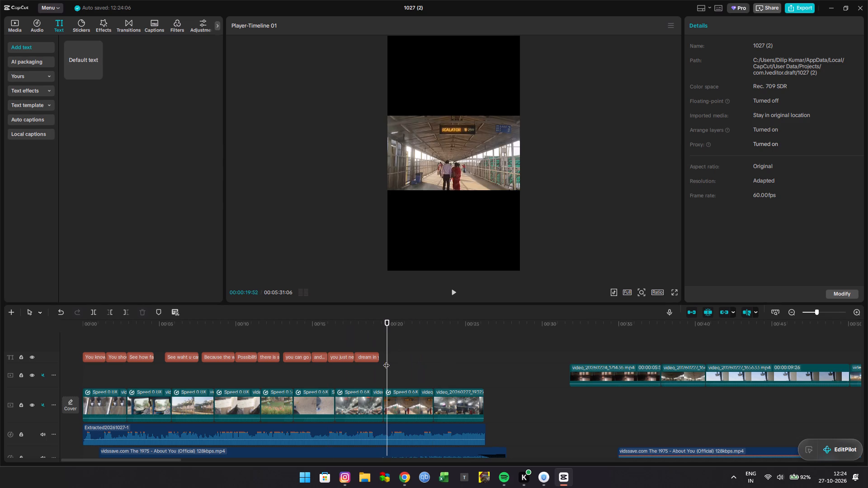
{"action": "double_click", "coordinate": [343, 327]}
{"action": "key", "text": "space"}
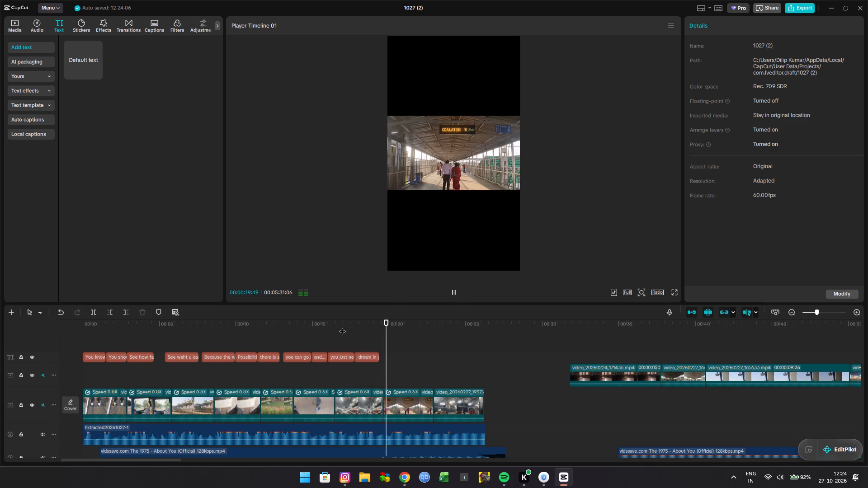
Add a default text caption at 00:00:20:04 and replace its text with "It's a courage maybe".
{"action": "left_click", "coordinate": [380, 338]}
{"action": "left_click_drag", "start_coordinate": [381, 338], "coordinate": [390, 338]}
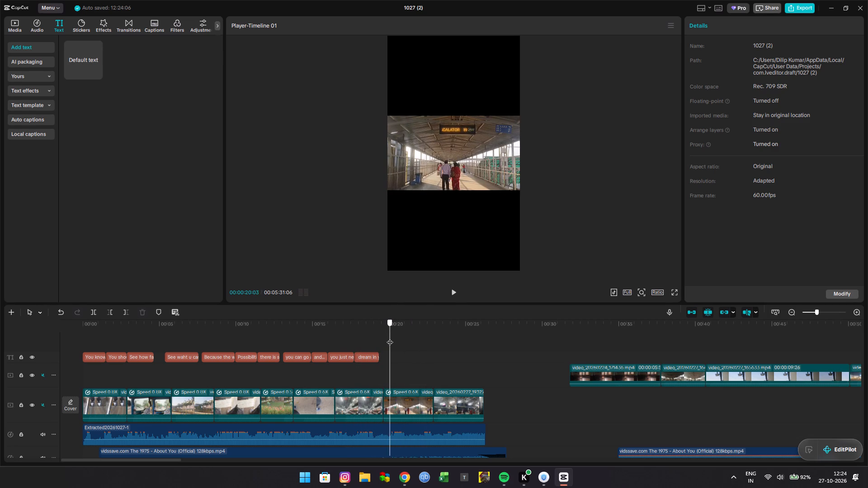
{"action": "left_click_drag", "start_coordinate": [390, 338], "coordinate": [390, 338]}
{"action": "left_click", "coordinate": [97, 74]}
{"action": "left_click_drag", "start_coordinate": [729, 74], "coordinate": [729, 74]}
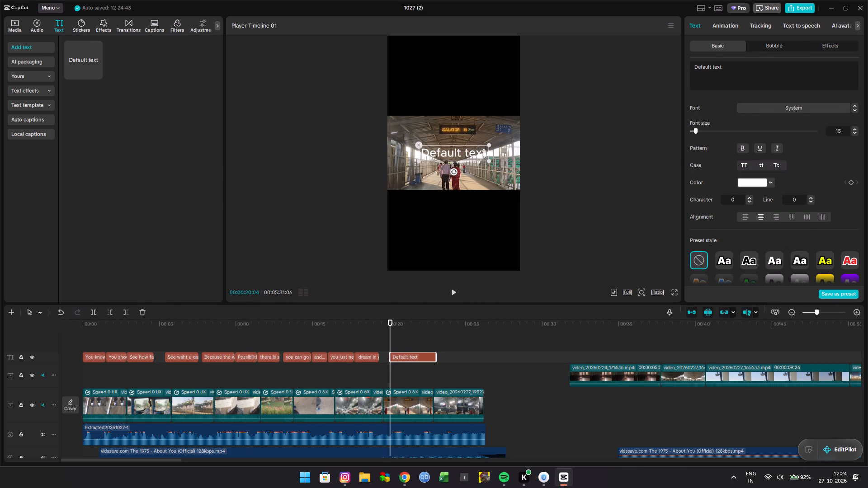
{"action": "left_click_drag", "start_coordinate": [729, 74], "coordinate": [656, 70]}
{"action": "left_click_drag", "start_coordinate": [728, 70], "coordinate": [690, 61]}
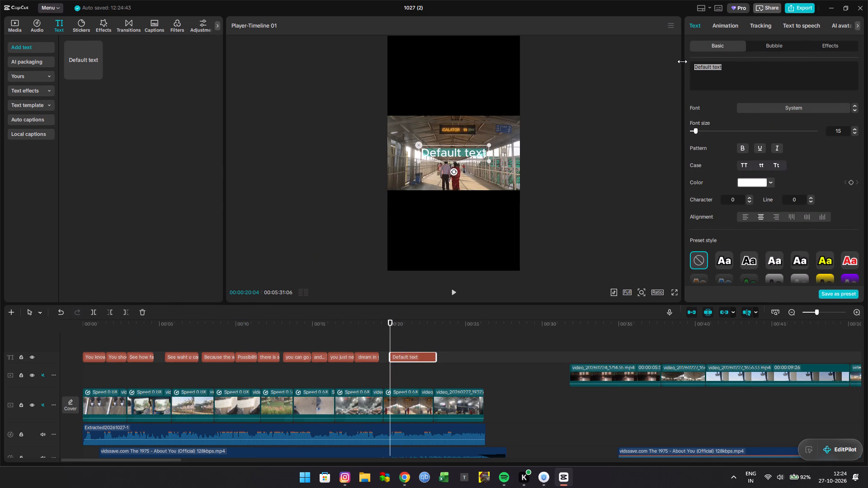
{"action": "type", "text": "Its a"}
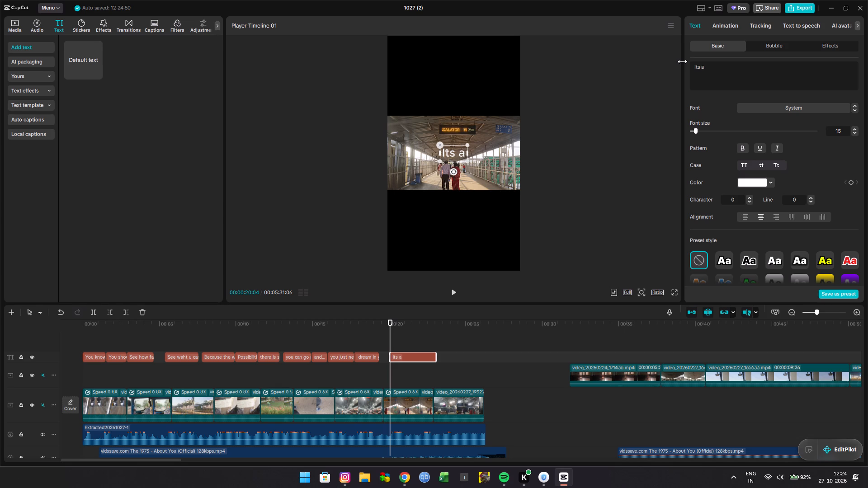
{"action": "key", "text": "BackSpace"}
{"action": "key", "text": "BackSpace"}
{"action": "key", "text": "BackSpace"}
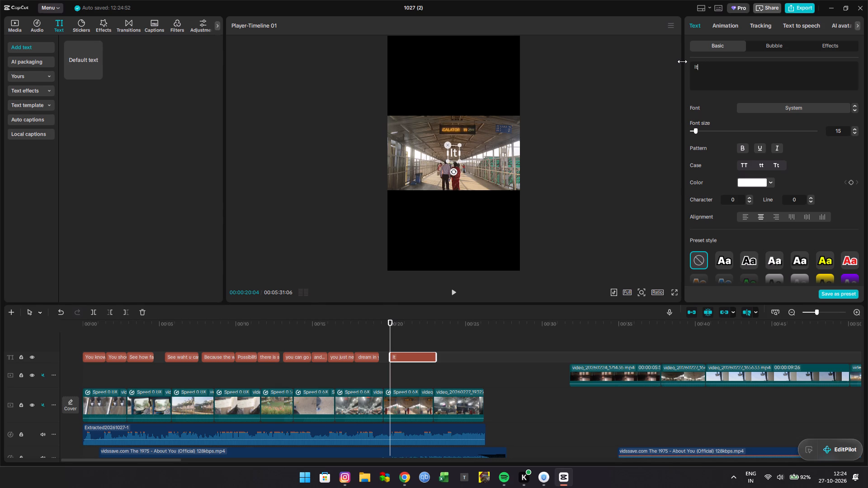
{"action": "type", "text": "'s a"}
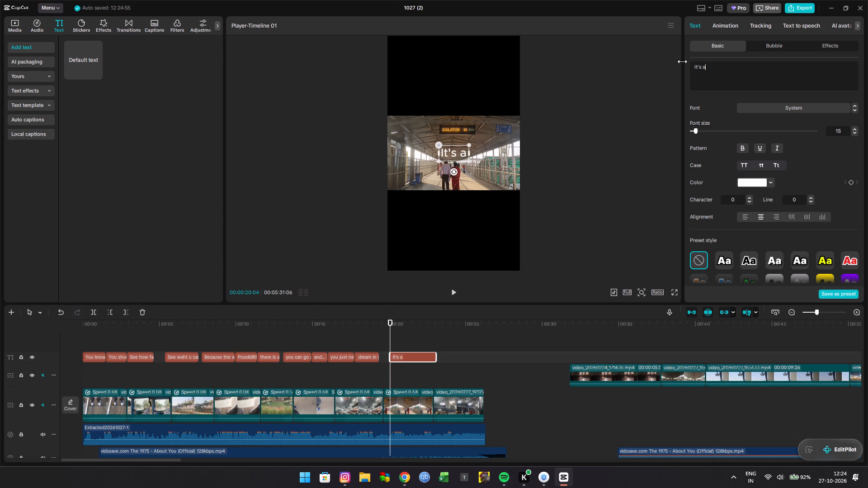
{"action": "key", "text": "space"}
{"action": "type", "text": "courage"}
{"action": "key", "text": "space"}
{"action": "type", "text": "maybe"}
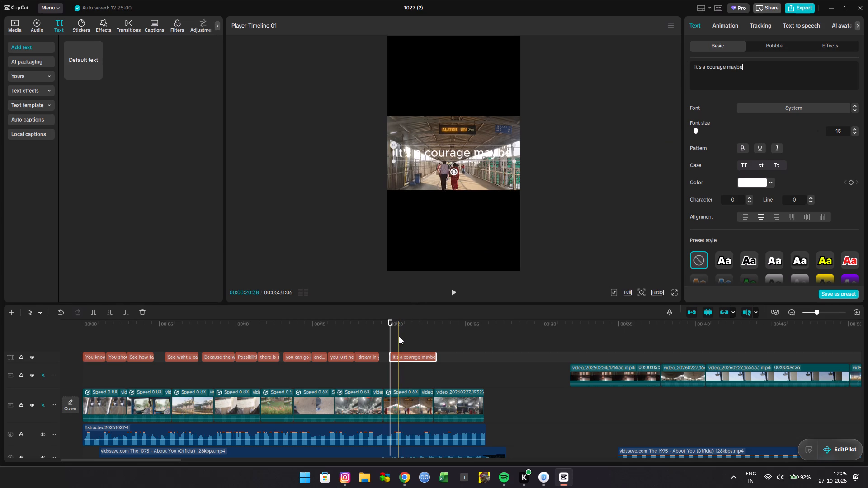
Set the "It's a courage maybe" caption's font size to 9, matching the "dream in your heart" caption.
{"action": "triple_click", "coordinate": [854, 132]}
{"action": "double_click", "coordinate": [854, 132]}
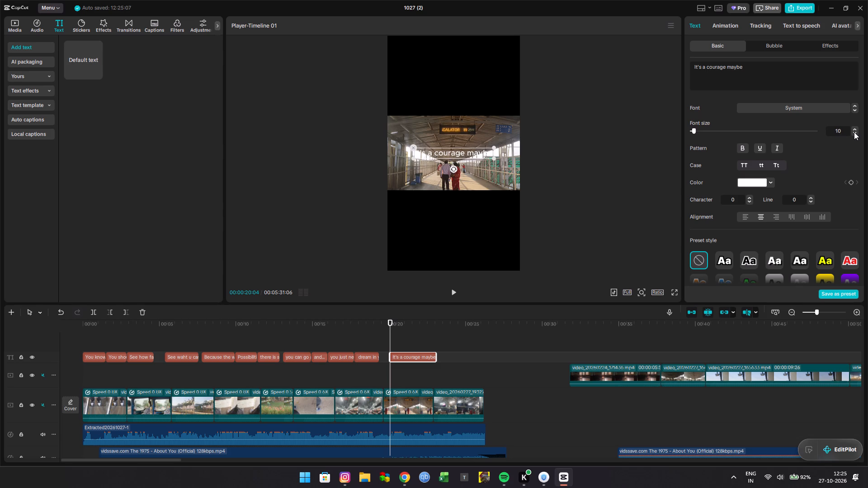
{"action": "left_click", "coordinate": [854, 132]}
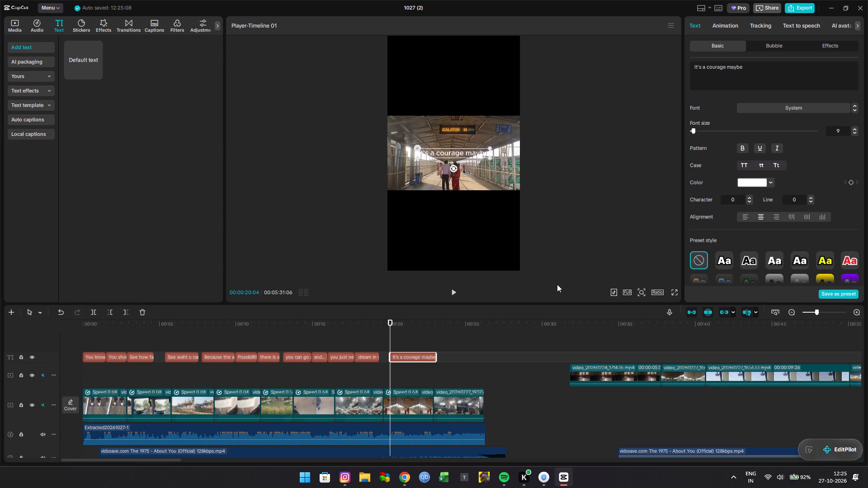
{"action": "left_click", "coordinate": [371, 355]}
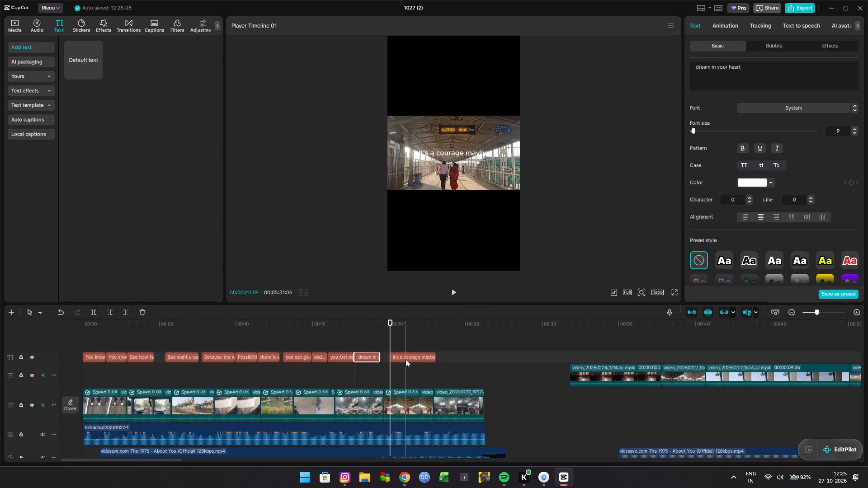
{"action": "left_click", "coordinate": [406, 358]}
Split the "It's a courage maybe" caption at 00:00:22:12 and replace the second part's text with "And you go!".
{"action": "left_click", "coordinate": [392, 333]}
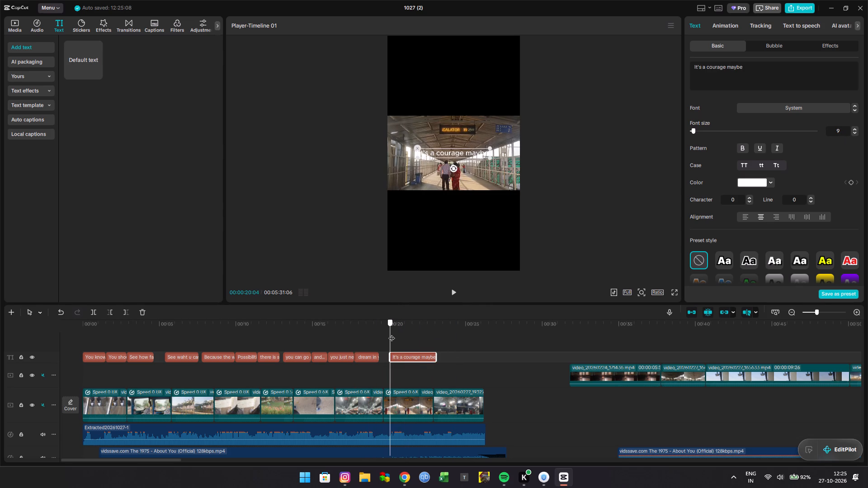
{"action": "key", "text": "space"}
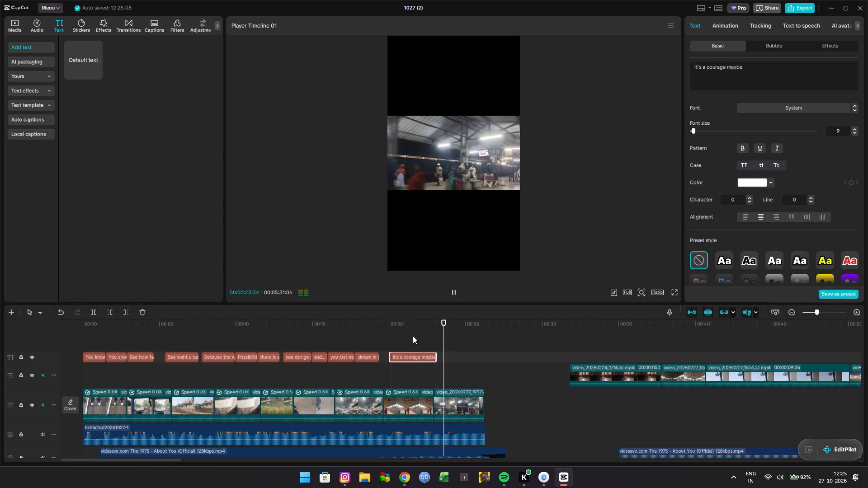
{"action": "left_click", "coordinate": [413, 336]}
{"action": "left_click_drag", "start_coordinate": [413, 336], "coordinate": [423, 336]}
{"action": "left_click", "coordinate": [425, 355]}
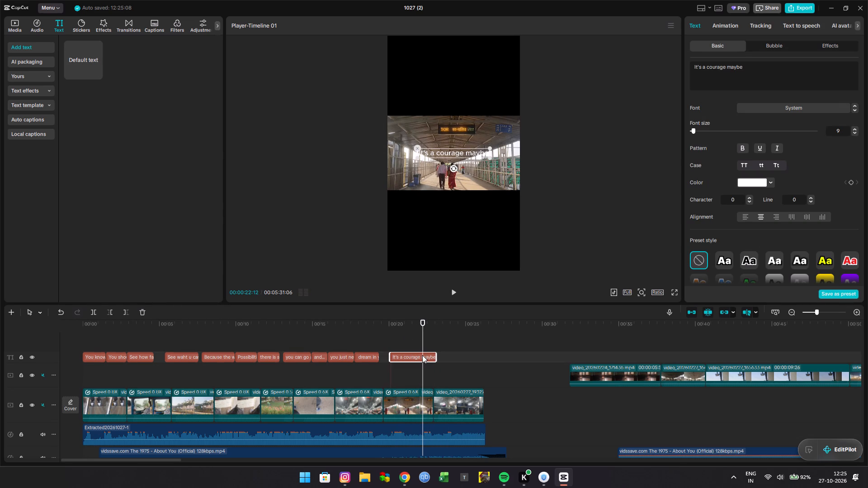
{"action": "key", "text": "ctrl+b"}
{"action": "left_click_drag", "start_coordinate": [757, 68], "coordinate": [670, 59]}
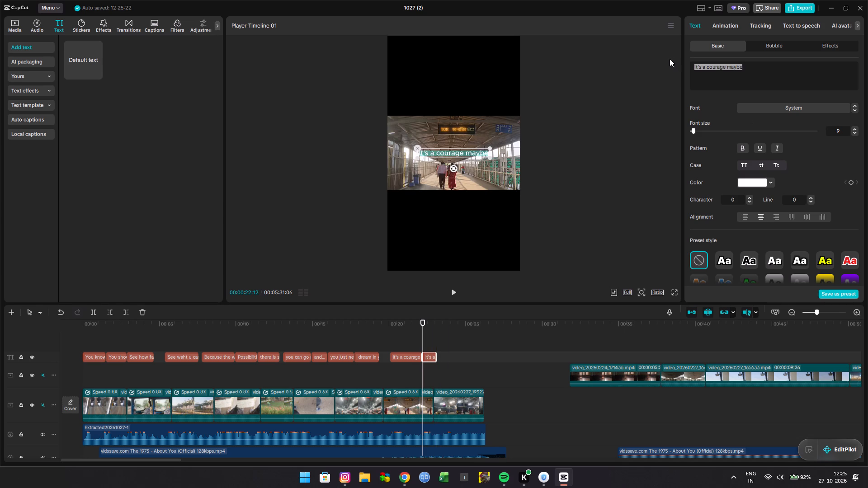
{"action": "type", "text": "And"}
{"action": "key", "text": "space"}
{"action": "type", "text": "you go"}
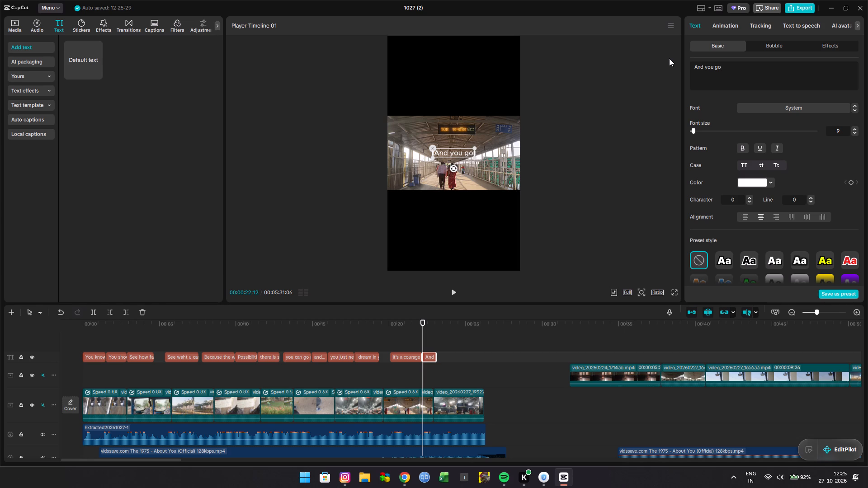
{"action": "key", "text": "shift+exclam"}
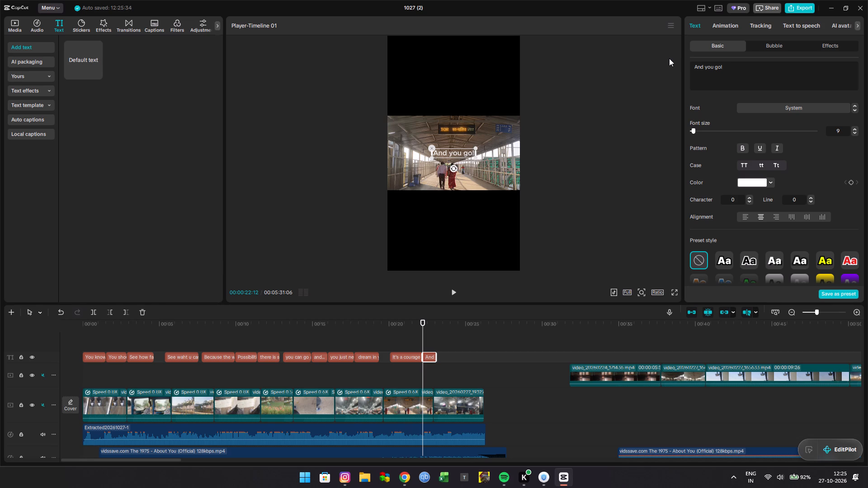
{"action": "left_click", "coordinate": [599, 159]}
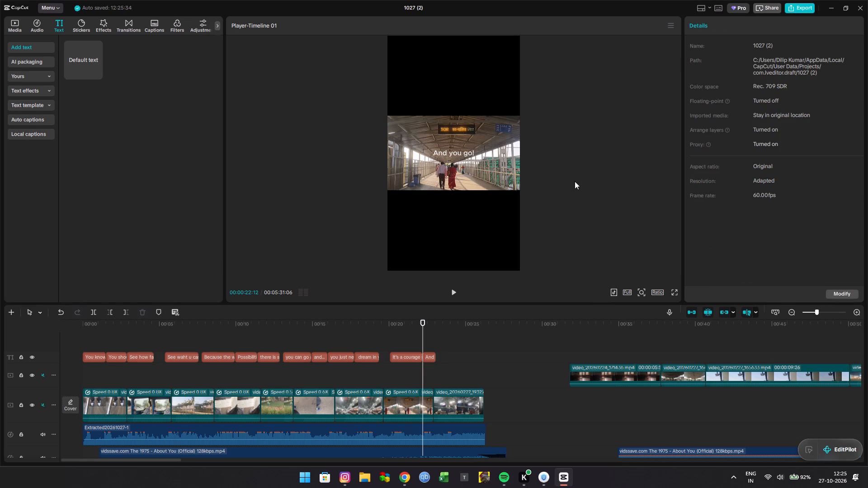
Play the final section from about 21.9 s to check the "And you go!" caption and where the voice-over ends.
{"action": "left_click", "coordinate": [418, 335]}
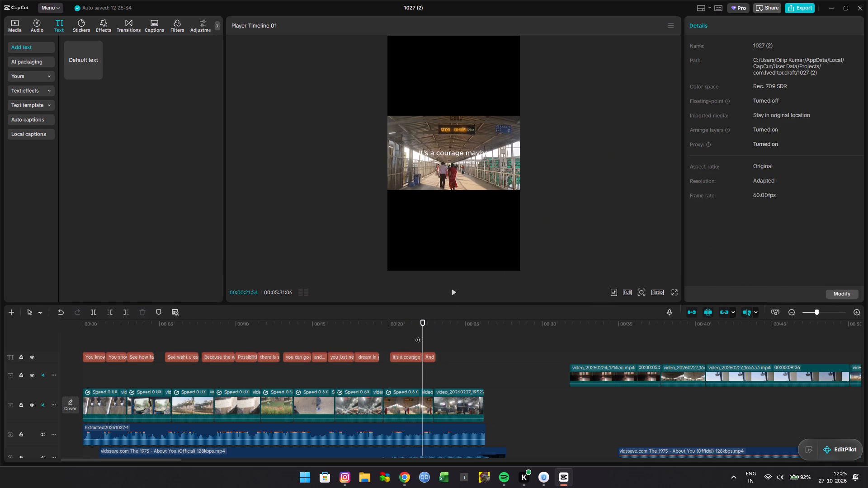
{"action": "key", "text": "space"}
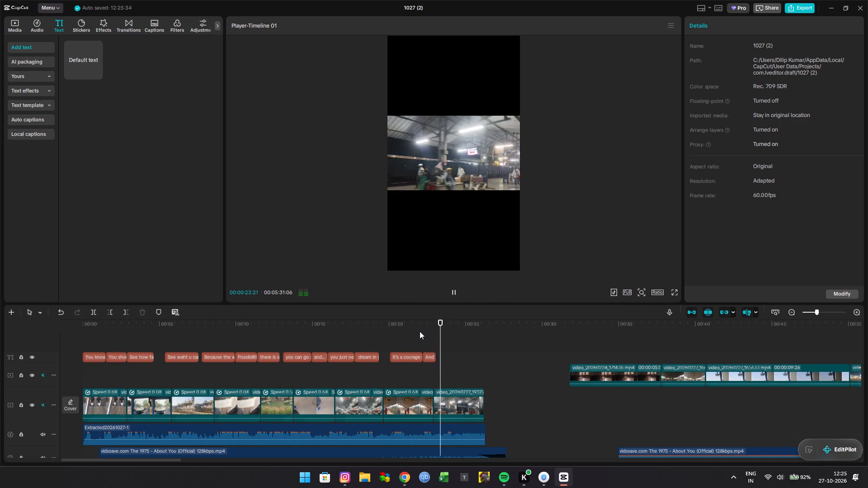
{"action": "left_click", "coordinate": [446, 347]}
{"action": "key", "text": "space"}
{"action": "left_click", "coordinate": [440, 347]}
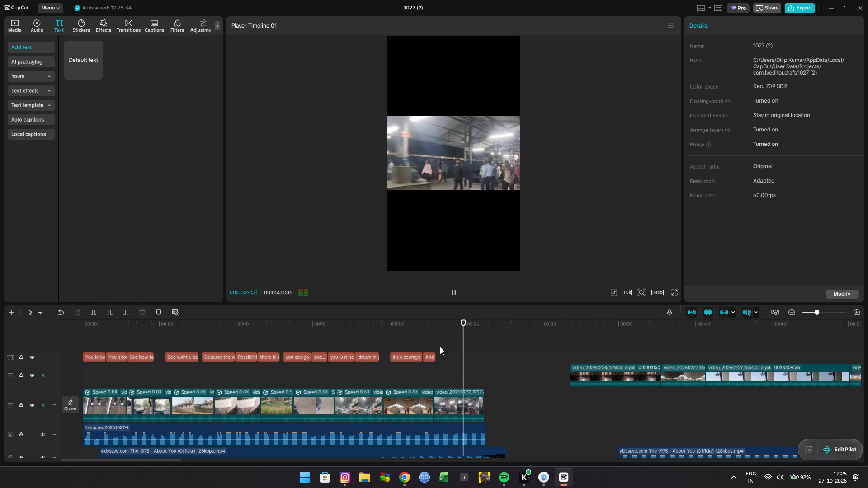
{"action": "key", "text": "space"}
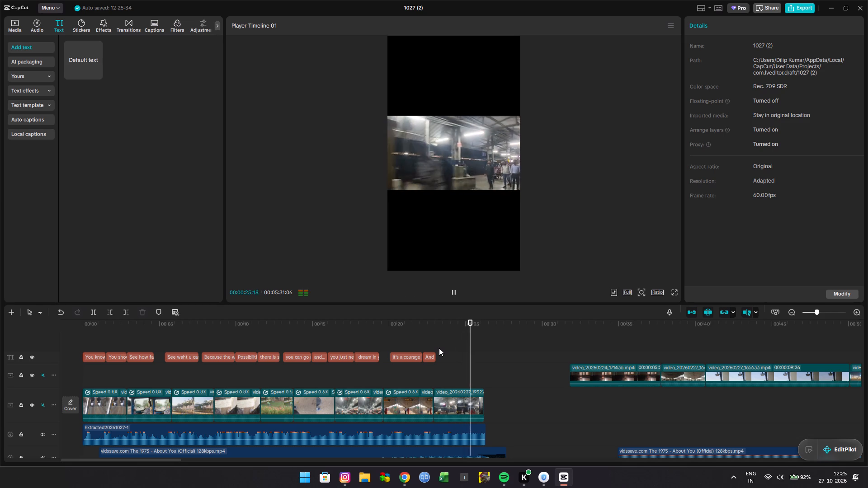
{"action": "key", "text": "space"}
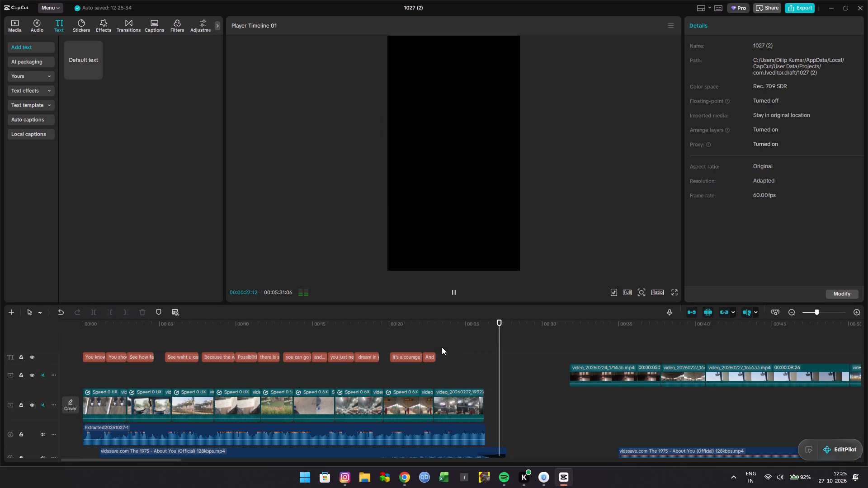
Trim the end of the extracted voice-over audio clip back to about 23.4 s, checking the cut in playback.
{"action": "left_click", "coordinate": [442, 347]}
{"action": "left_click_drag", "start_coordinate": [442, 347], "coordinate": [447, 347]}
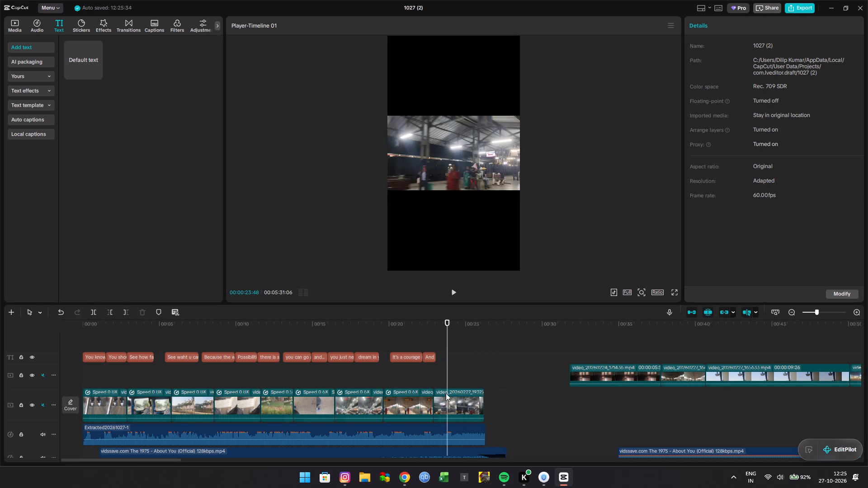
{"action": "scroll", "coordinate": [454, 403], "scroll_direction": "down", "scroll_amount": 3}
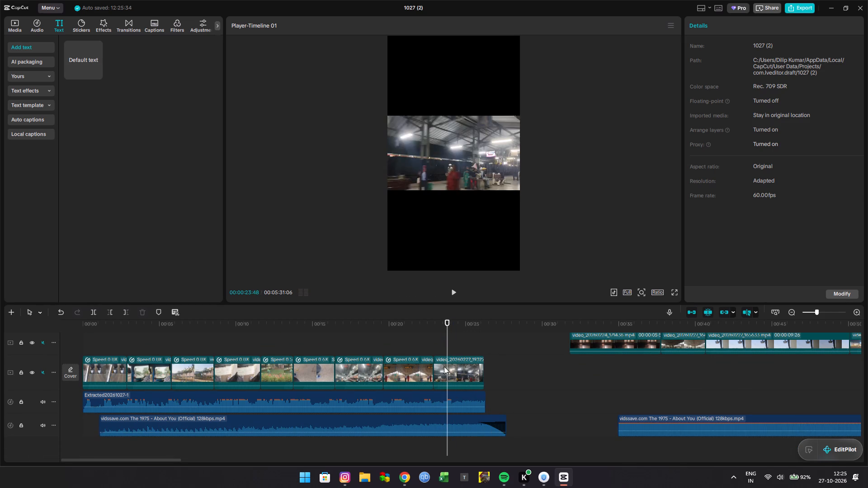
{"action": "left_click", "coordinate": [443, 351]}
{"action": "key", "text": "space"}
{"action": "key", "text": "space"}
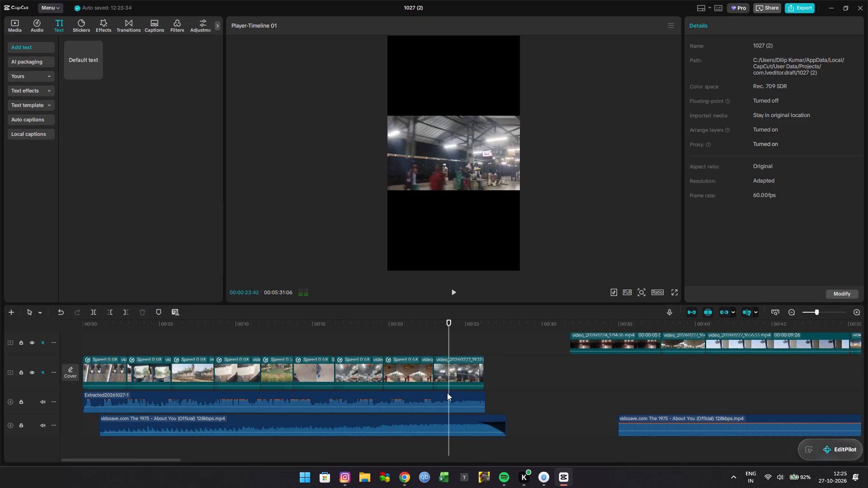
{"action": "left_click", "coordinate": [451, 409]}
{"action": "left_click_drag", "start_coordinate": [486, 406], "coordinate": [443, 406]}
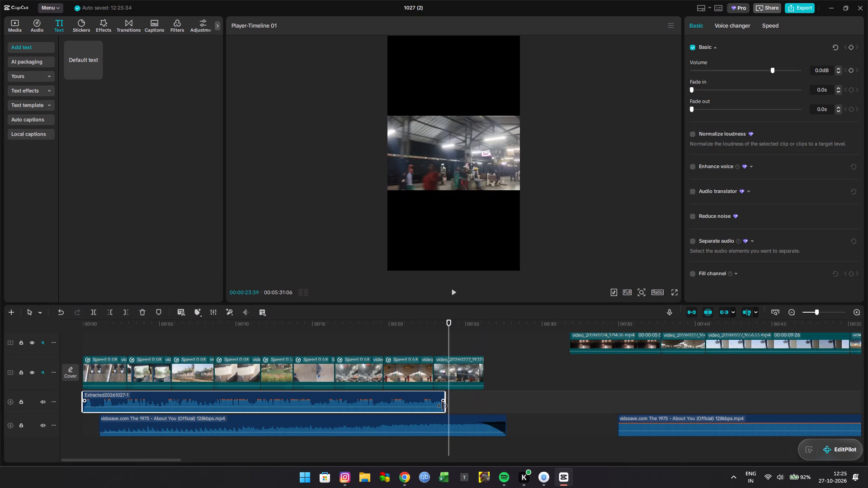
{"action": "left_click_drag", "start_coordinate": [443, 406], "coordinate": [444, 406]}
{"action": "left_click", "coordinate": [430, 340]}
{"action": "key", "text": "space"}
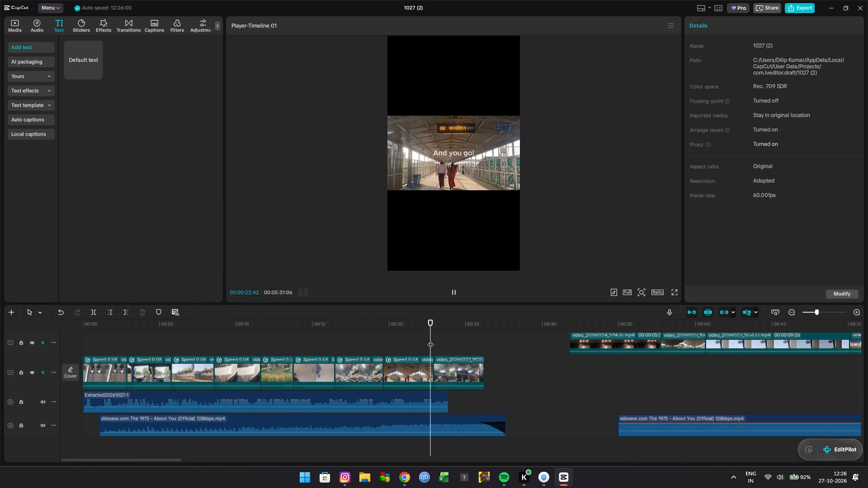
{"action": "key", "text": "space"}
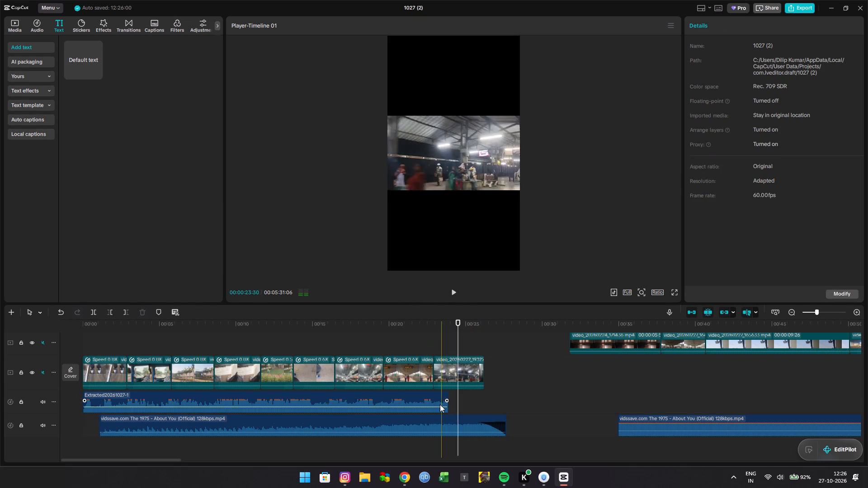
{"action": "left_click", "coordinate": [440, 404]}
{"action": "left_click_drag", "start_coordinate": [450, 396], "coordinate": [441, 399]}
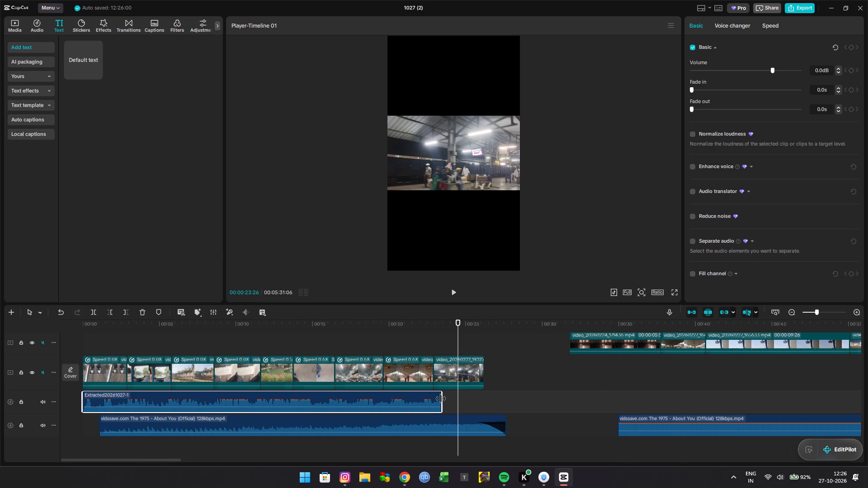
Fine-tune the trimmed end of the extracted voice-over clip at about 23.4 s and play back the cut.
{"action": "left_click_drag", "start_coordinate": [441, 399], "coordinate": [441, 399]}
{"action": "double_click", "coordinate": [414, 346]}
{"action": "key", "text": "space"}
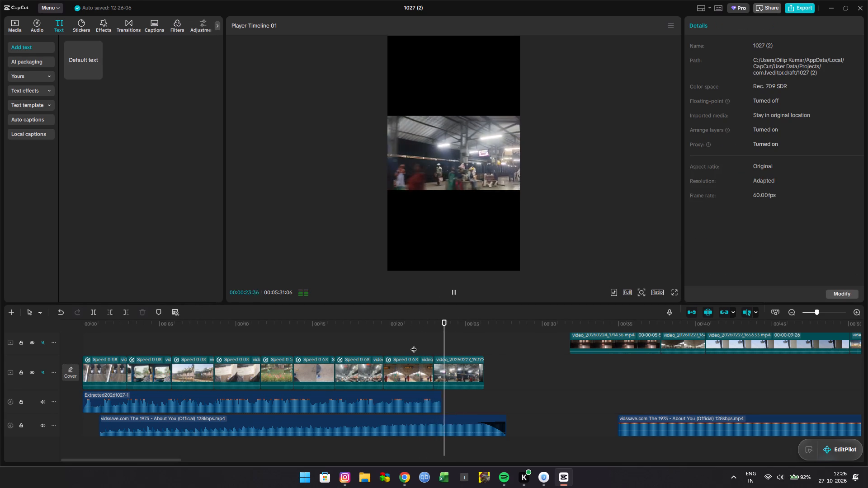
Remove the exclamation mark from the last caption so it reads "And you go", and play the final section from about 21 s.
{"action": "scroll", "coordinate": [432, 390], "scroll_direction": "up", "scroll_amount": 4}
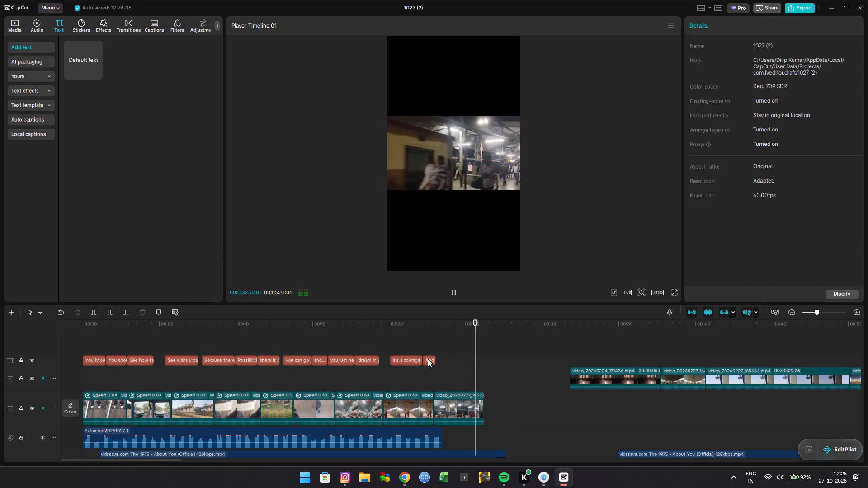
{"action": "left_click", "coordinate": [428, 359]}
{"action": "left_click", "coordinate": [734, 67]}
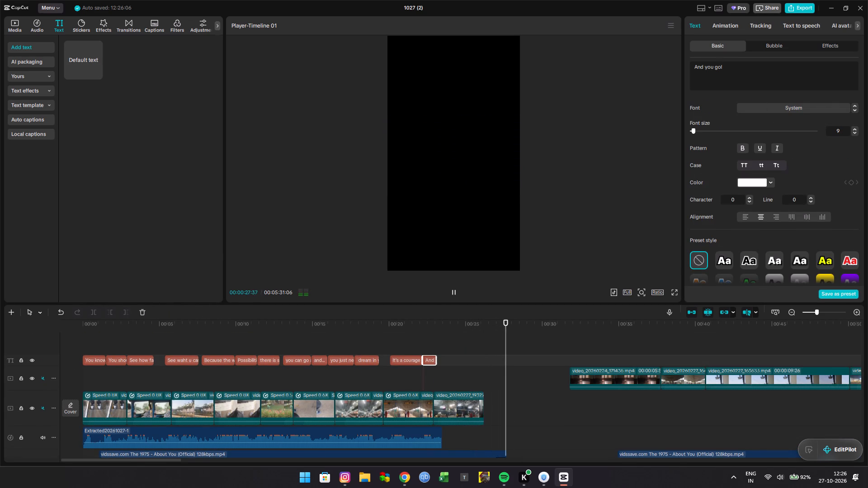
{"action": "key", "text": "BackSpace"}
{"action": "key", "text": "o"}
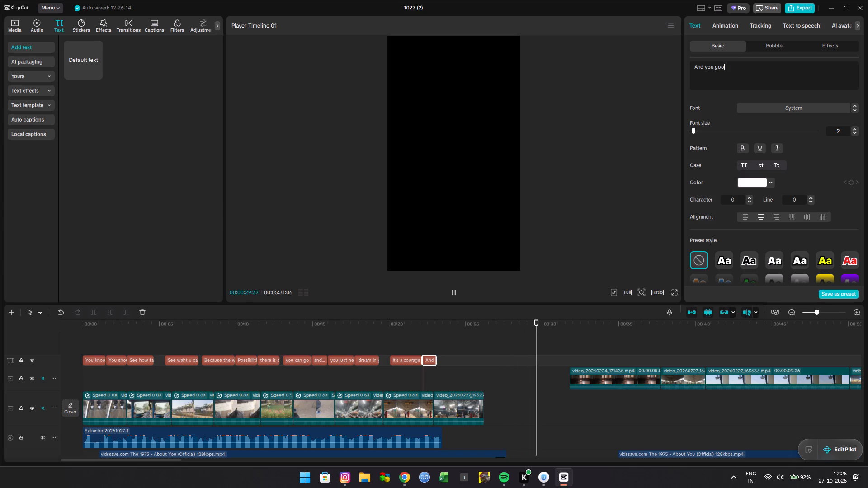
{"action": "key", "text": "BackSpace"}
{"action": "key", "text": "period"}
{"action": "key", "text": "period"}
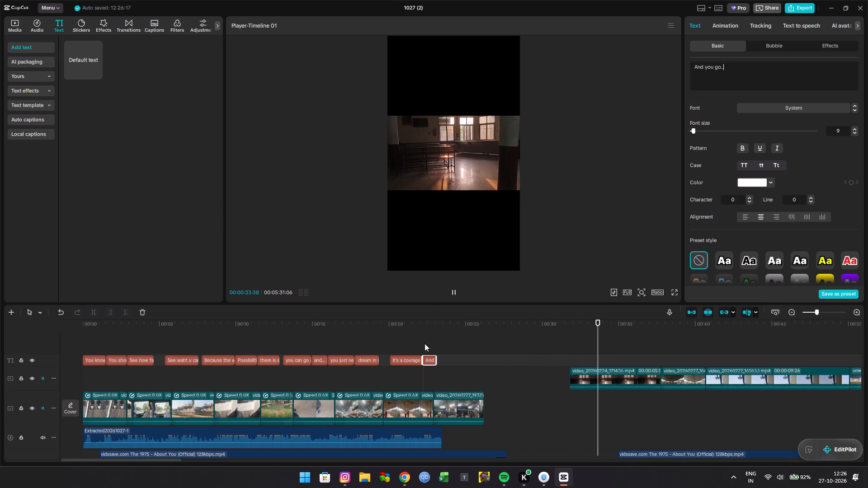
{"action": "key", "text": "BackSpace"}
{"action": "key", "text": "BackSpace"}
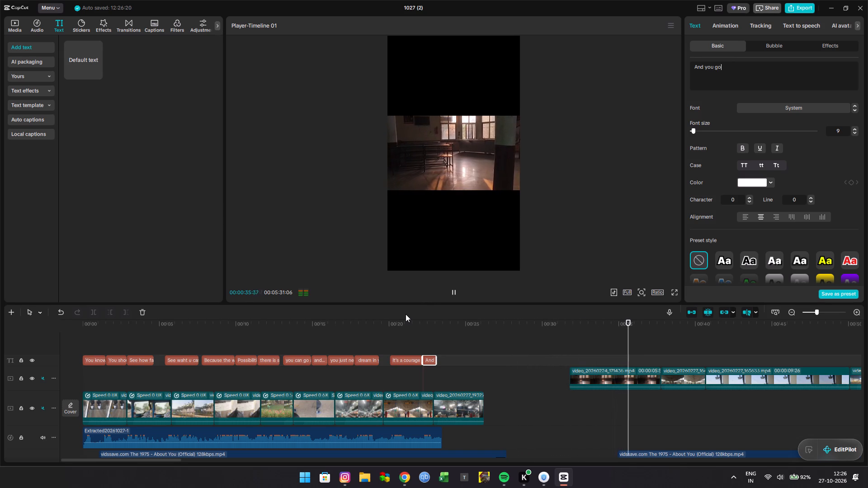
{"action": "double_click", "coordinate": [403, 342]}
{"action": "key", "text": "space"}
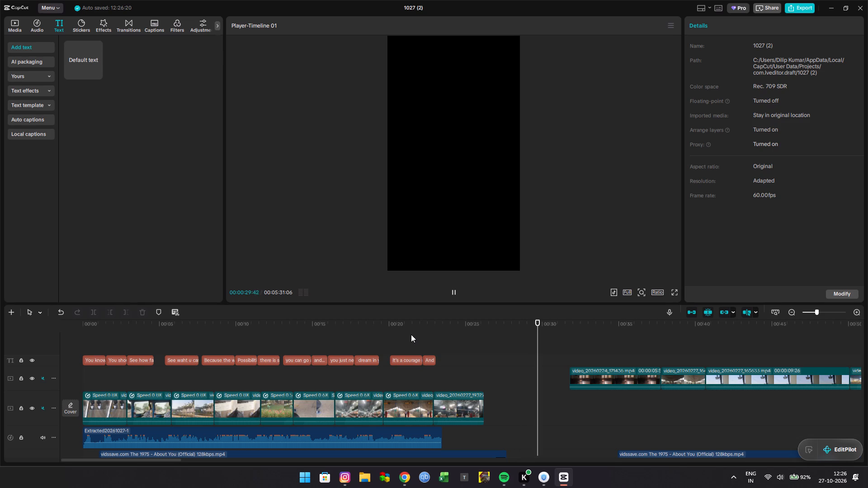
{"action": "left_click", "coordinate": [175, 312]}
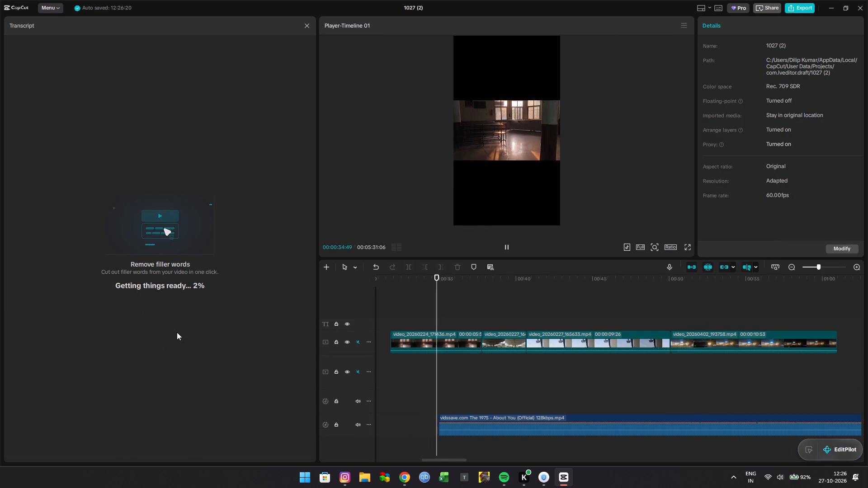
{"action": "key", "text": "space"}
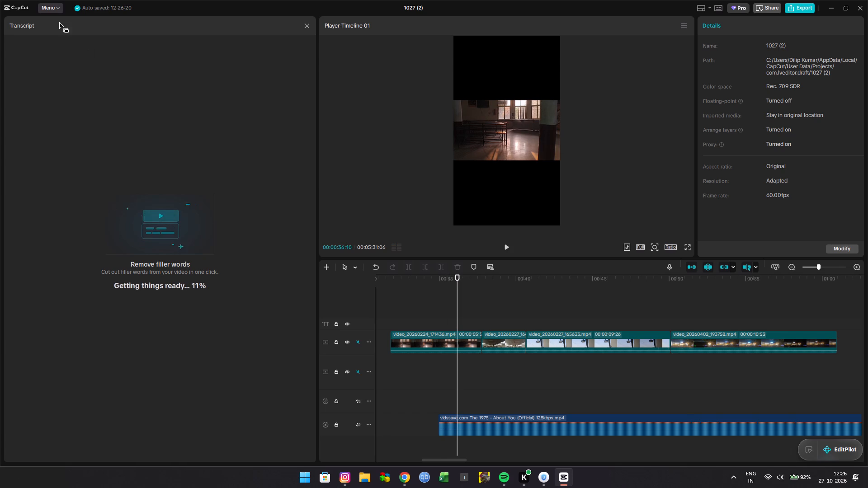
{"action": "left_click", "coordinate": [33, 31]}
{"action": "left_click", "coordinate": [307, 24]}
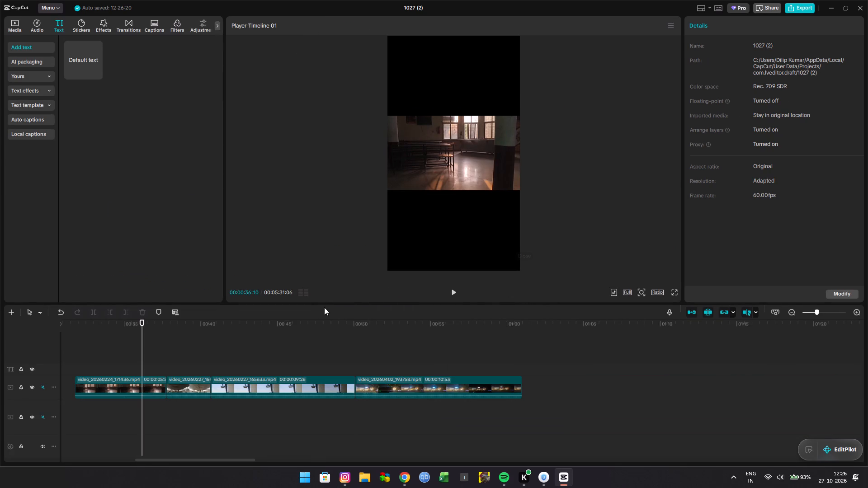
Scrub through the captioned section to review the captions against the clips, stopping at 00:00:21:51 on the "It's a courage maybe" caption.
{"action": "left_click", "coordinate": [120, 357]}
{"action": "left_click_drag", "start_coordinate": [120, 356], "coordinate": [106, 341]}
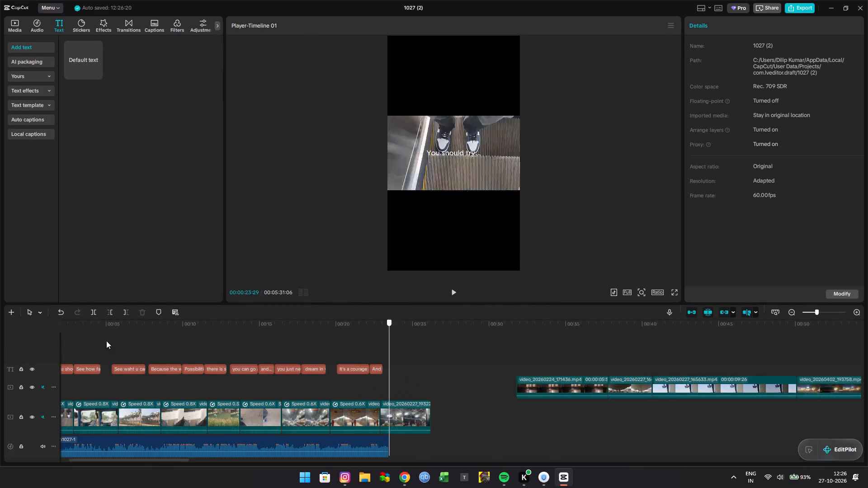
{"action": "left_click_drag", "start_coordinate": [106, 341], "coordinate": [525, 334]}
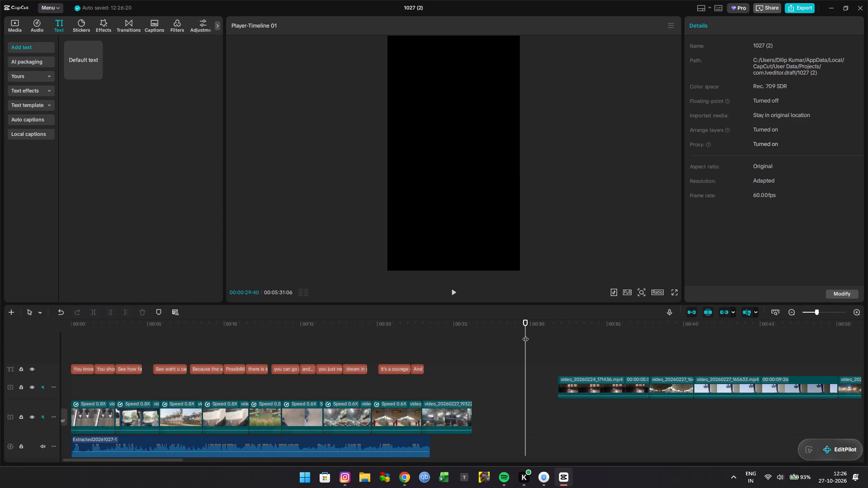
{"action": "left_click", "coordinate": [526, 334]}
{"action": "left_click_drag", "start_coordinate": [526, 334], "coordinate": [569, 358]}
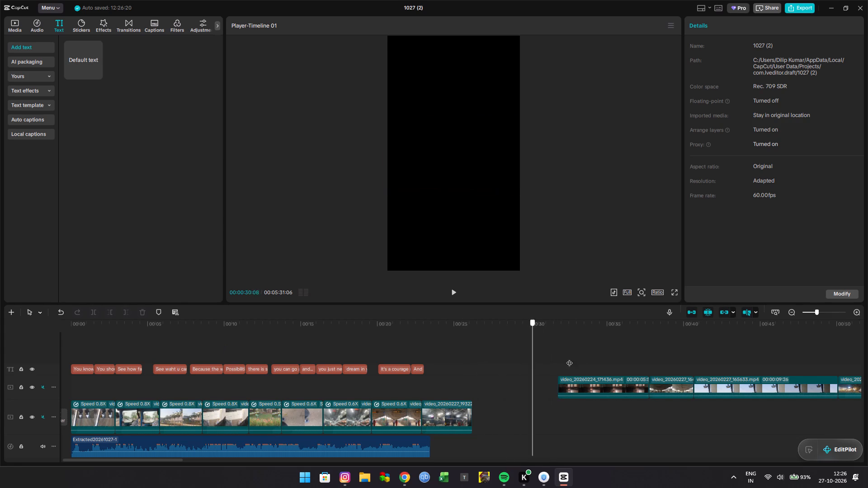
{"action": "left_click_drag", "start_coordinate": [569, 358], "coordinate": [157, 295]}
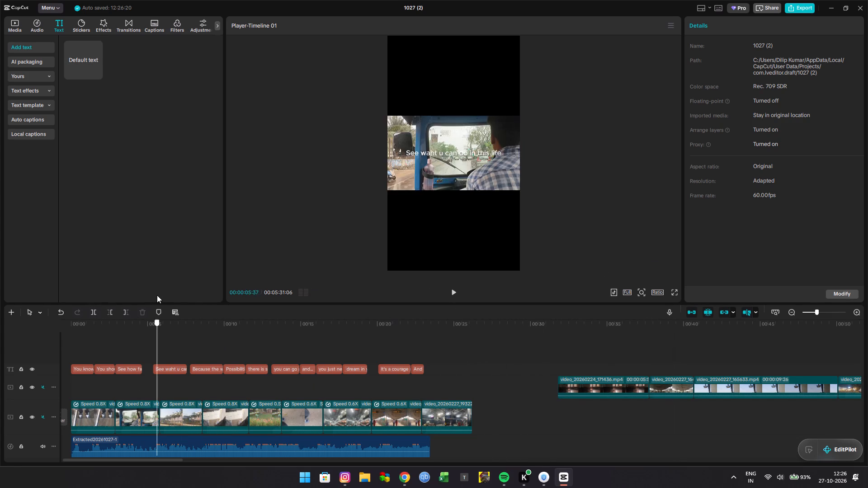
{"action": "left_click_drag", "start_coordinate": [157, 295], "coordinate": [385, 291]}
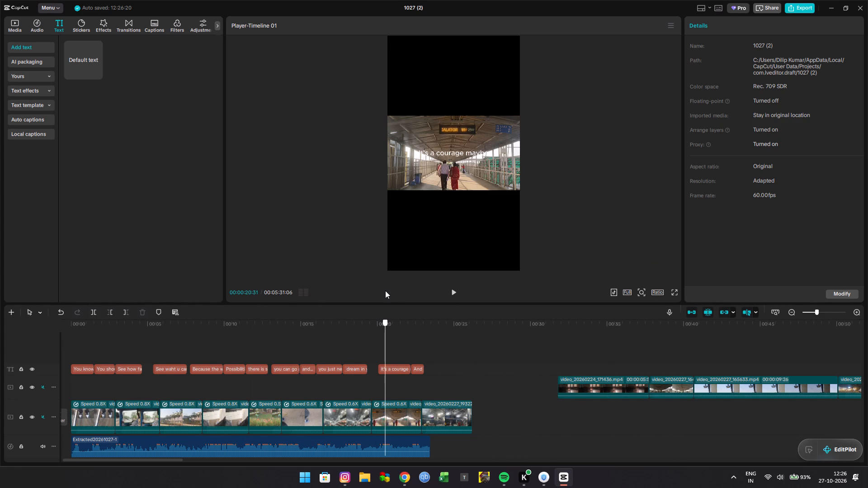
{"action": "left_click_drag", "start_coordinate": [385, 291], "coordinate": [406, 307]}
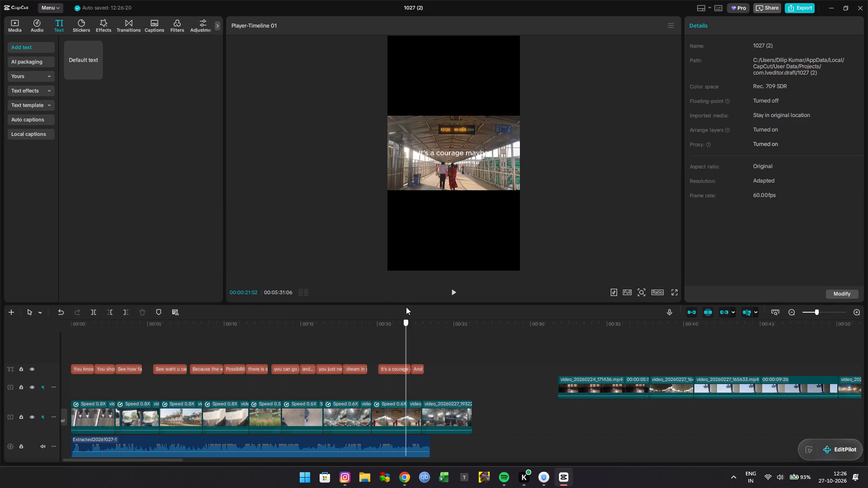
{"action": "left_click_drag", "start_coordinate": [406, 307], "coordinate": [406, 307]}
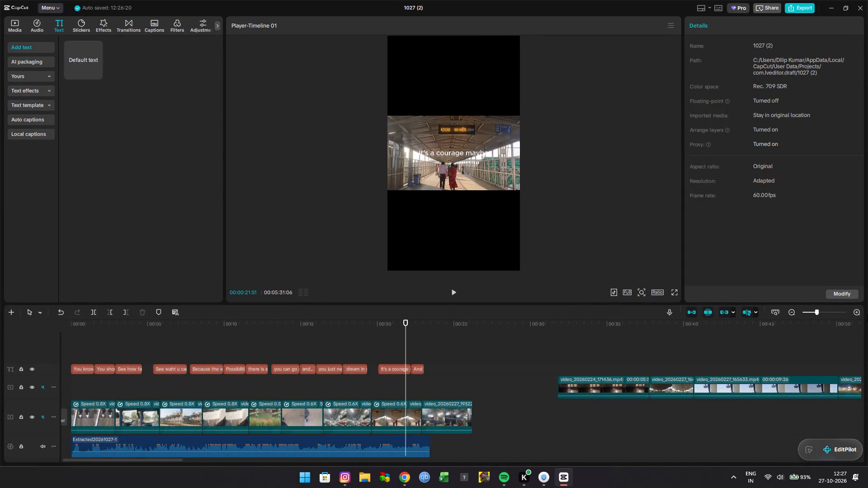
Switch to Chrome and search Google for "pinterest" in a new tab.
{"action": "left_click", "coordinate": [402, 473]}
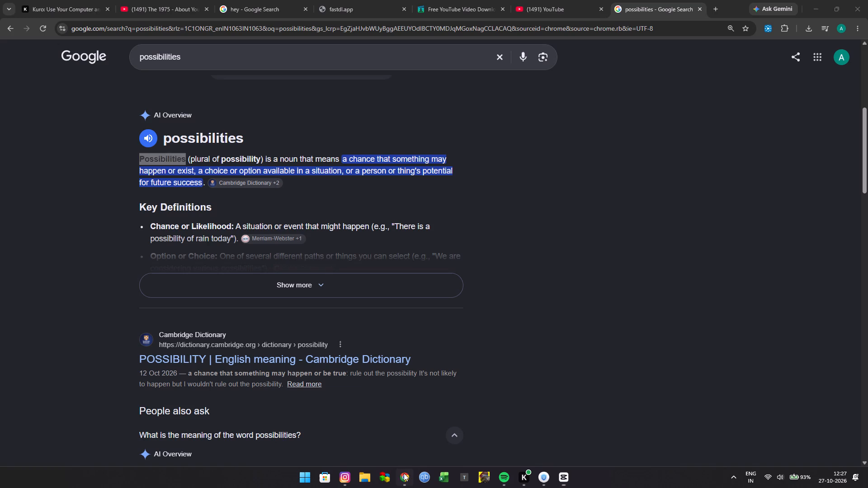
{"action": "left_click", "coordinate": [722, 8]}
{"action": "left_click", "coordinate": [716, 8]}
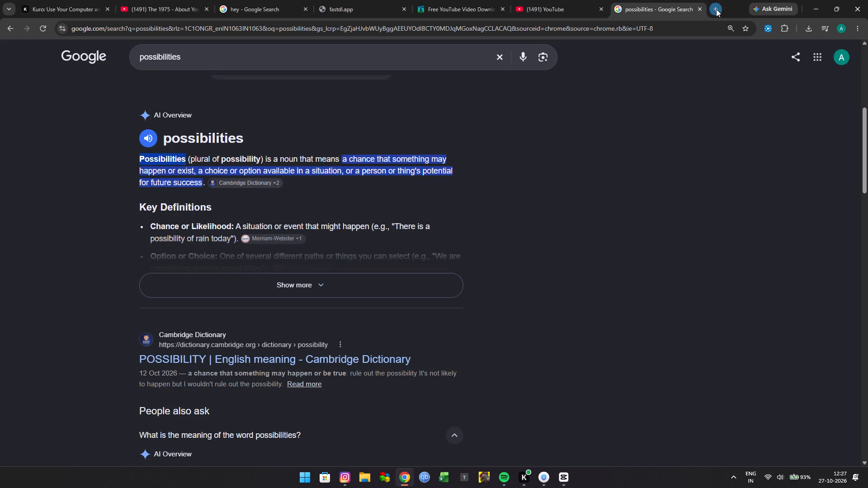
{"action": "left_click", "coordinate": [462, 202]}
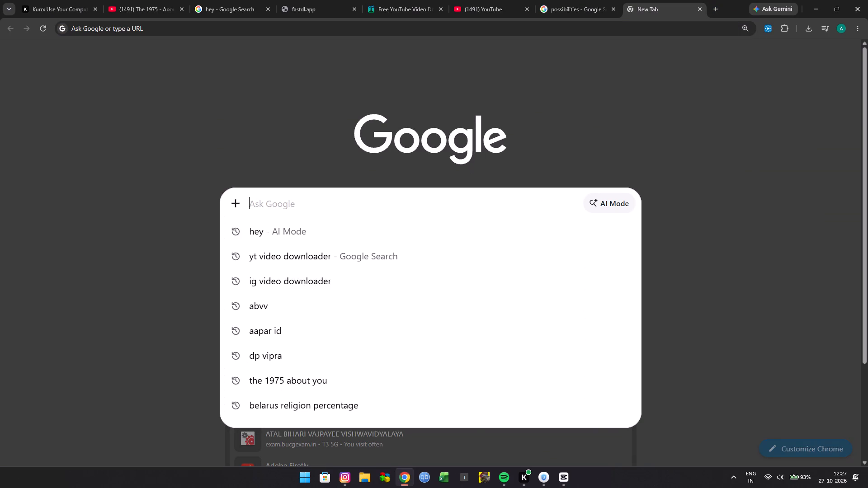
{"action": "type", "text": "pi"}
{"action": "type", "text": "nterest"}
{"action": "key", "text": "Return"}
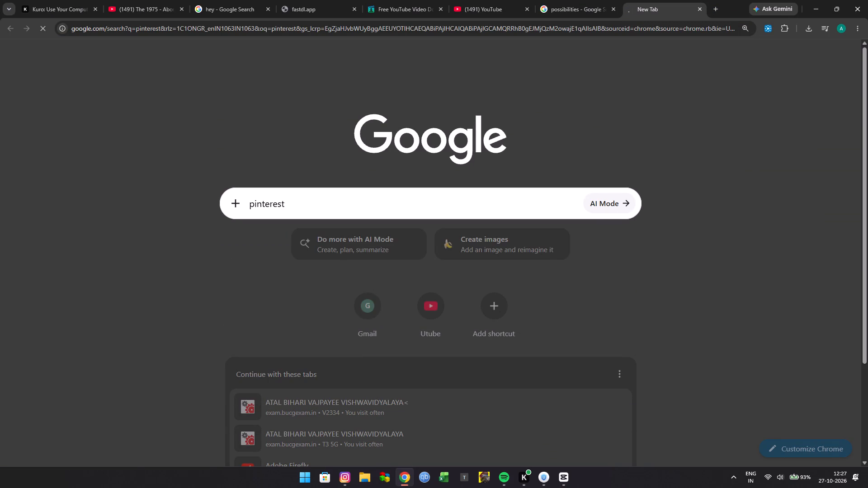
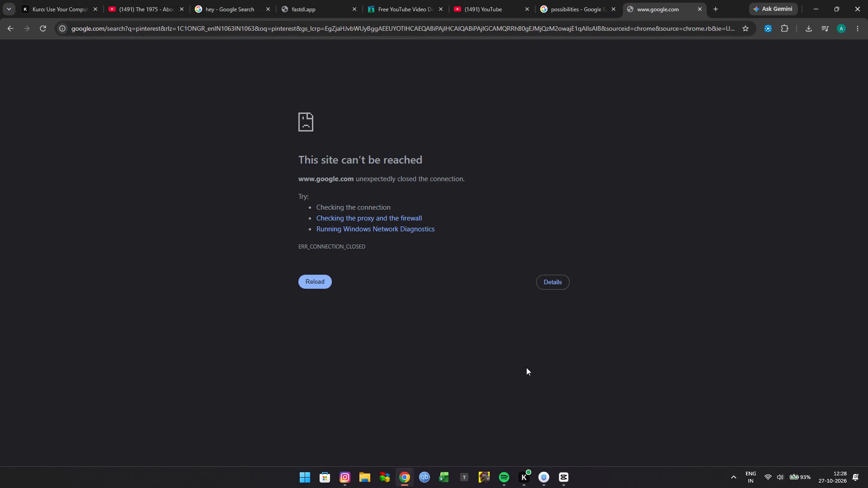
Close the running background app whose taskbar icon sits between Kuro and CapCut.
{"action": "right_click", "coordinate": [543, 472]}
{"action": "left_click", "coordinate": [542, 434]}
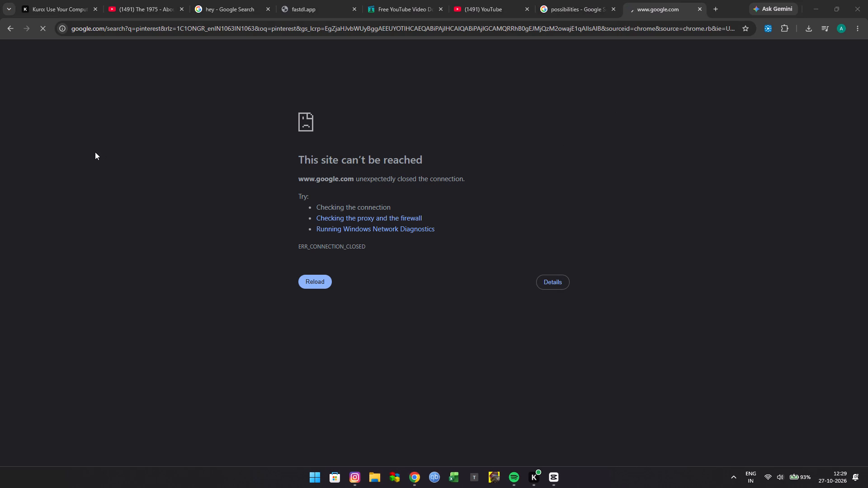
Search Google in a new tab for "mountain solo trip raw clip horizontal" and reload the results page.
{"action": "left_click", "coordinate": [718, 8]}
{"action": "left_click", "coordinate": [501, 213]}
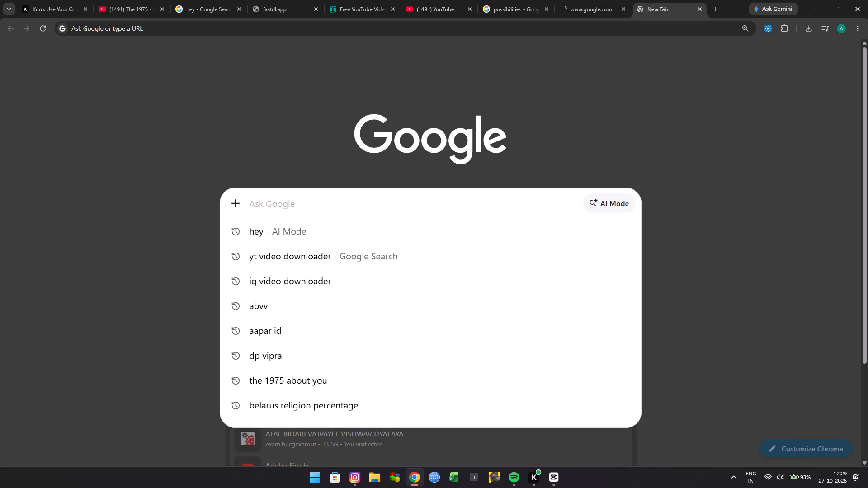
{"action": "type", "text": "mountain"}
{"action": "key", "text": "space"}
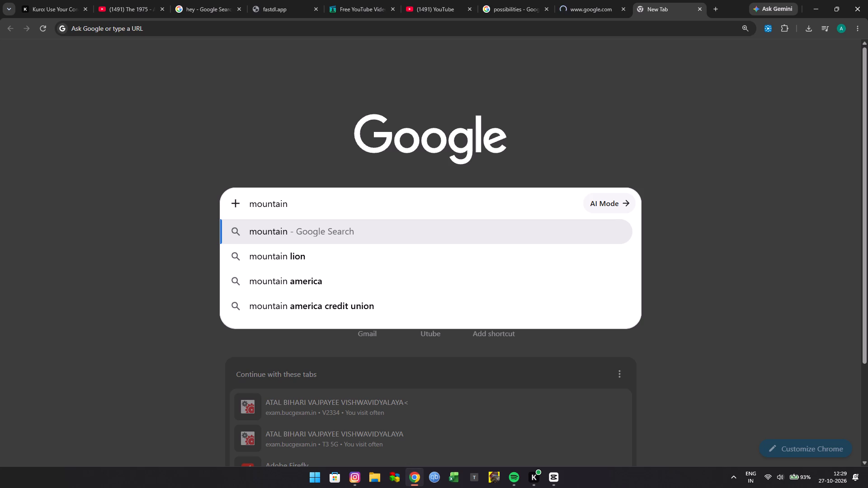
{"action": "type", "text": "solo"}
{"action": "key", "text": "space"}
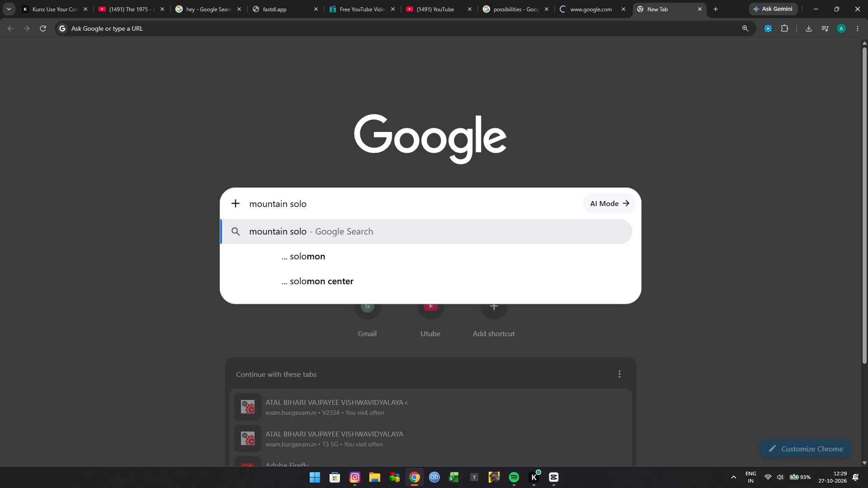
{"action": "type", "text": "trip"}
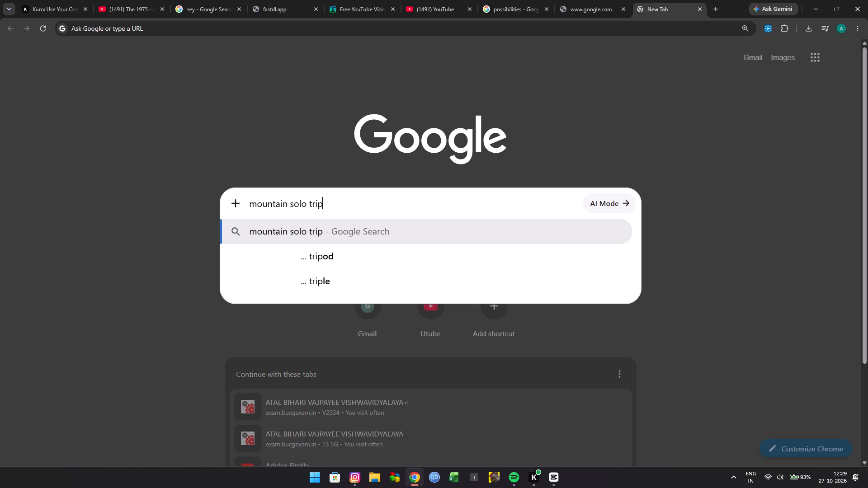
{"action": "key", "text": "space"}
{"action": "type", "text": "clip"}
{"action": "key", "text": "BackSpace"}
{"action": "key", "text": "BackSpace"}
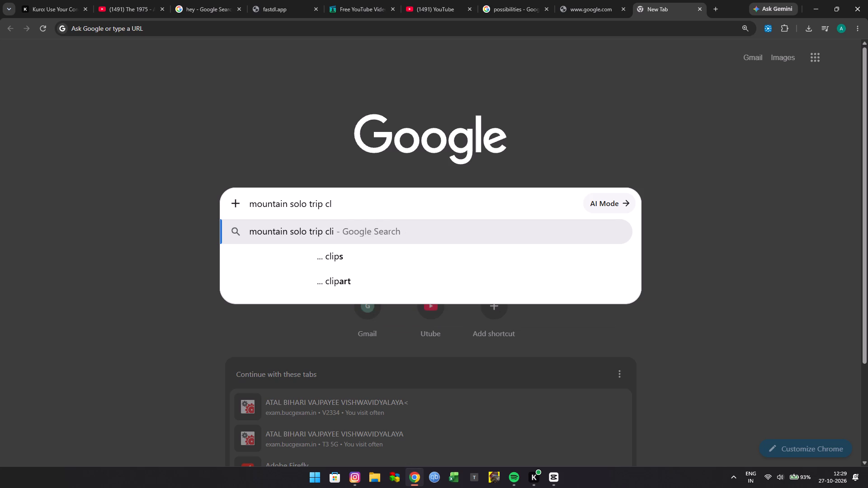
{"action": "key", "text": "BackSpace"}
{"action": "key", "text": "BackSpace"}
{"action": "key", "text": "r"}
{"action": "type", "text": "aw clip"}
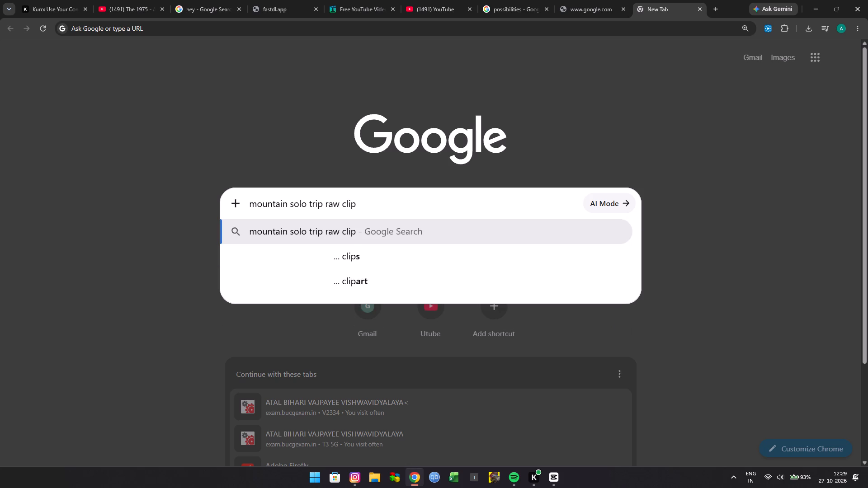
{"action": "key", "text": "space"}
{"action": "type", "text": "hori"}
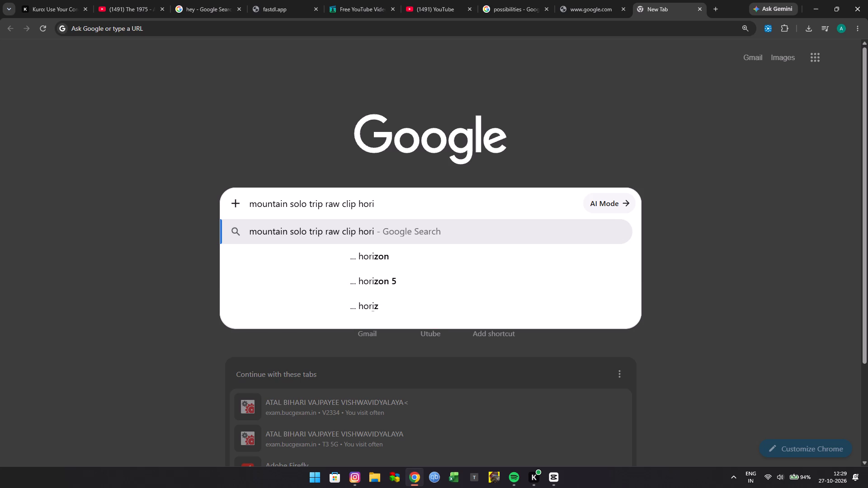
{"action": "type", "text": "zontal"}
{"action": "key", "text": "Return"}
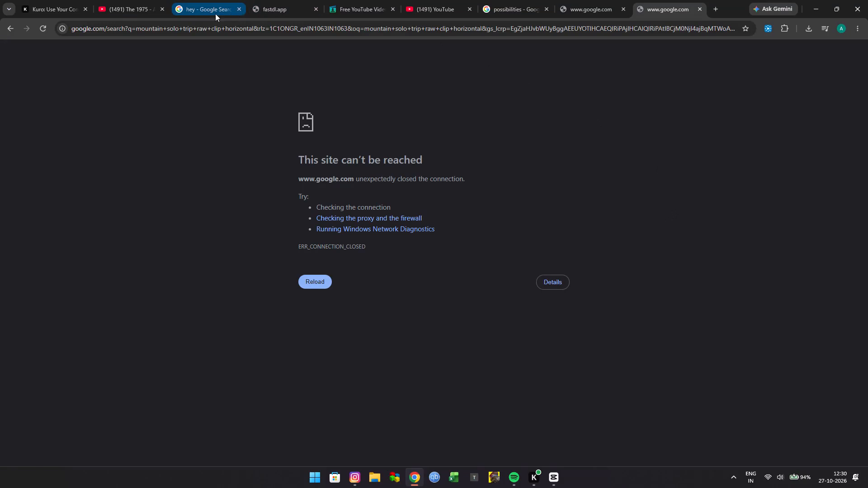
{"action": "left_click", "coordinate": [39, 28]}
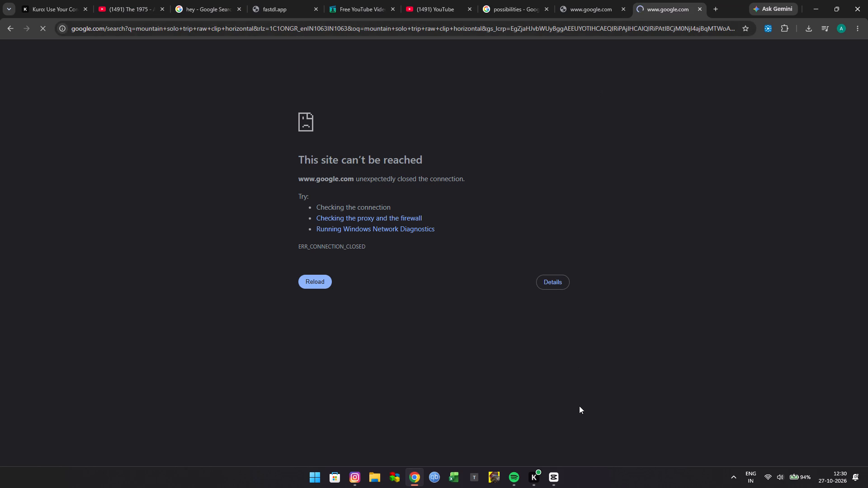
Switch to CapCut, select all the captions, and compare preset text styles at 00:00:21:21, settling on the white text preset without a background.
{"action": "left_click", "coordinate": [561, 478]}
{"action": "left_click", "coordinate": [433, 355]}
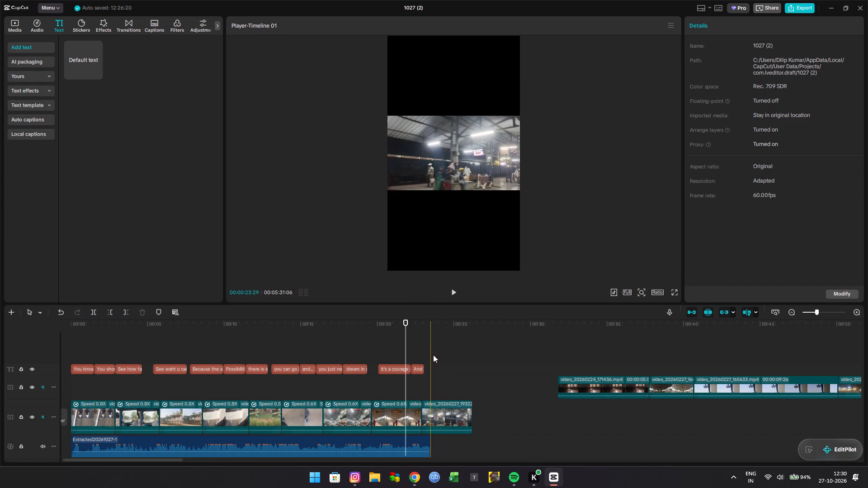
{"action": "left_click", "coordinate": [435, 371]}
{"action": "left_click_drag", "start_coordinate": [439, 363], "coordinate": [297, 377]}
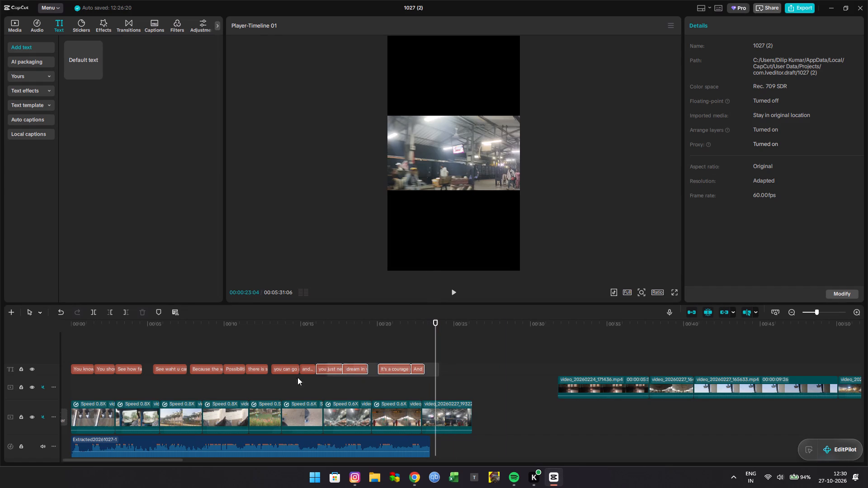
{"action": "left_click_drag", "start_coordinate": [297, 377], "coordinate": [67, 375]}
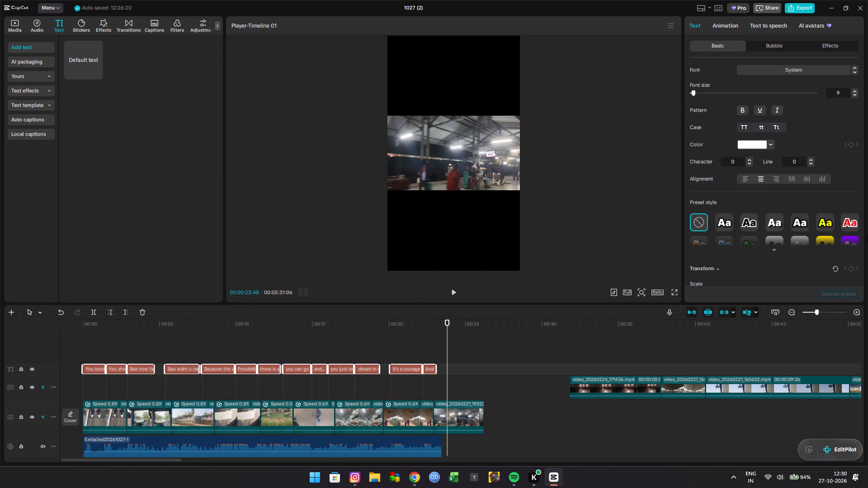
{"action": "scroll", "coordinate": [818, 221], "scroll_direction": "down", "scroll_amount": 1}
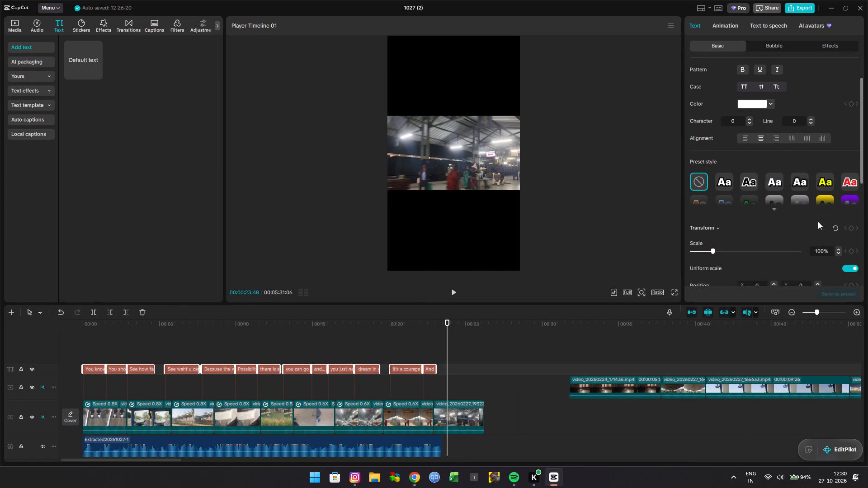
{"action": "left_click", "coordinate": [825, 200]}
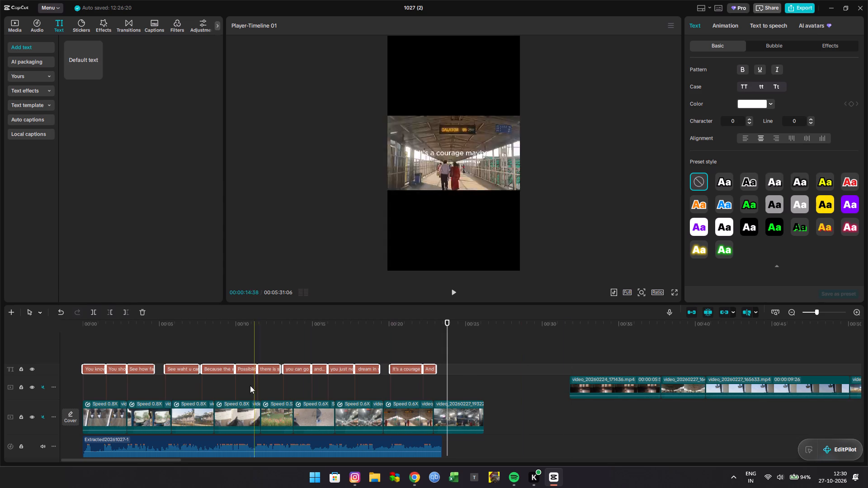
{"action": "left_click", "coordinate": [410, 325]}
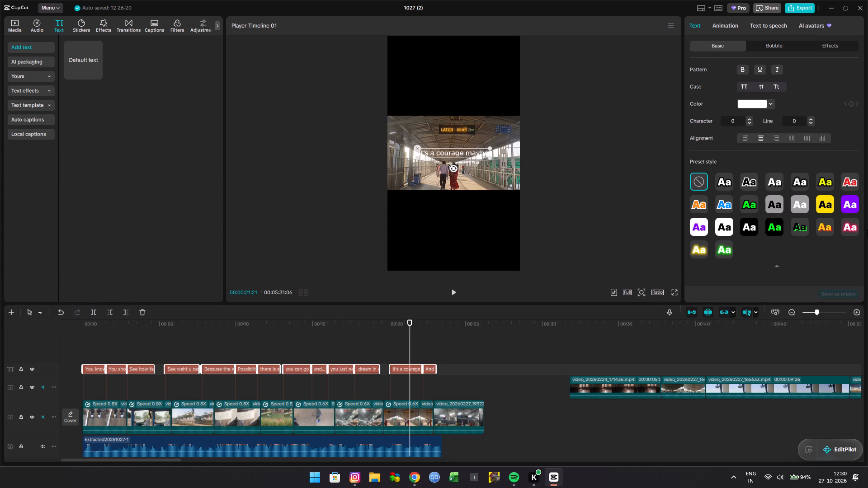
{"action": "left_click", "coordinate": [827, 206]}
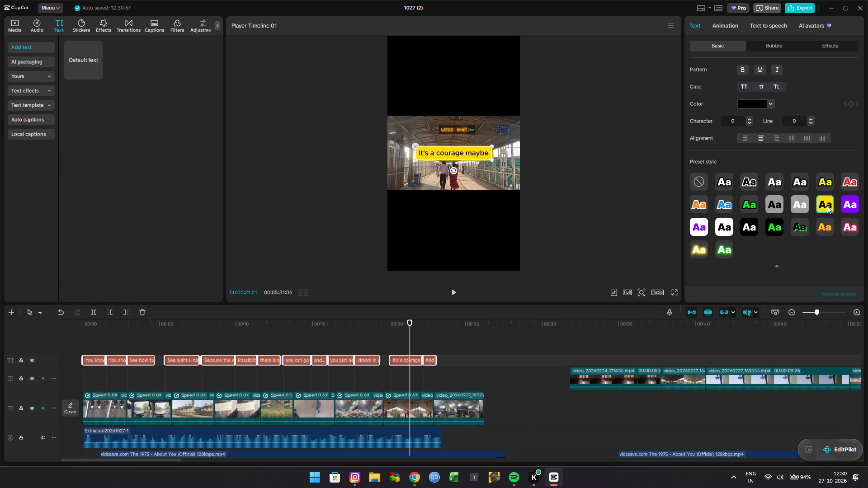
{"action": "left_click", "coordinate": [827, 230]}
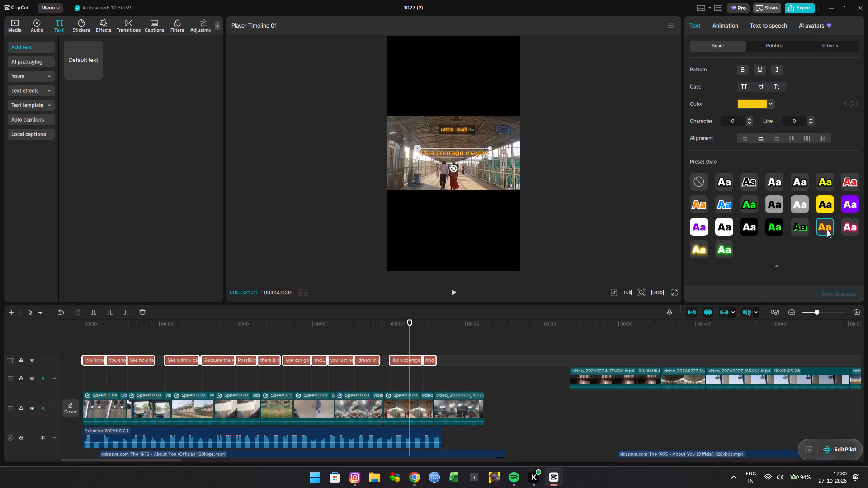
{"action": "left_click", "coordinate": [806, 184]}
{"action": "left_click", "coordinate": [779, 179]}
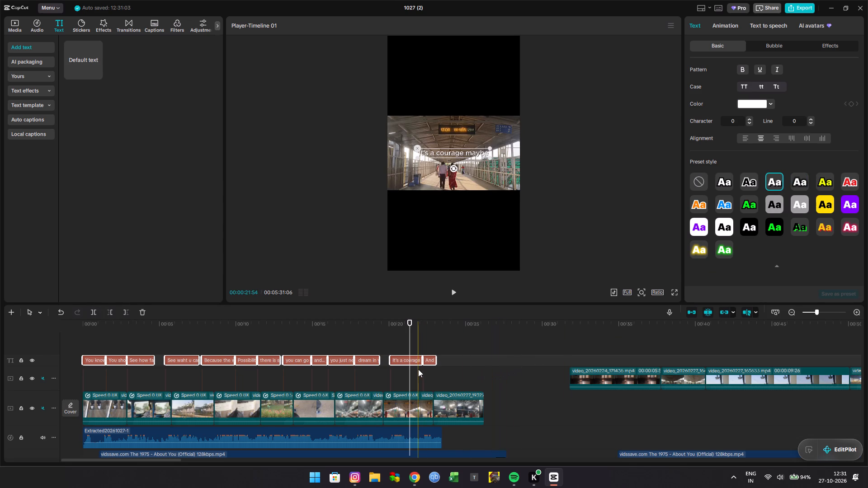
Try to apply the Arrow Cursor entrance animation to all the selected captions.
{"action": "left_click", "coordinate": [736, 29]}
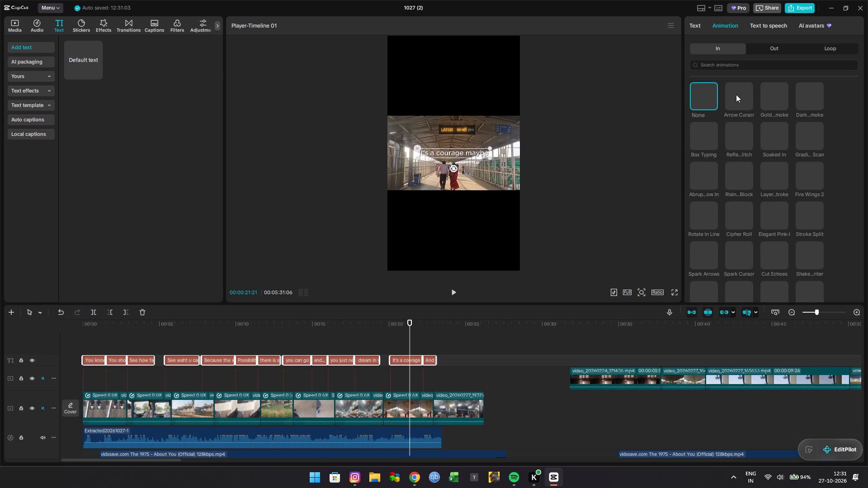
{"action": "left_click", "coordinate": [736, 94]}
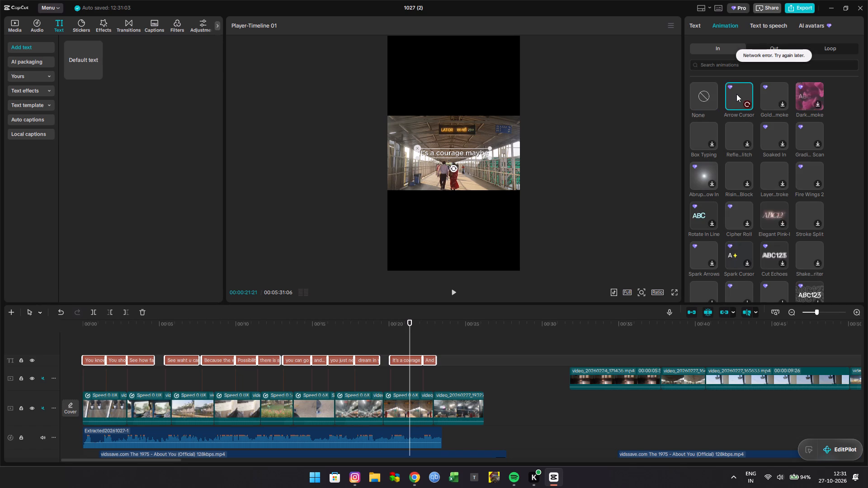